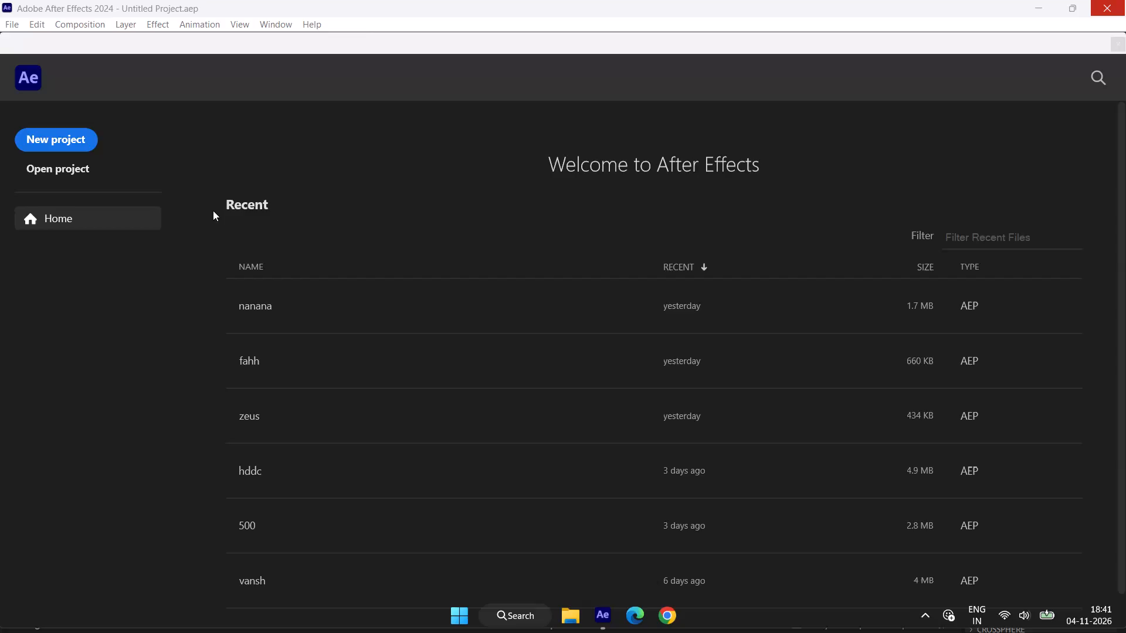
Start a new empty project.
left_click(91, 144)
left_click(413, 252)
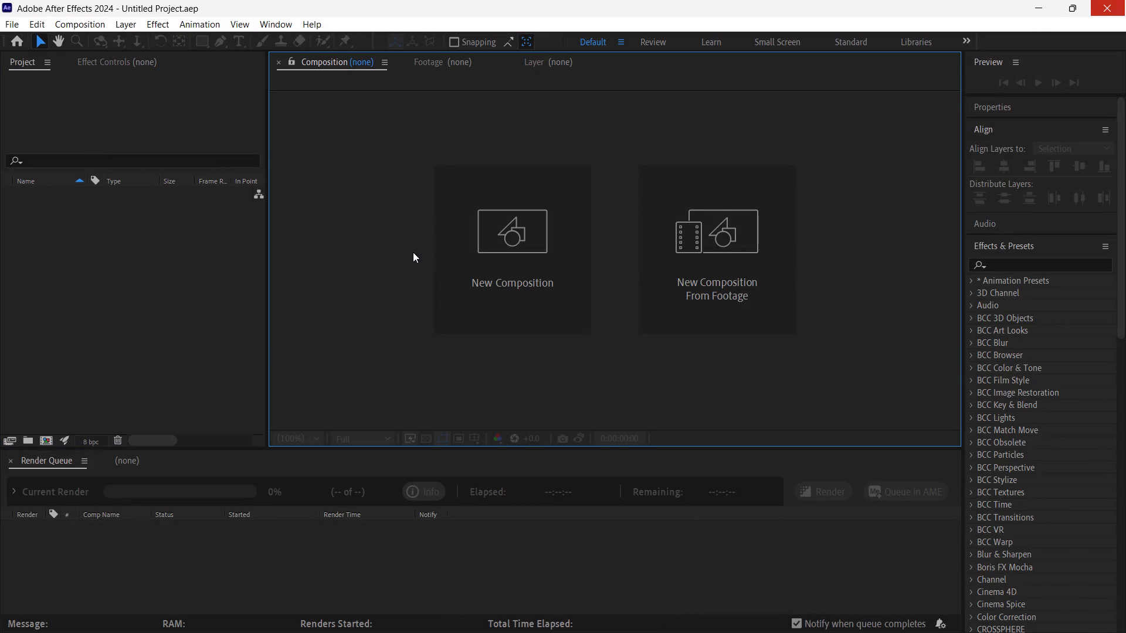
Create a new square composition, setting its height to 1080 px.
left_click(479, 265)
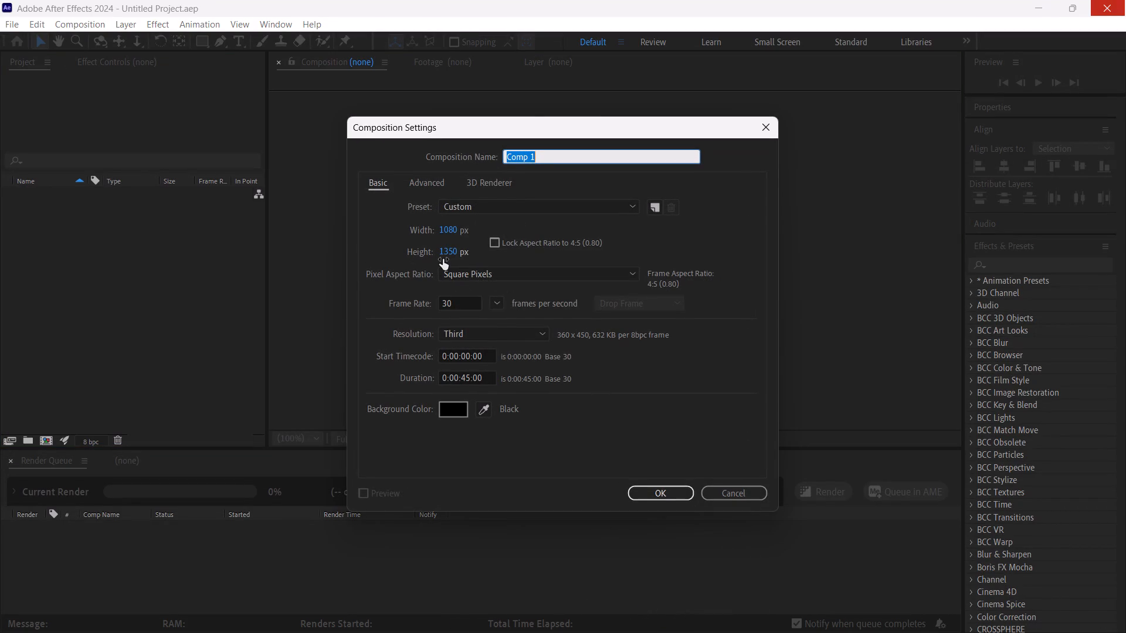
left_click(443, 259)
key("End")
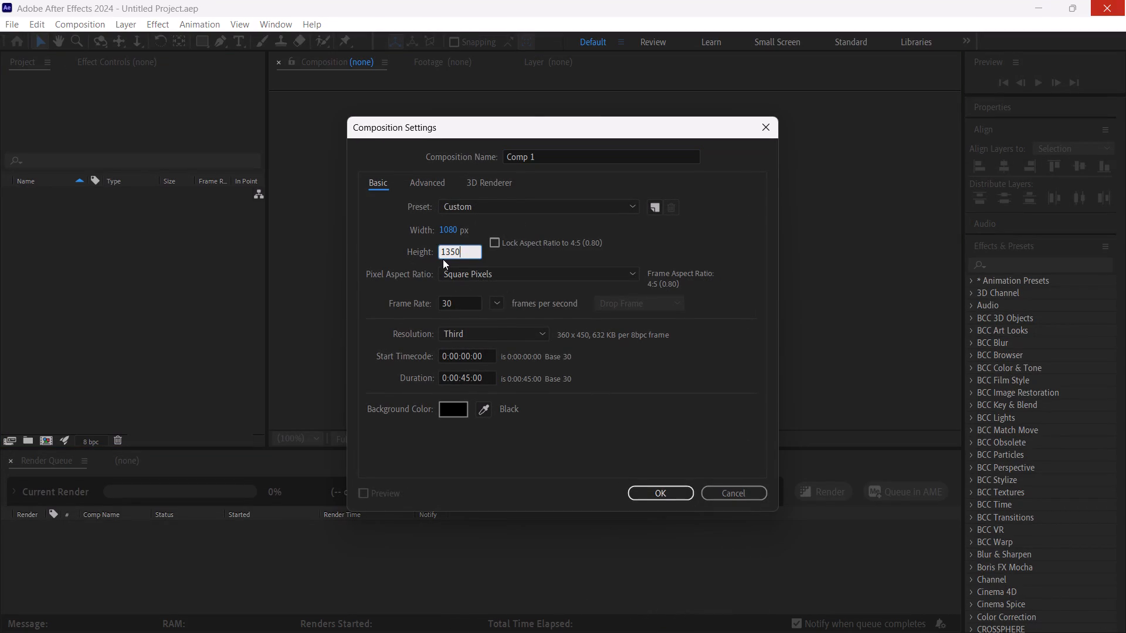
key("Insert")
key("Up")
key("Insert")
double_click(472, 254)
type("1080")
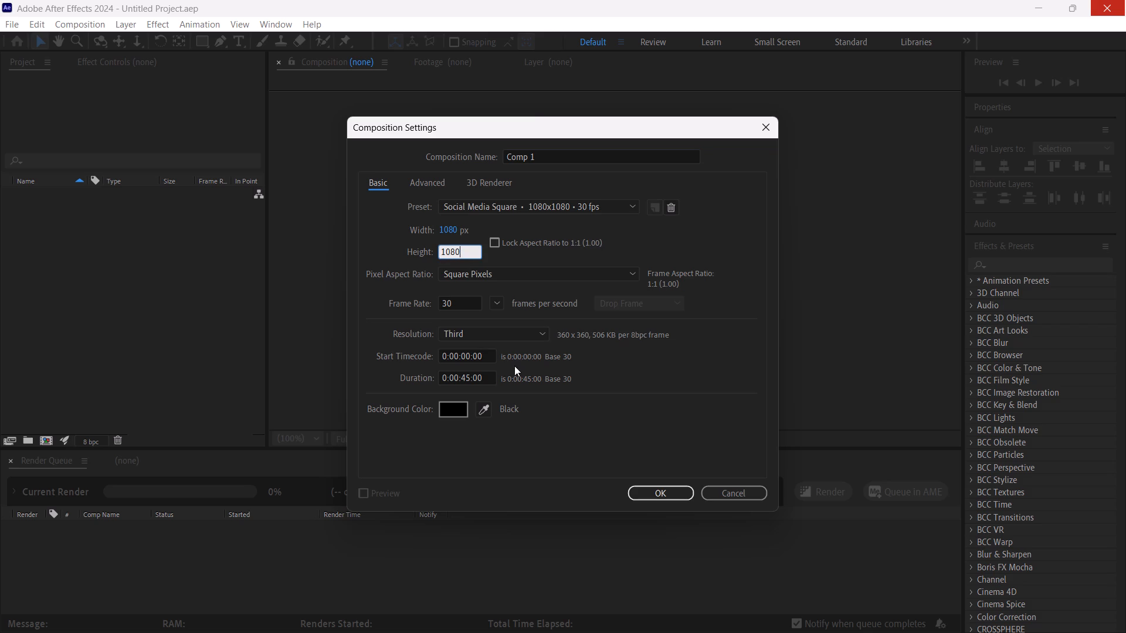
left_click(646, 489)
left_click_drag(646, 489, 247, 433)
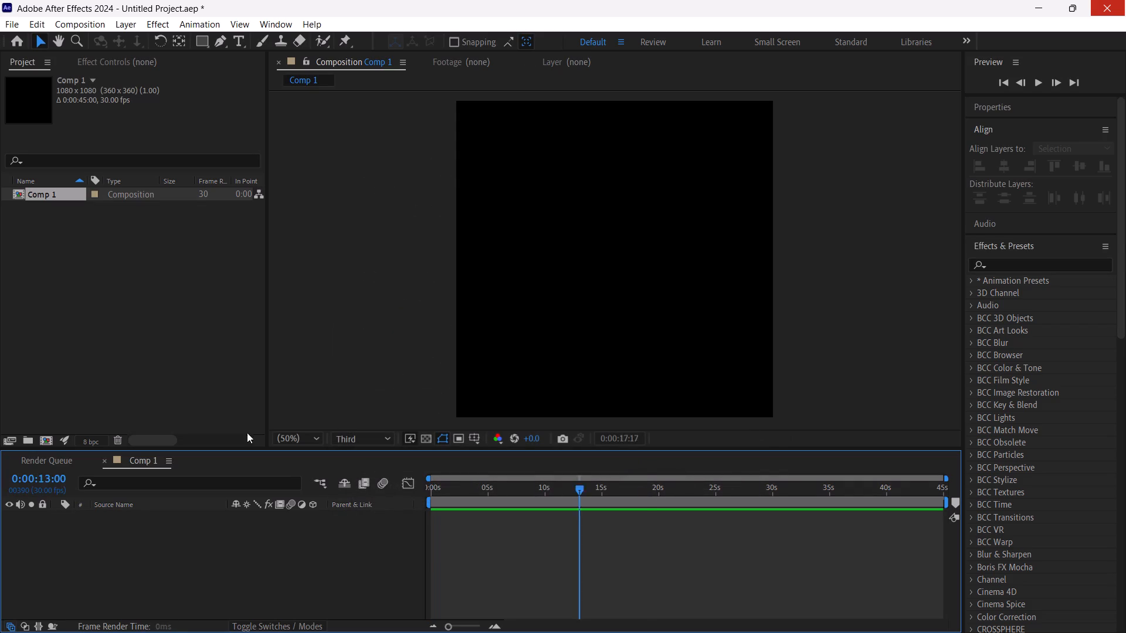
Import the video file "Rani Tu Hi Diwali (Official Video) ... New Hindi Song (1).mp4" into the project.
left_click_drag(247, 433, 23, 365)
double_click(23, 365)
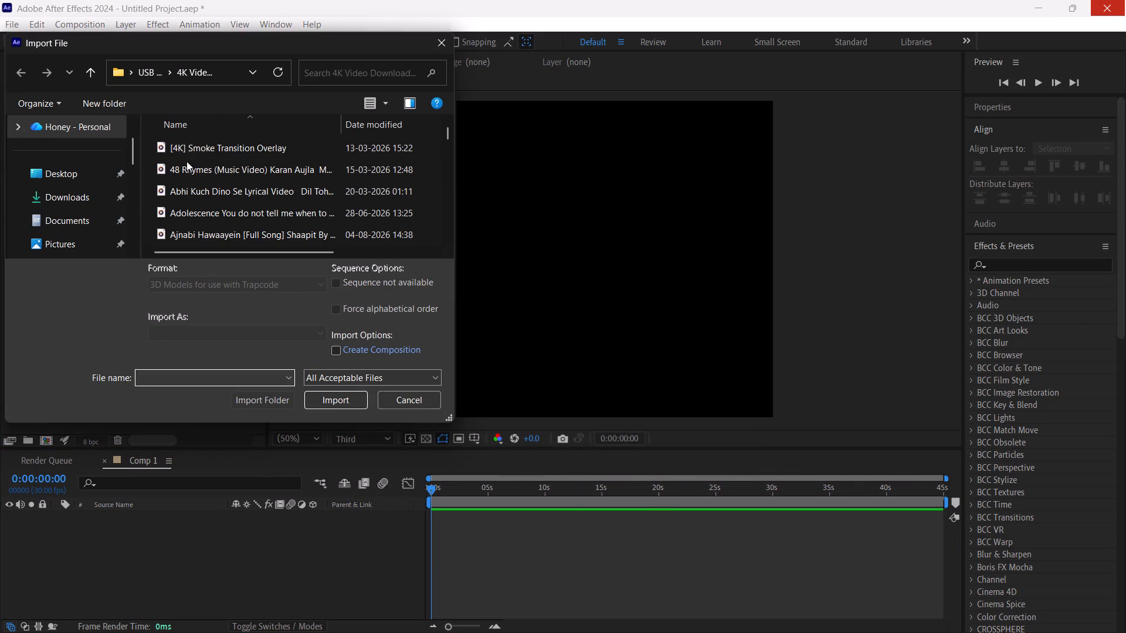
left_click(177, 380)
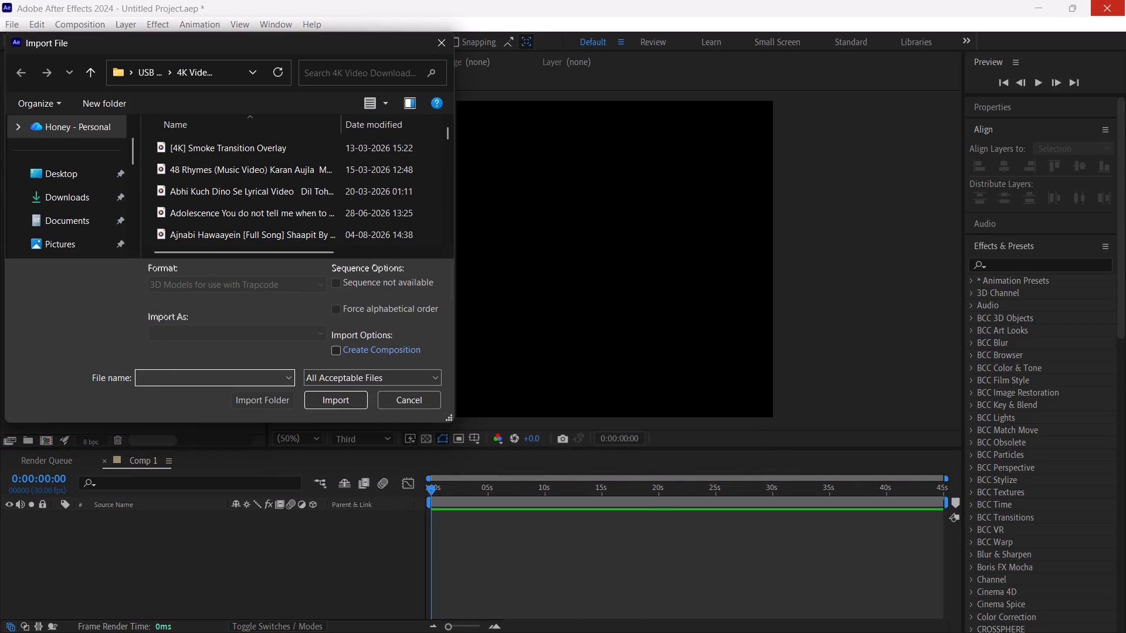
left_click(177, 380)
type("ran")
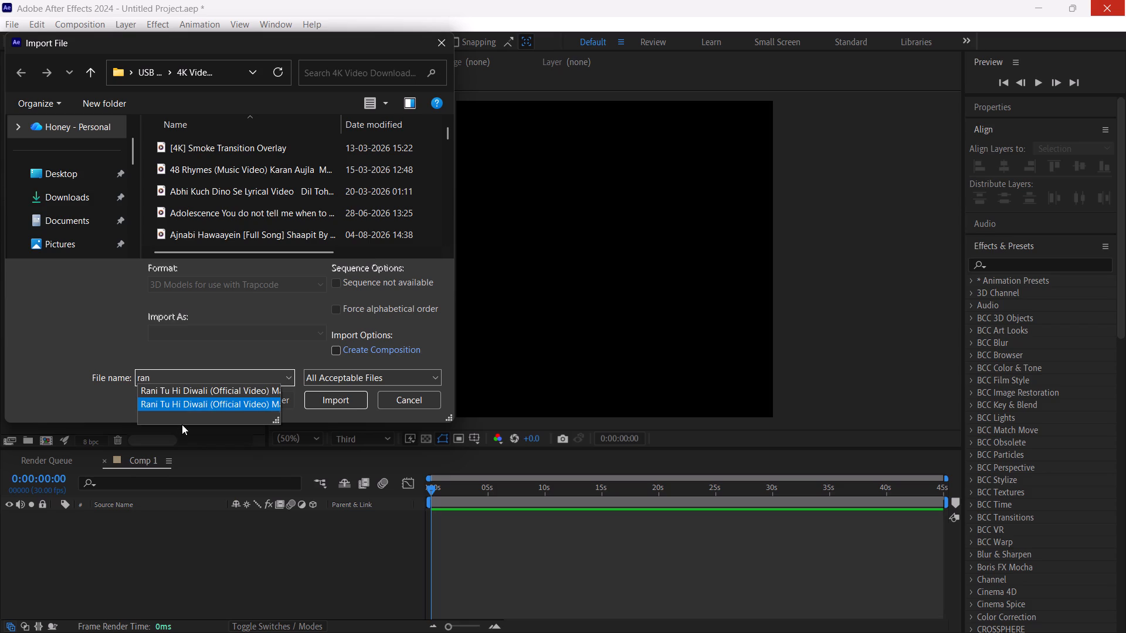
left_click(191, 409)
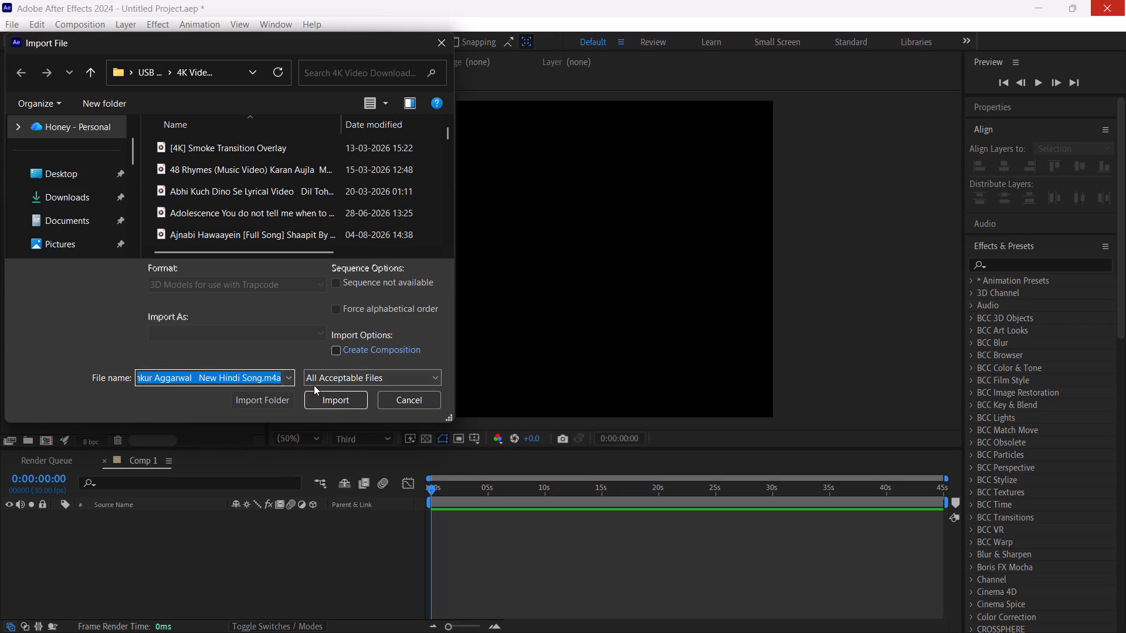
key("BackSpace")
type("ran")
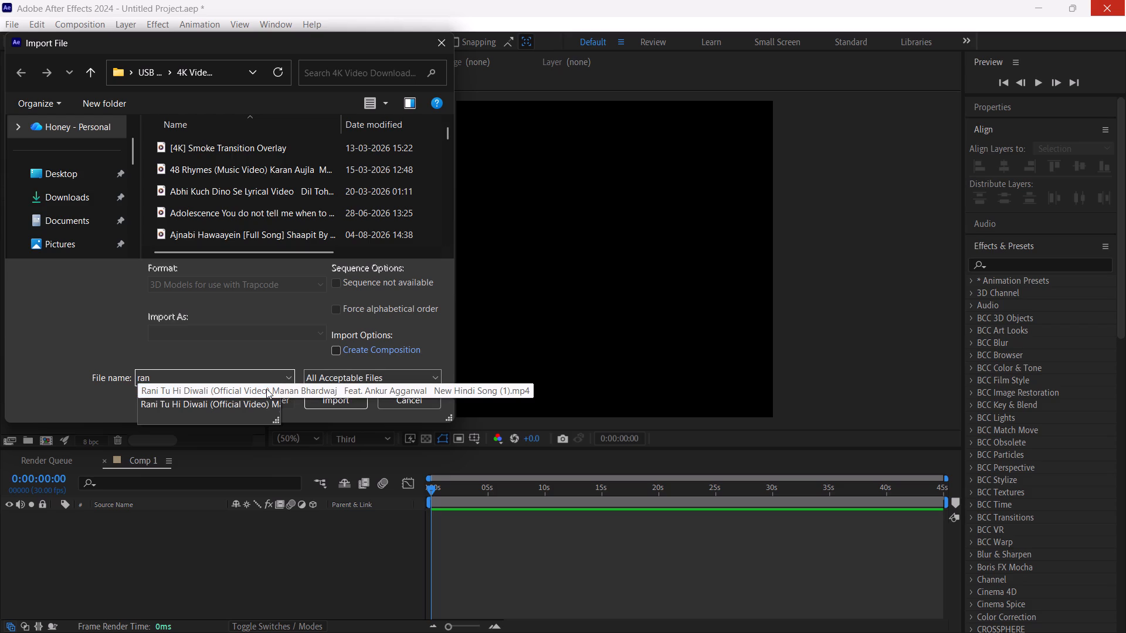
left_click(266, 389)
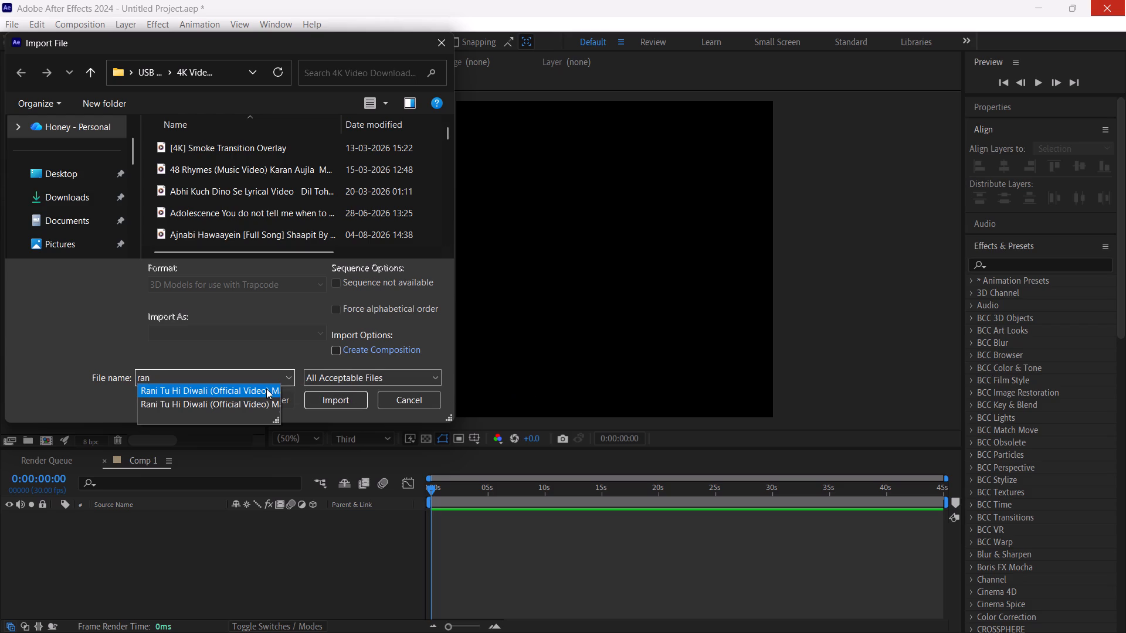
left_click(318, 401)
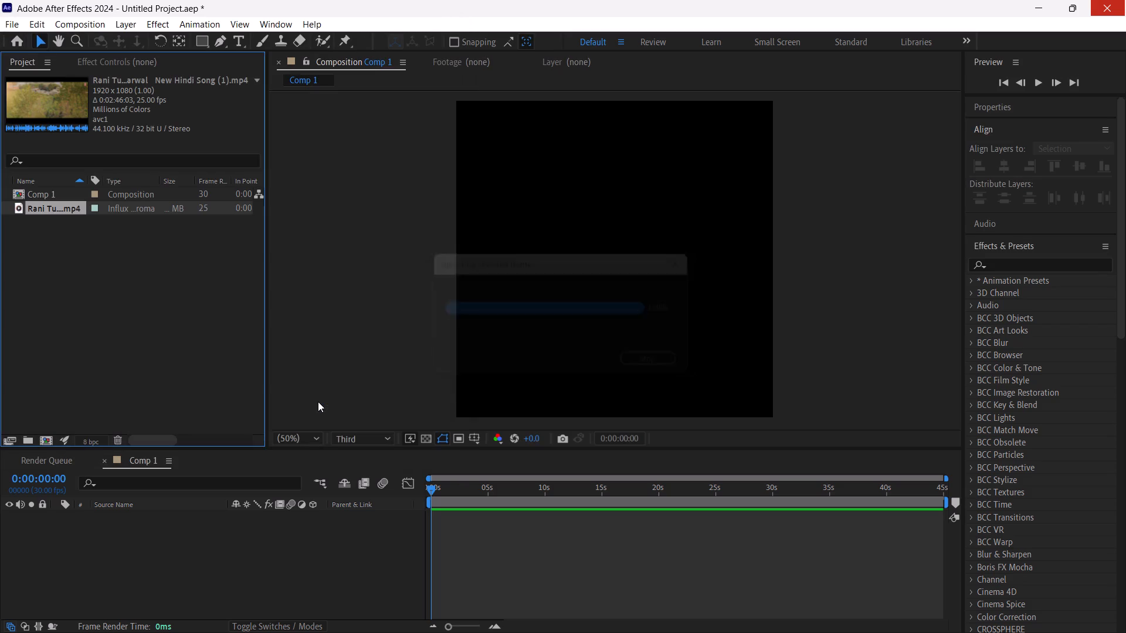
left_click_drag(318, 401, 100, 234)
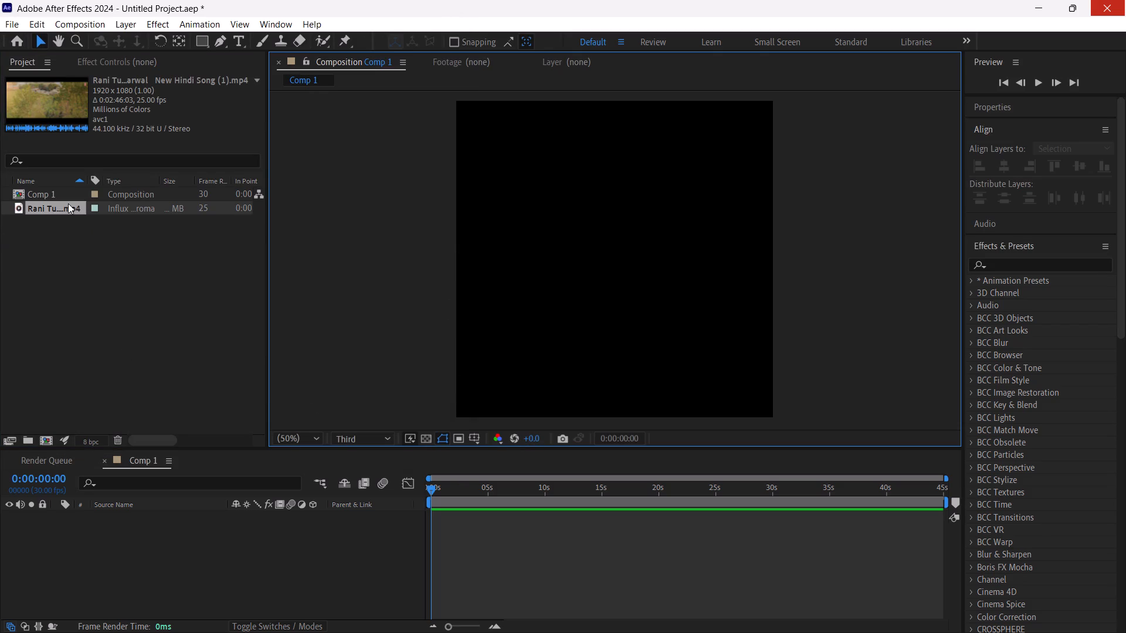
Preview the imported song video as footage and set its In point at 0:00:09:17.
left_click(68, 203)
double_click(68, 203)
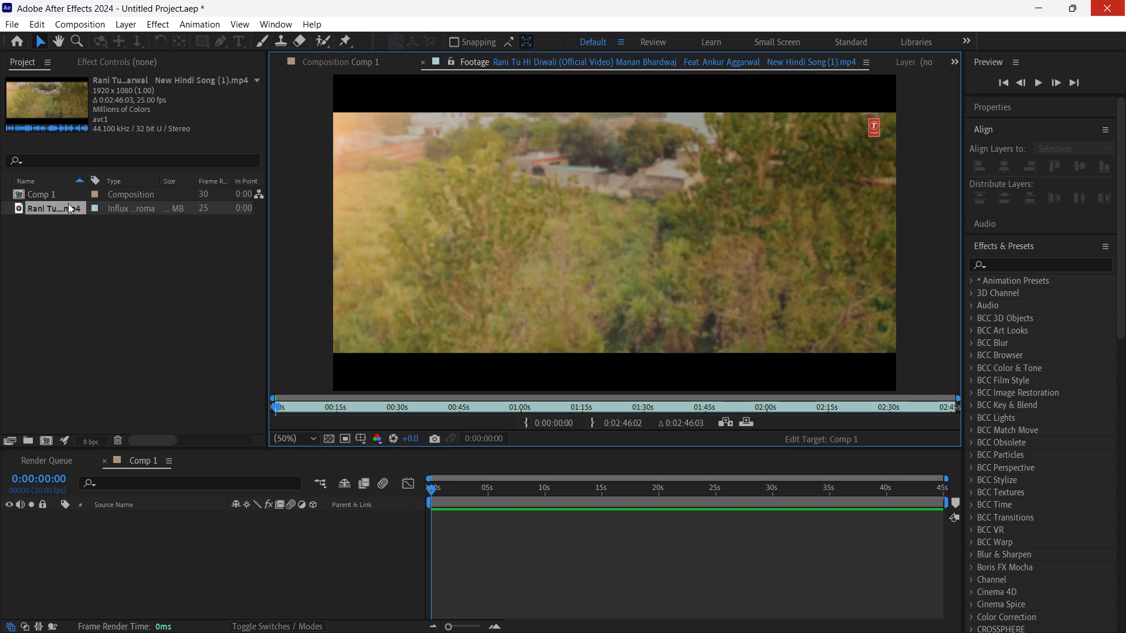
key("space")
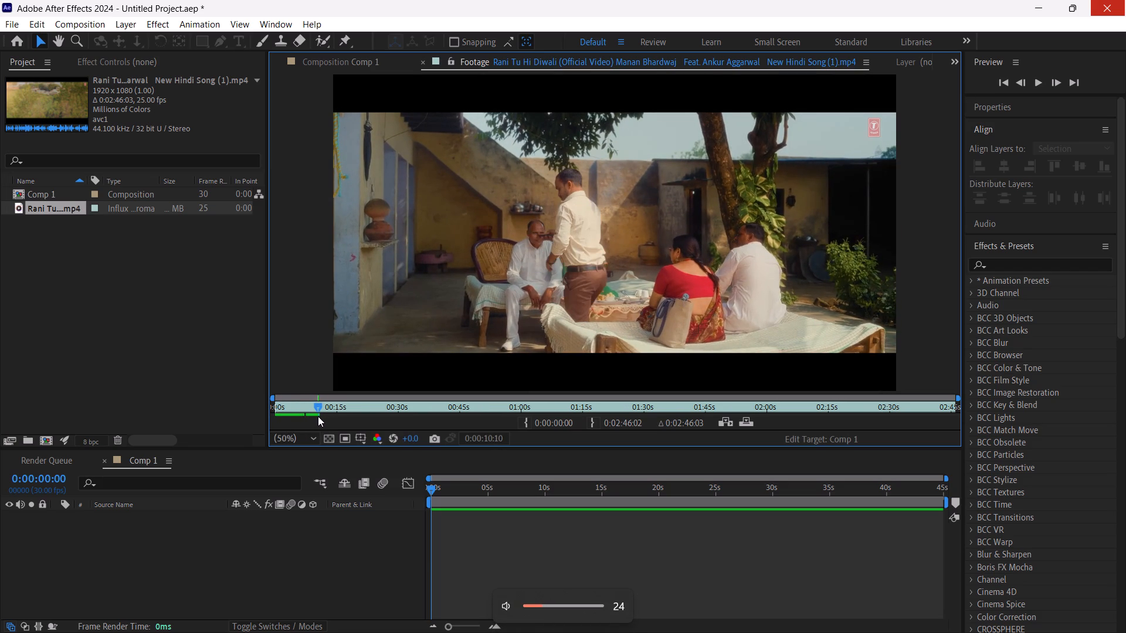
key("space")
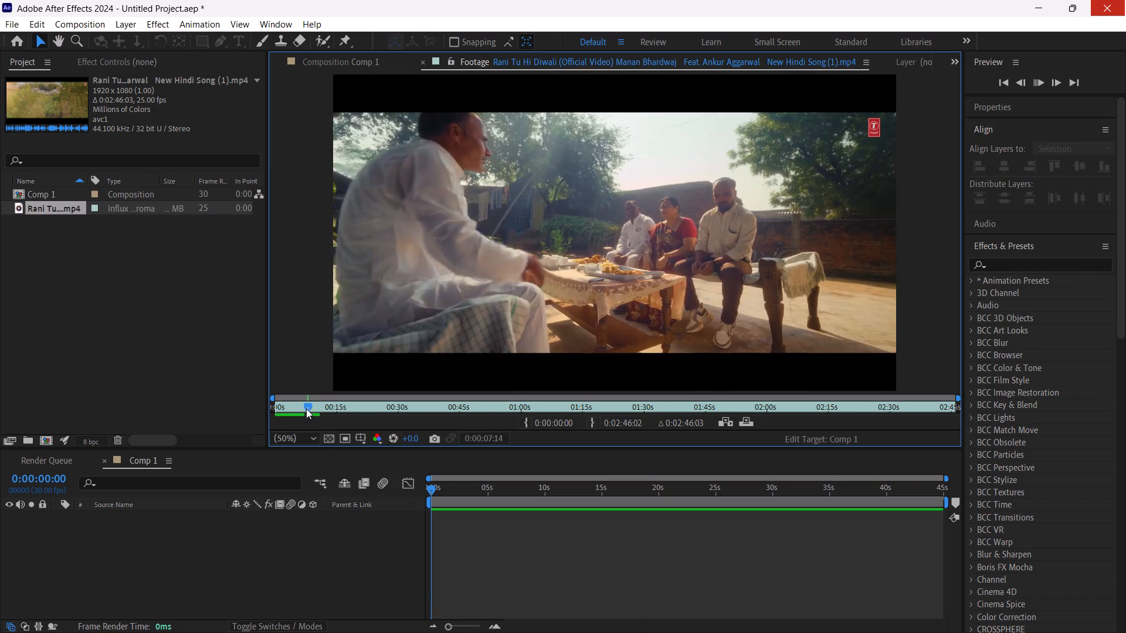
left_click(307, 403)
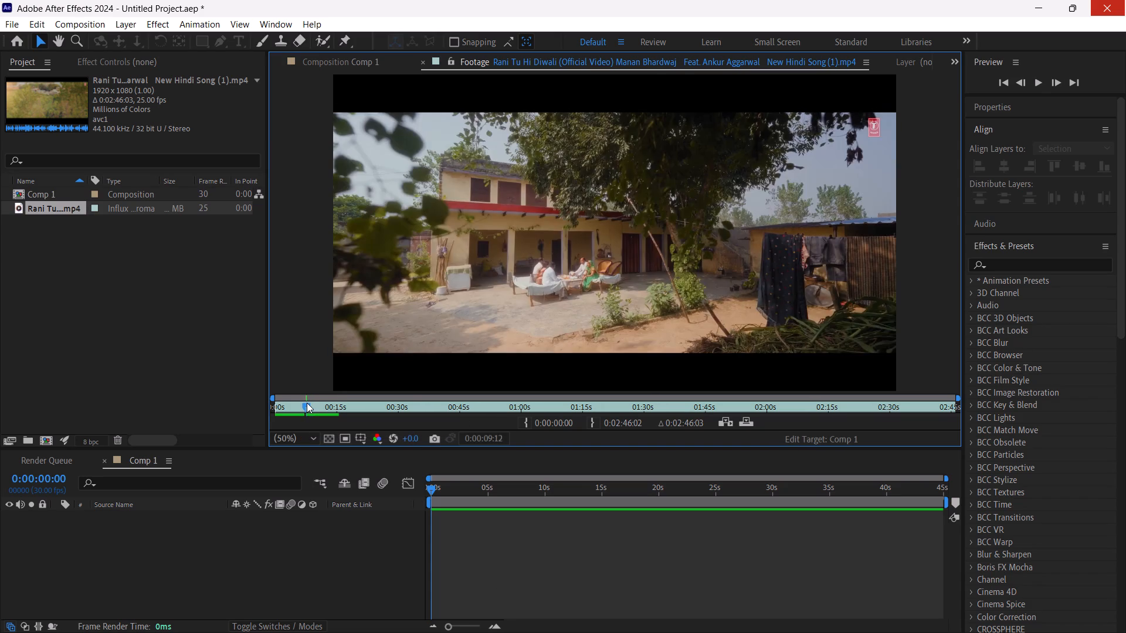
key("space")
left_click_drag(303, 405, 297, 408)
key("space")
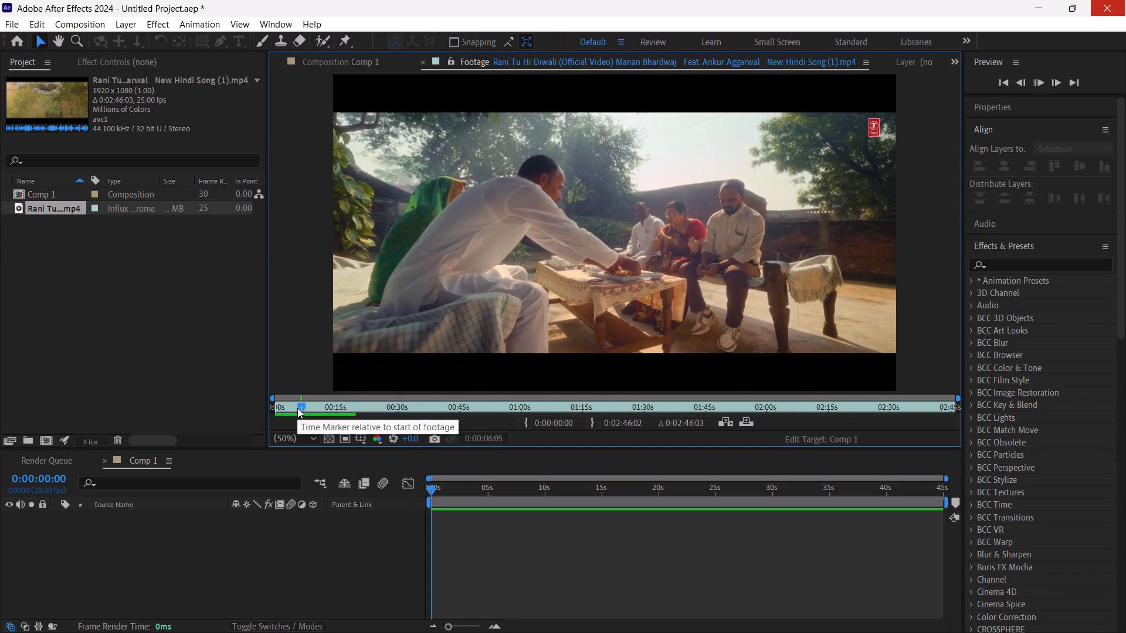
left_click_drag(297, 408, 291, 413)
key("space")
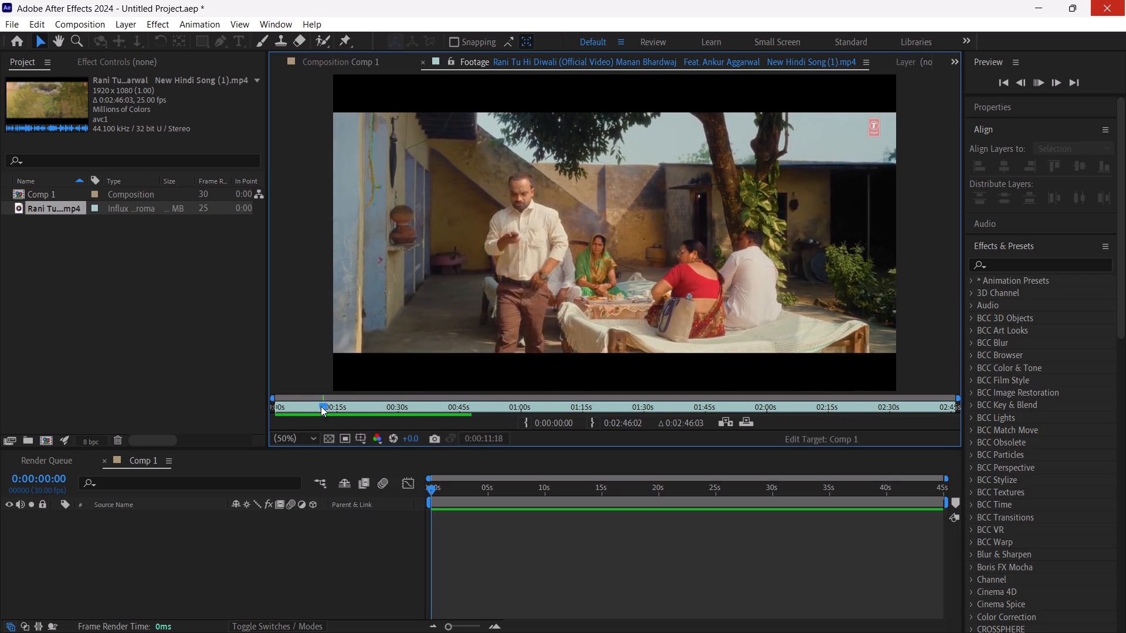
left_click_drag(321, 406, 311, 409)
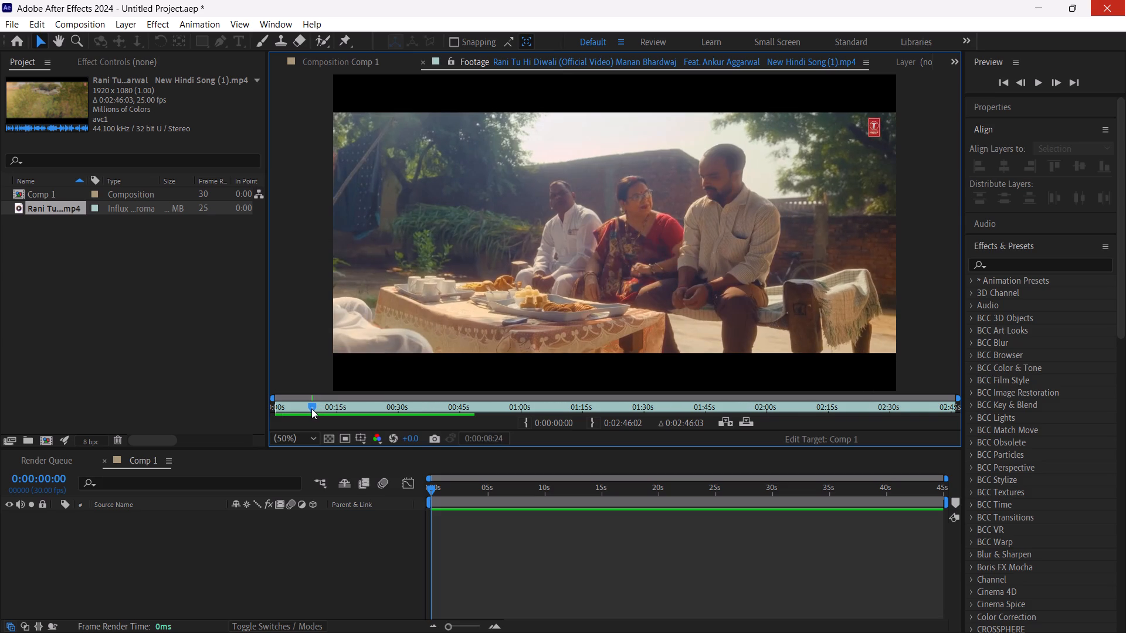
left_click_drag(311, 409, 313, 407)
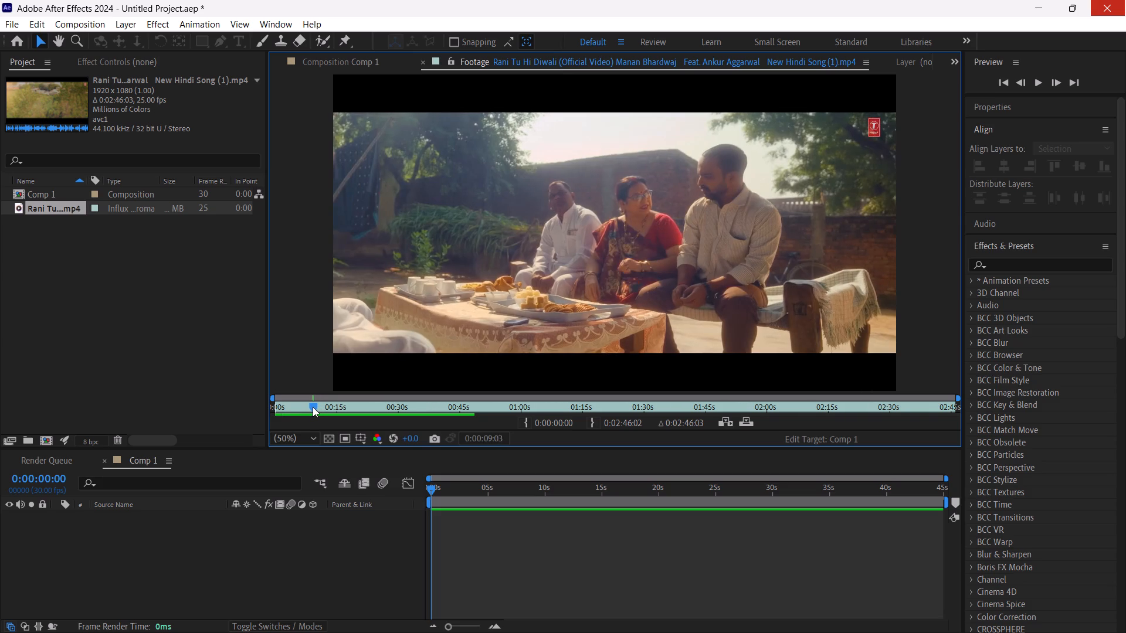
left_click_drag(313, 407, 315, 407)
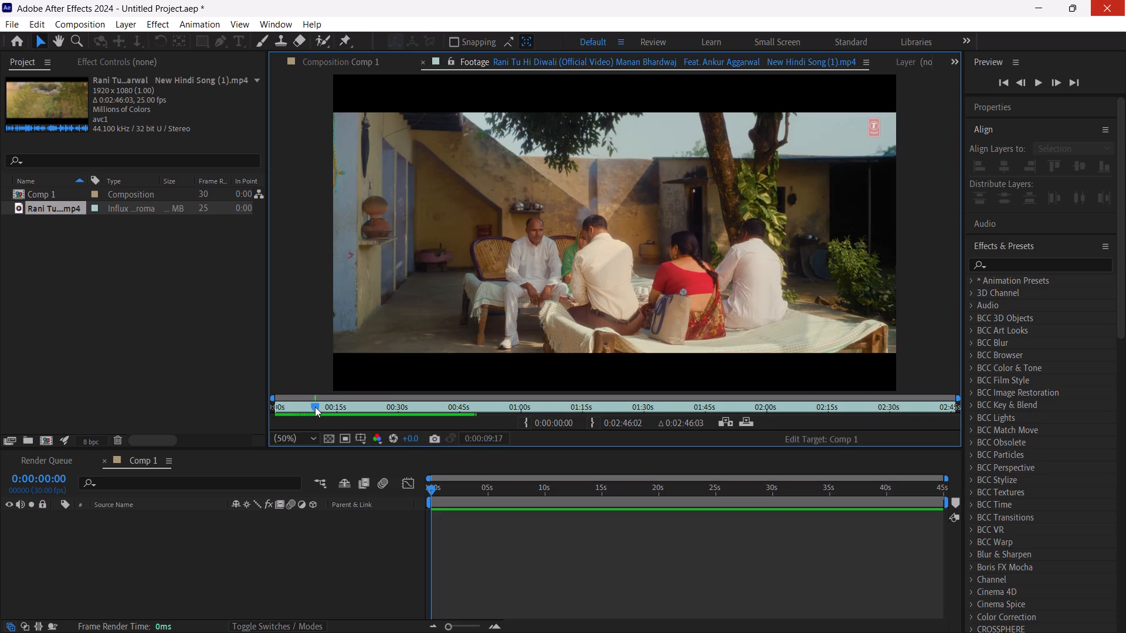
left_click(528, 421)
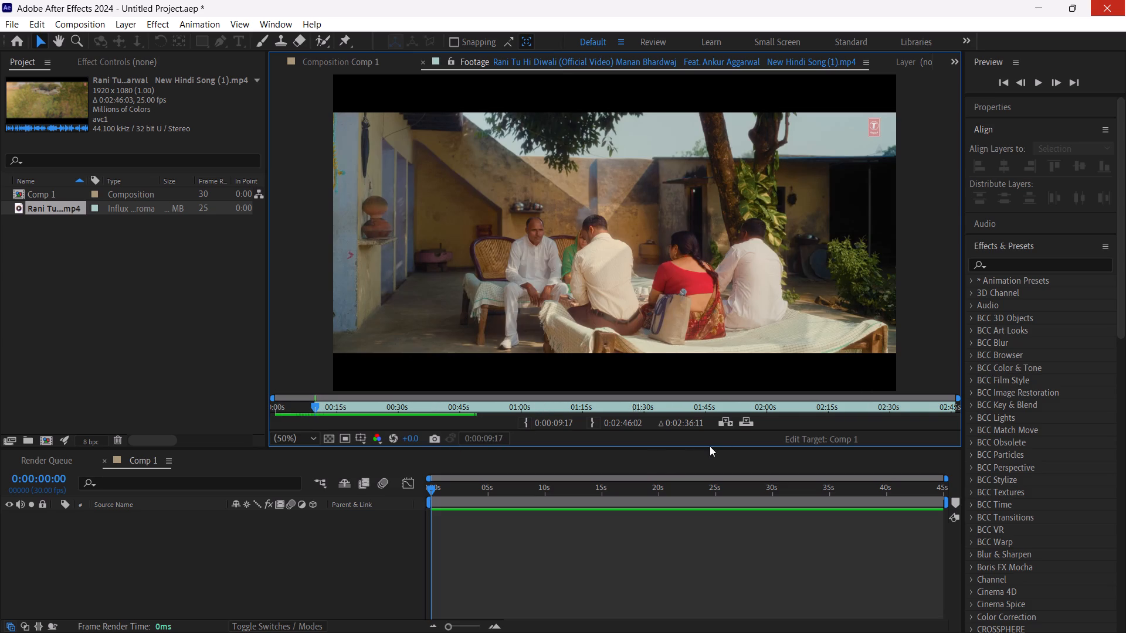
Add the trimmed song video to Comp 1 as an overlay edit.
left_click(746, 420)
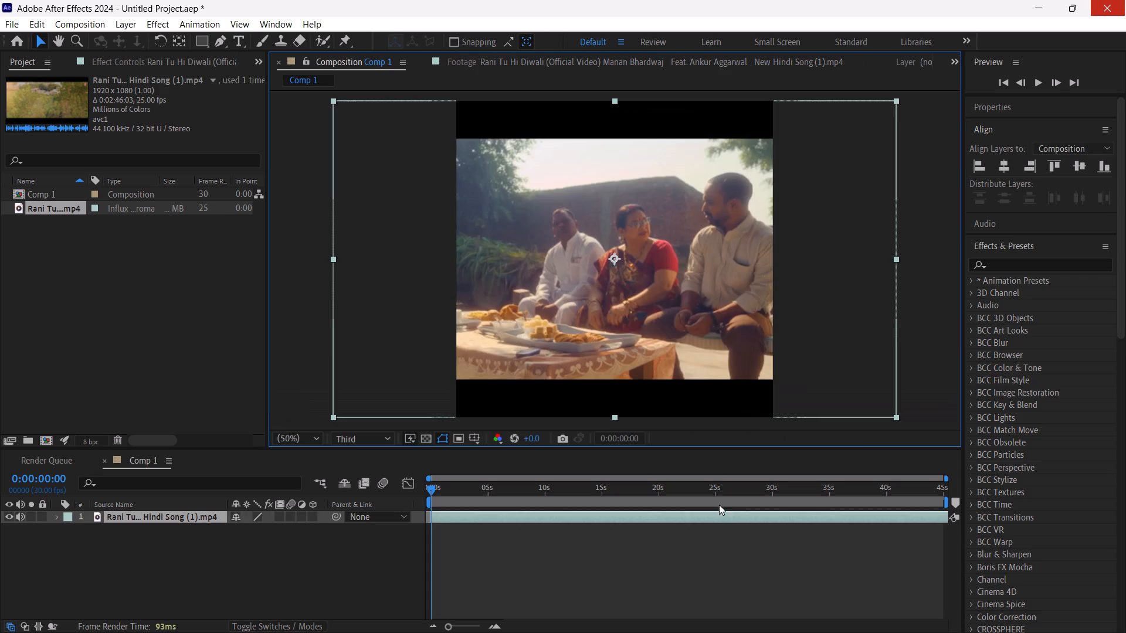
Play through the composition and split the song video layer at 0:00:10:13.
key("space")
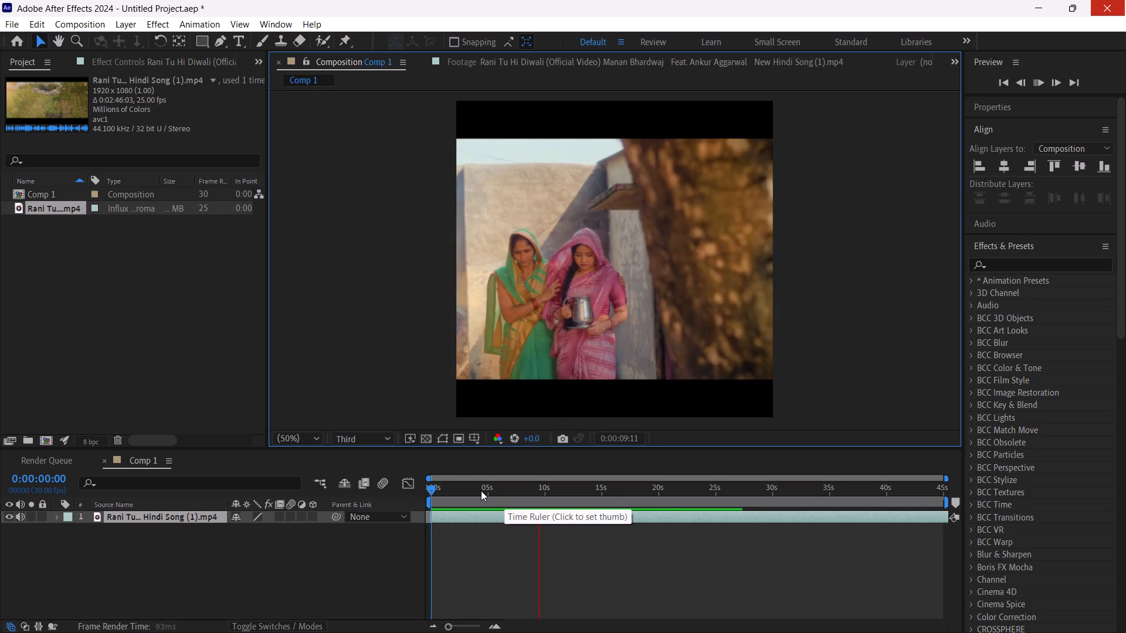
left_click_drag(481, 491, 535, 494)
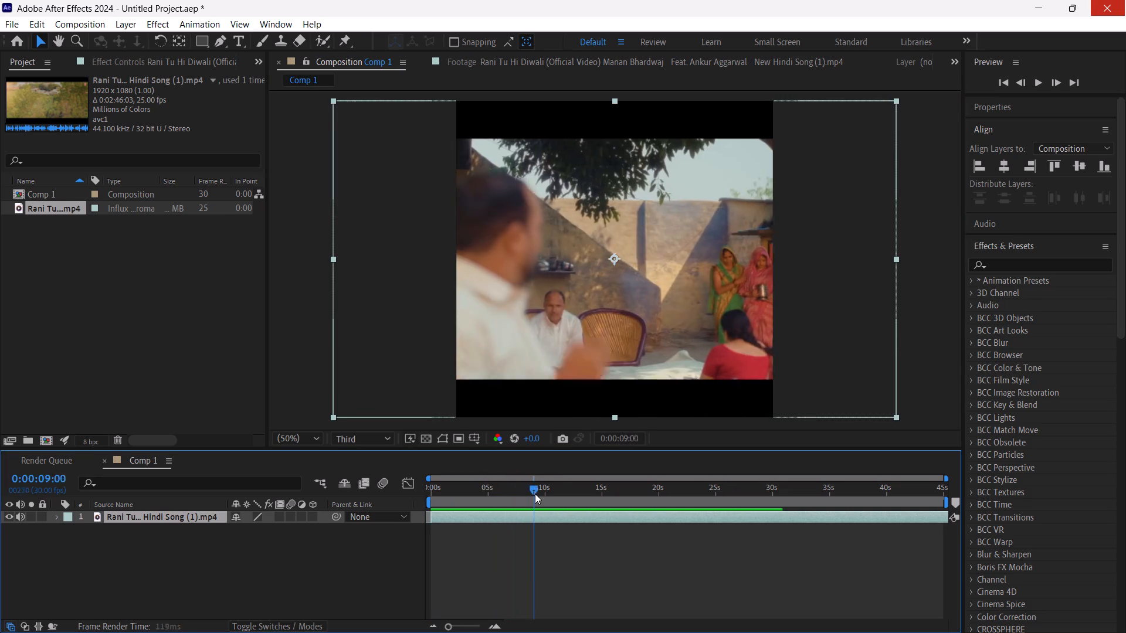
left_click_drag(535, 494, 544, 492)
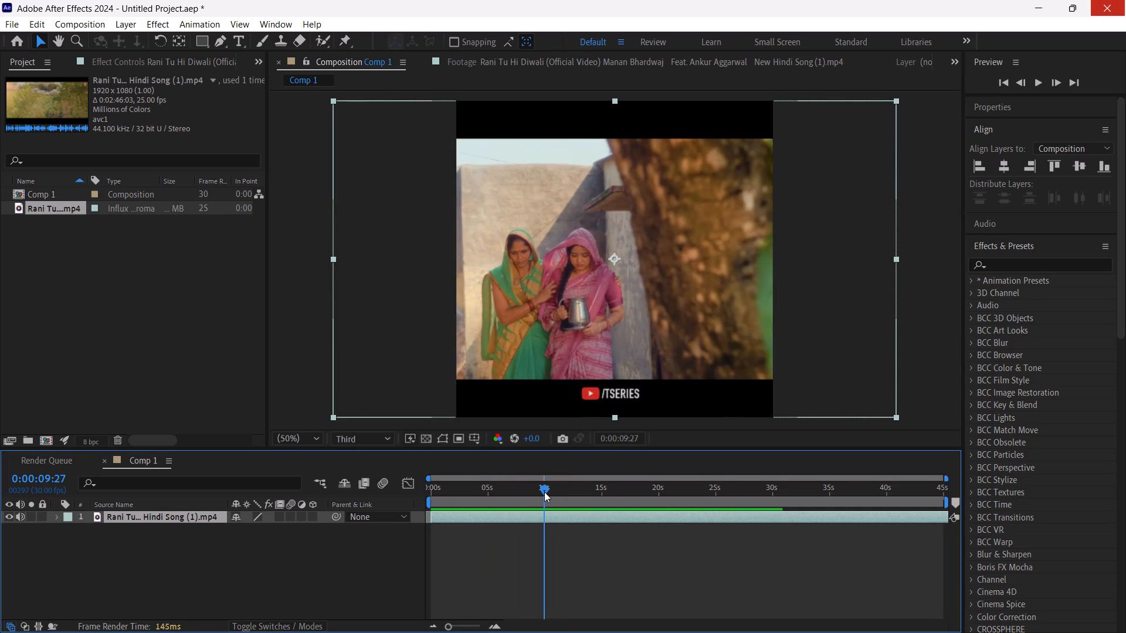
left_click_drag(544, 492, 554, 477)
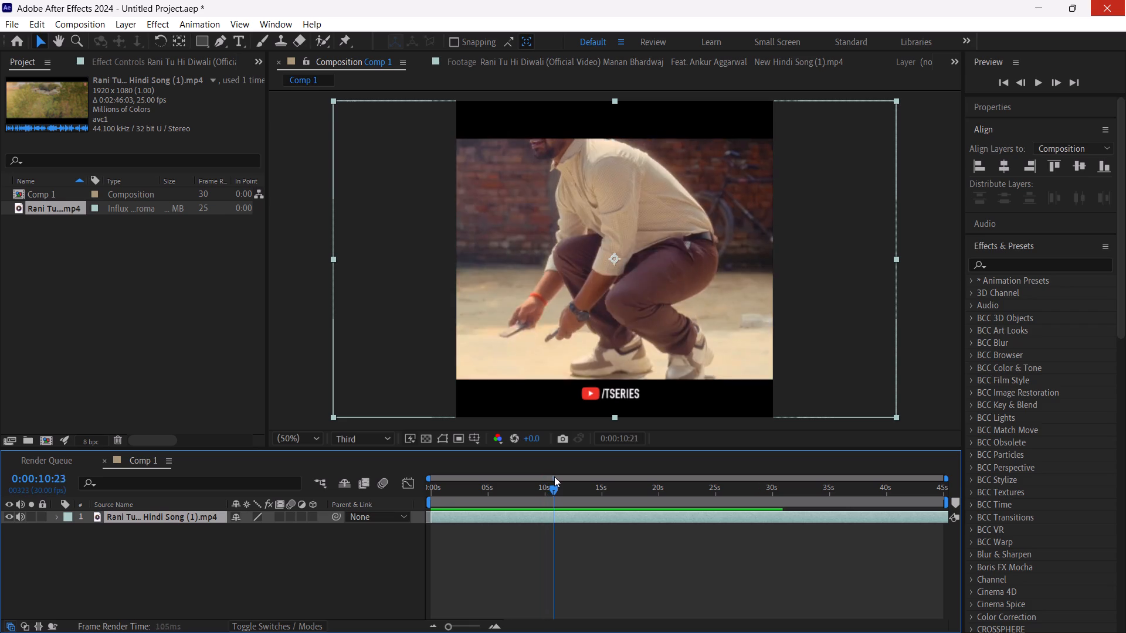
left_click_drag(554, 477, 550, 486)
key("ctrl+shift+d")
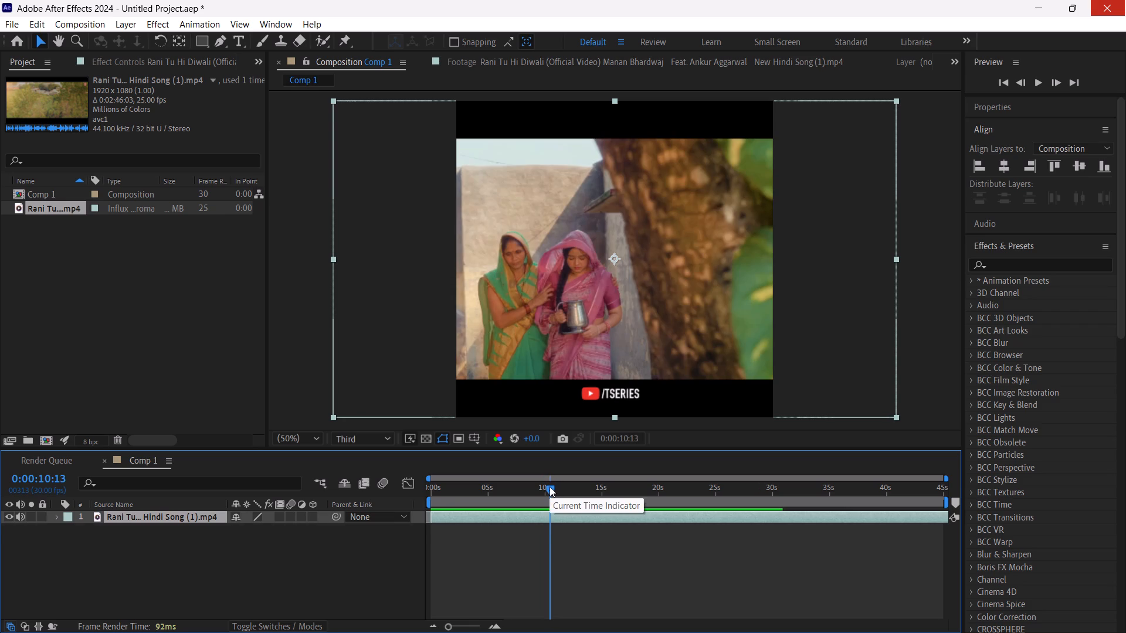
Try sliding the section after the 0:00:10:13 split earlier in time, and delete that section.
left_click_drag(635, 517, 613, 529)
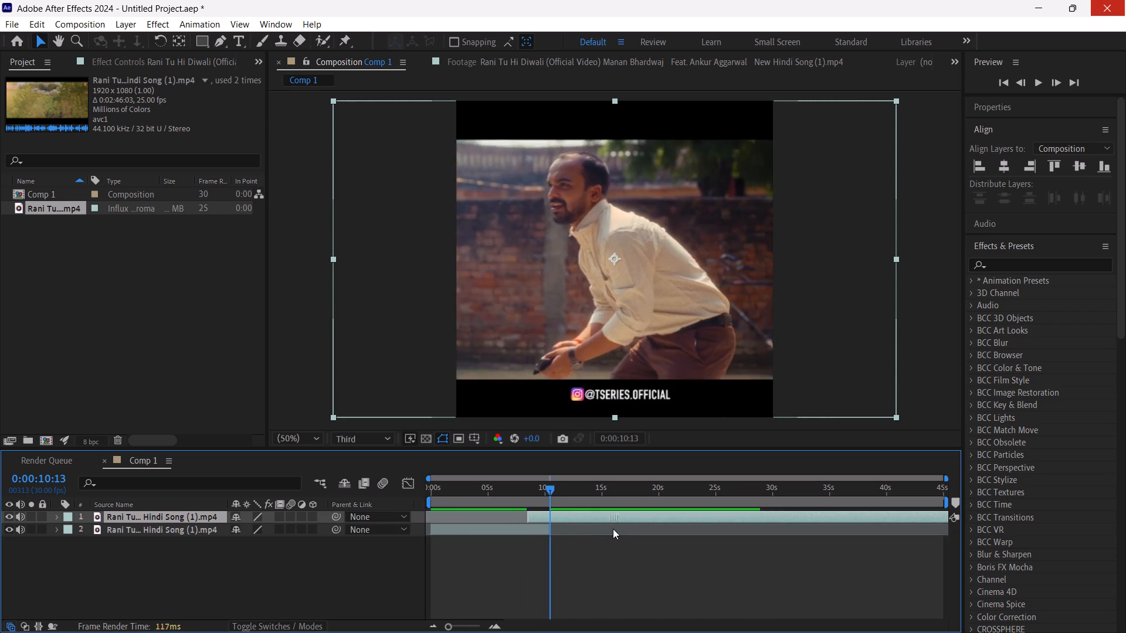
left_click_drag(613, 529, 598, 539)
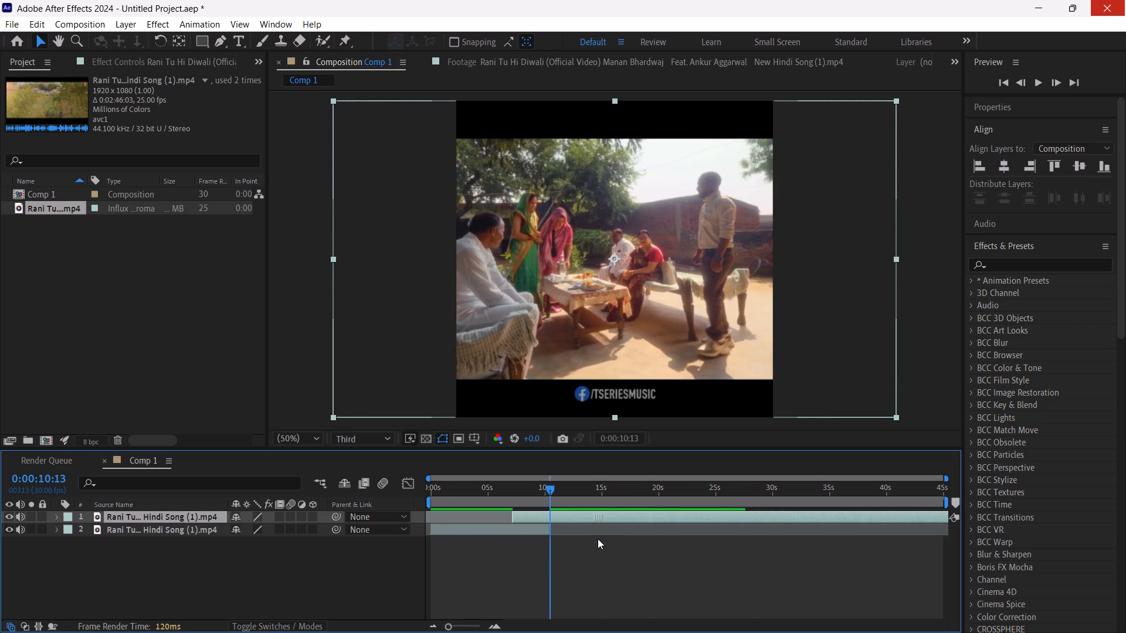
left_click_drag(598, 539, 610, 530)
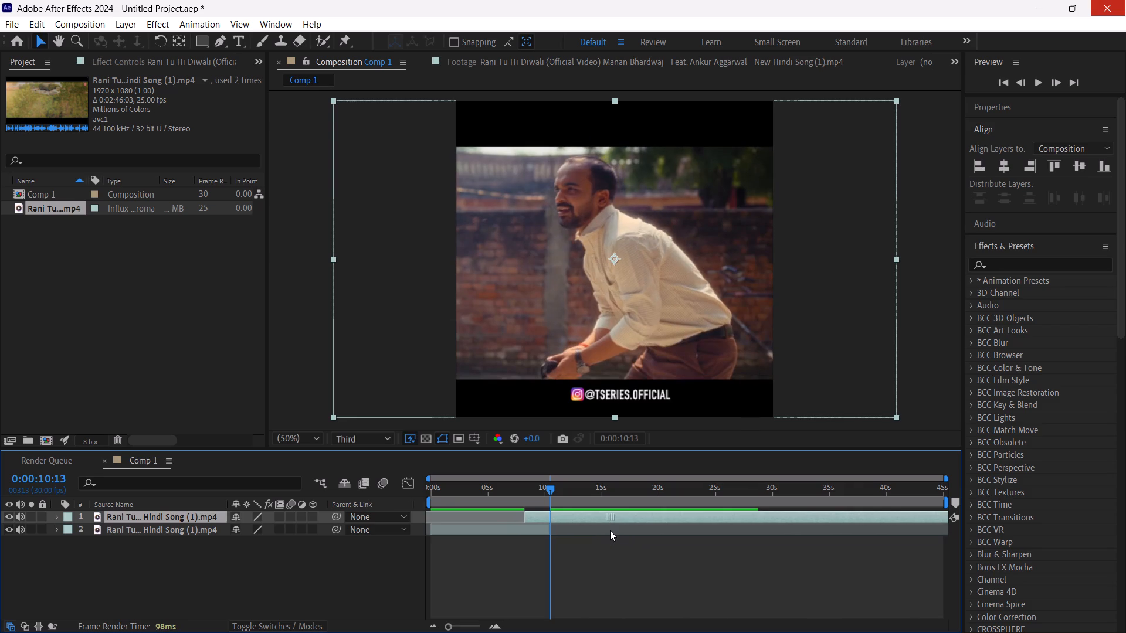
left_click_drag(610, 530, 607, 533)
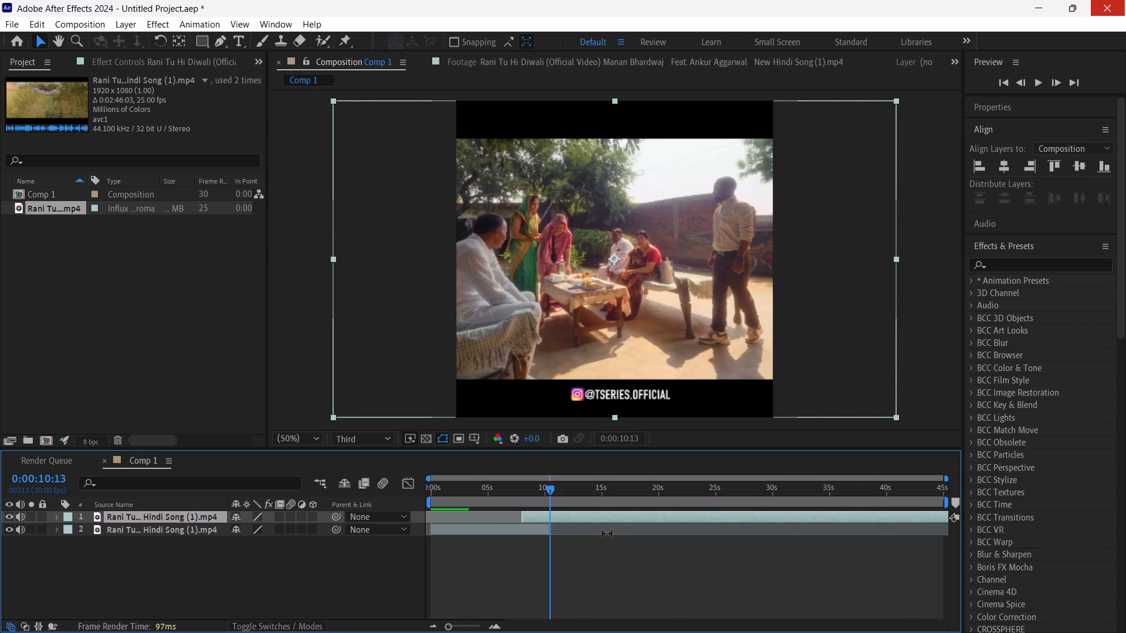
key("Delete")
Return to the start of the composition and import the audio file "Rani Tu Hi Diwali (Official Video) ... New Hindi Song.m4a".
left_click_drag(552, 491, 350, 516)
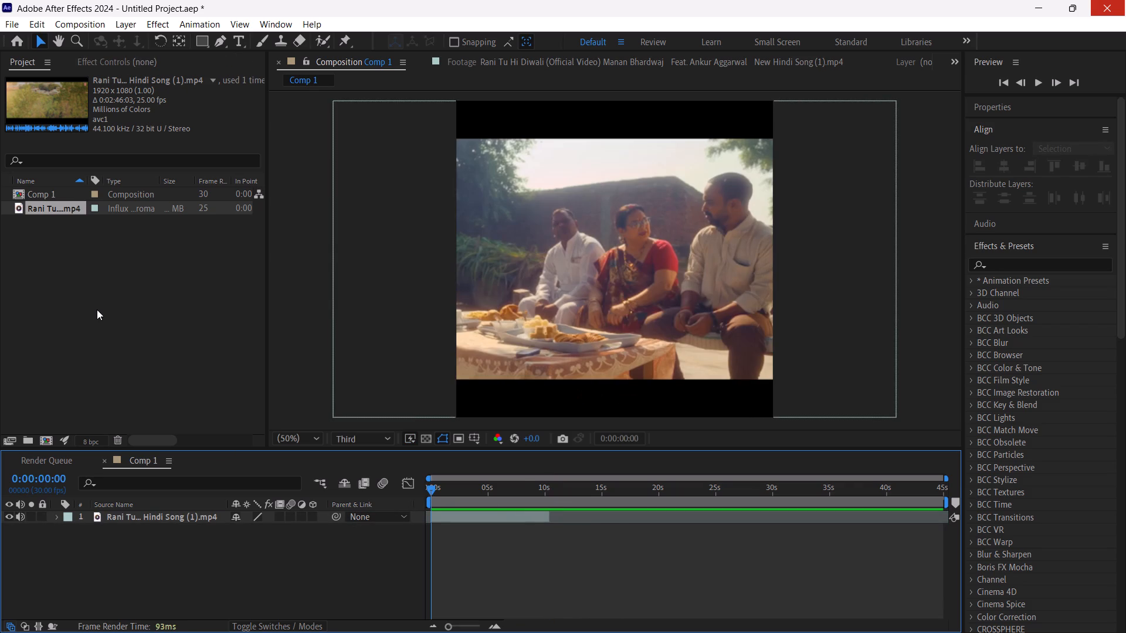
double_click(97, 309)
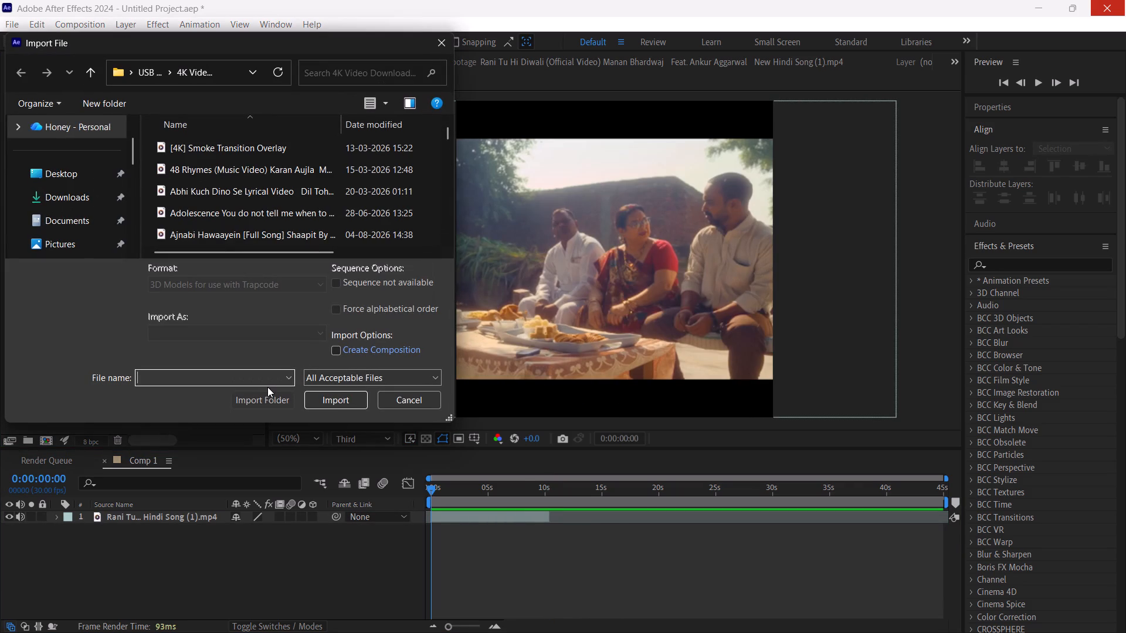
left_click(259, 380)
type("rani")
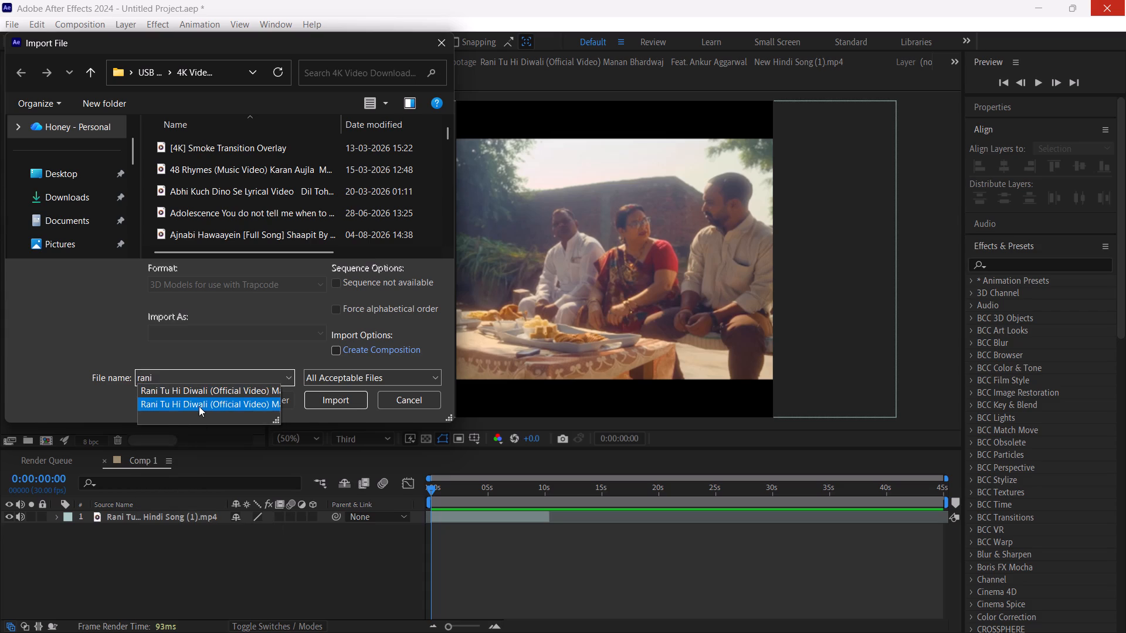
left_click(199, 406)
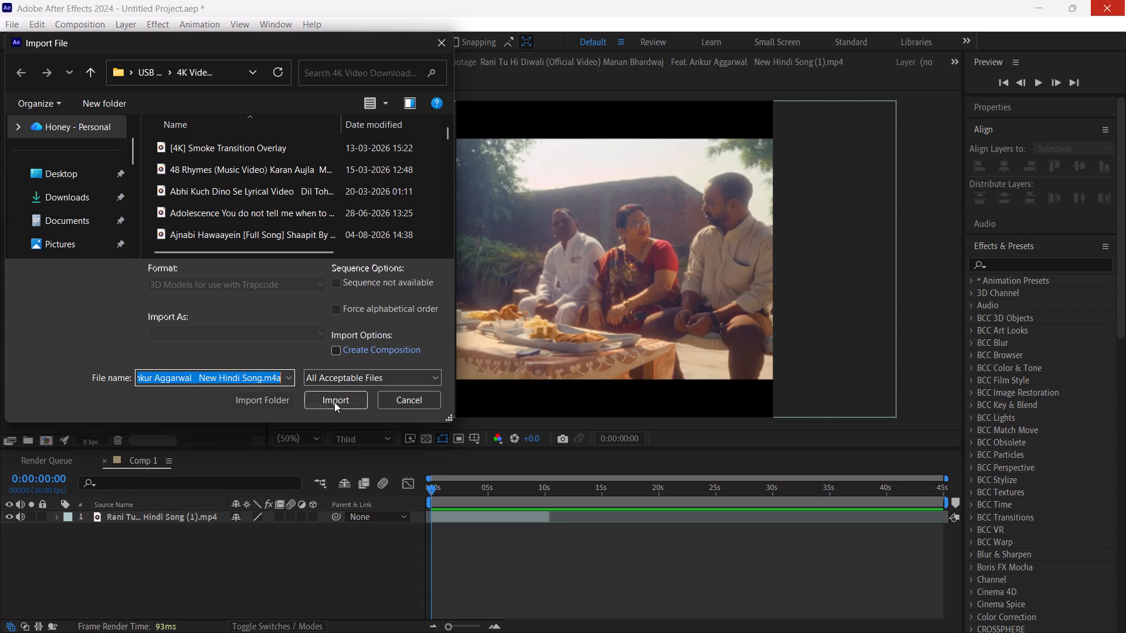
left_click(335, 401)
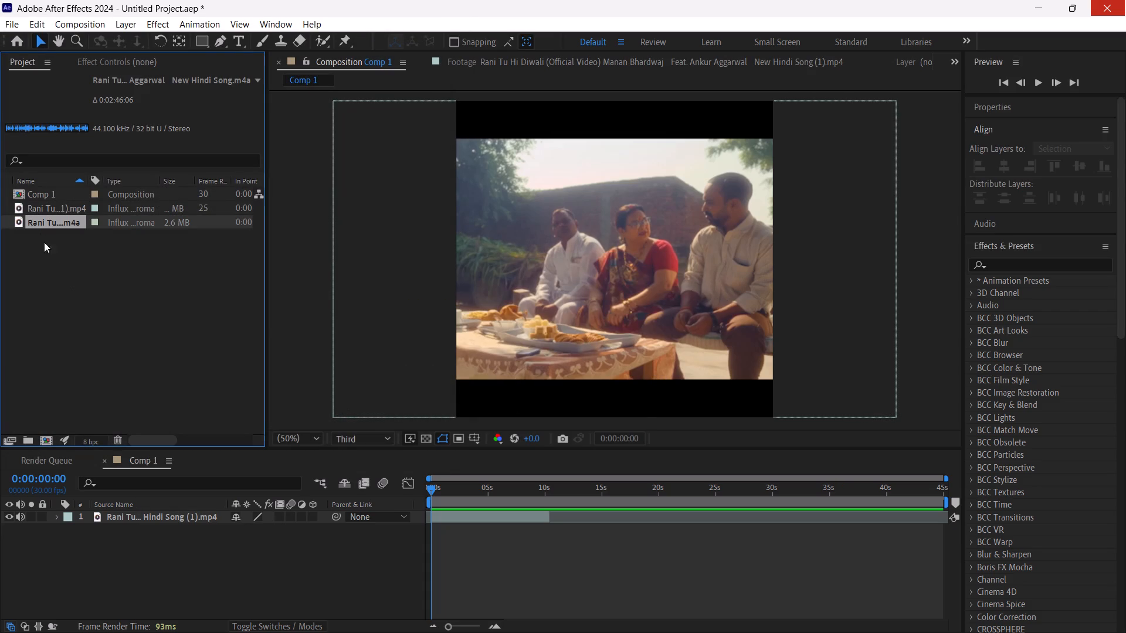
Preview the imported song audio as footage and set its In point at 0:00:49:02.
left_click_drag(42, 227, 118, 403)
left_click_drag(118, 403, 103, 355)
left_click(103, 355)
double_click(49, 228)
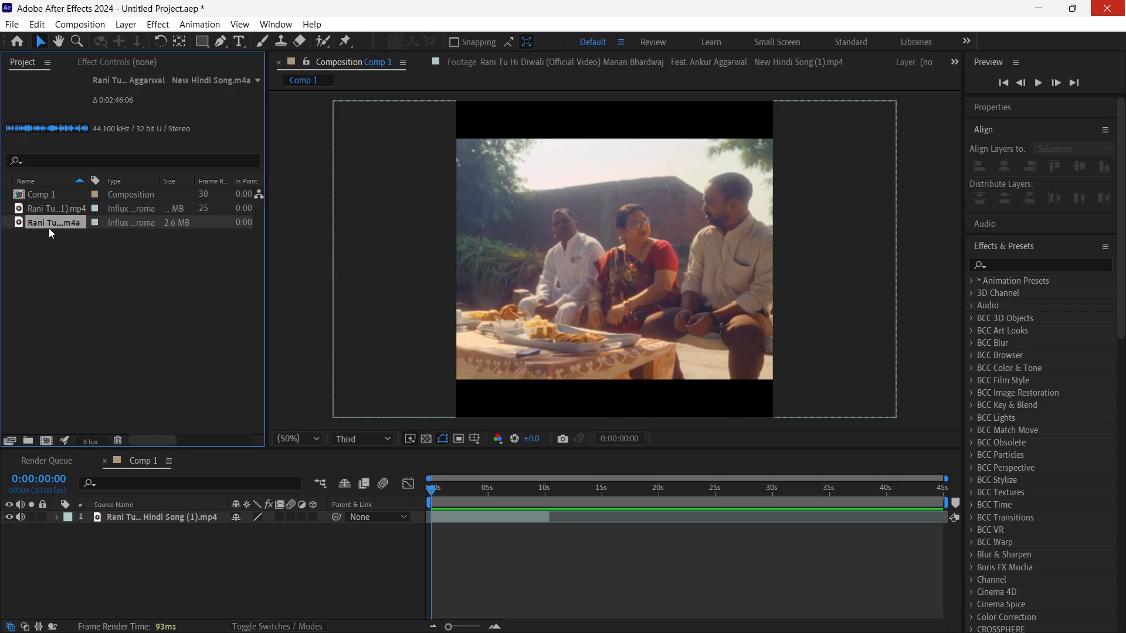
left_click(500, 419)
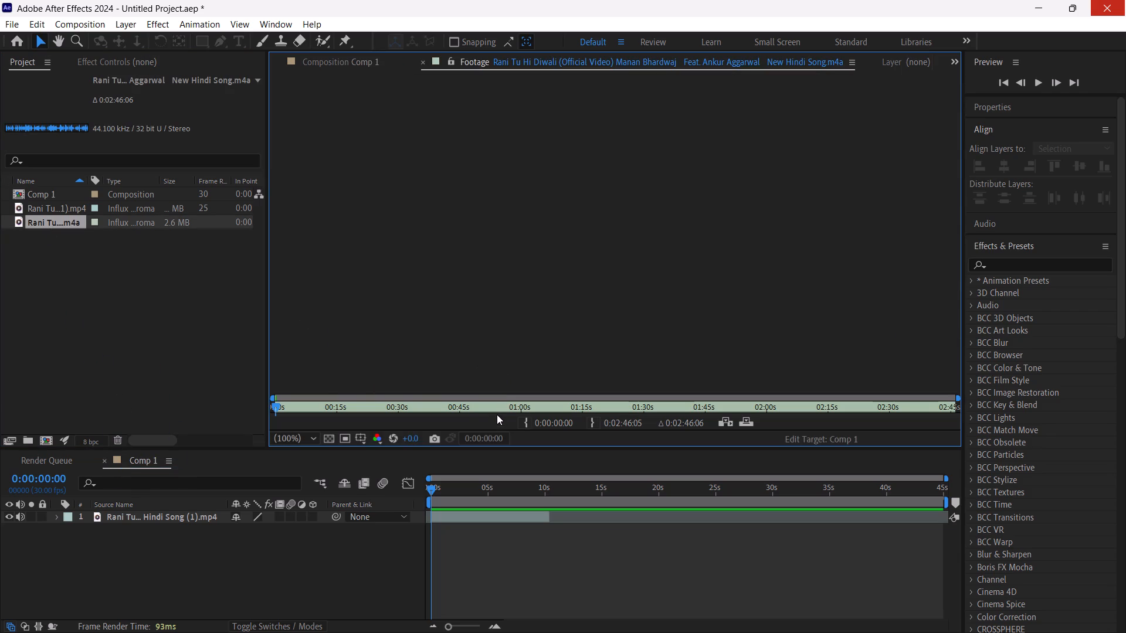
left_click(496, 414)
left_click(492, 408)
key("space")
left_click_drag(492, 408, 472, 415)
key("space")
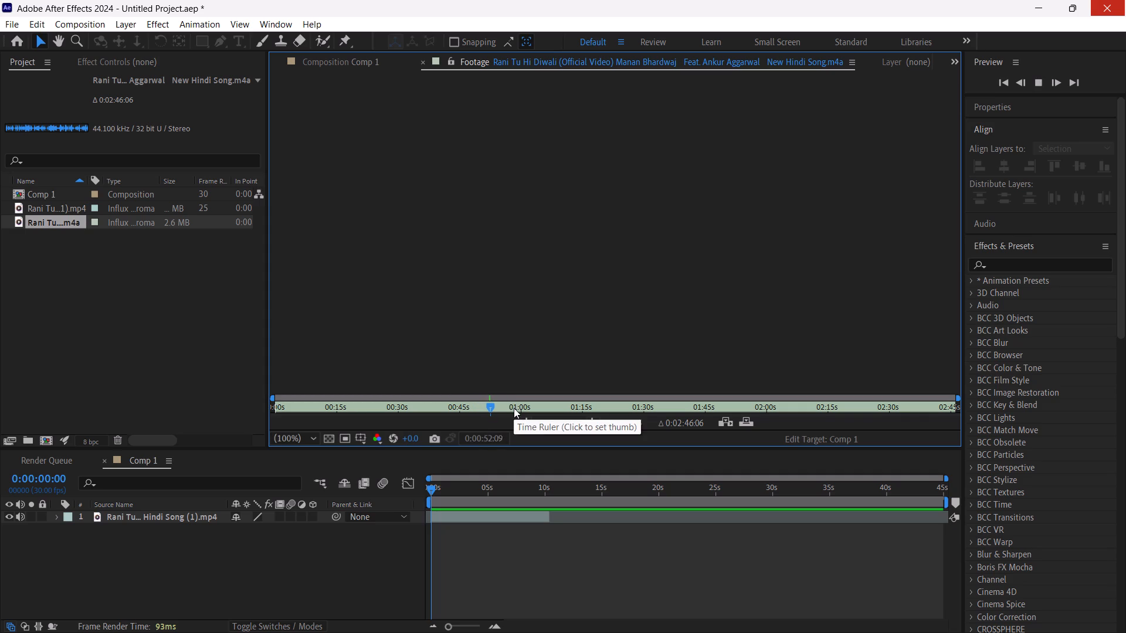
left_click(480, 411)
left_click_drag(480, 411, 476, 430)
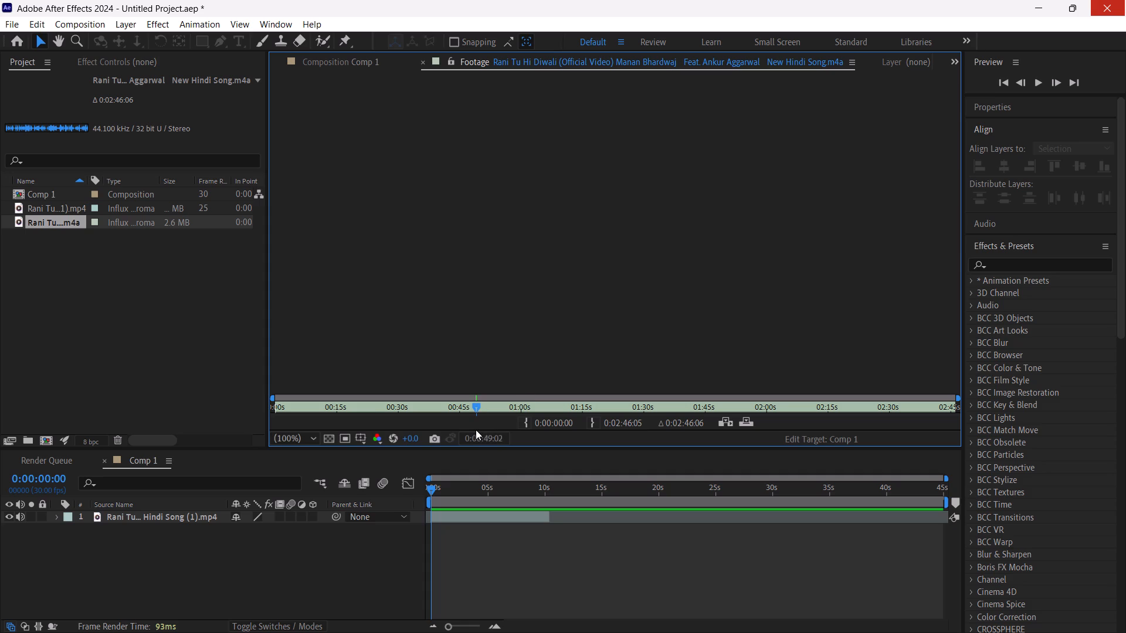
left_click(525, 421)
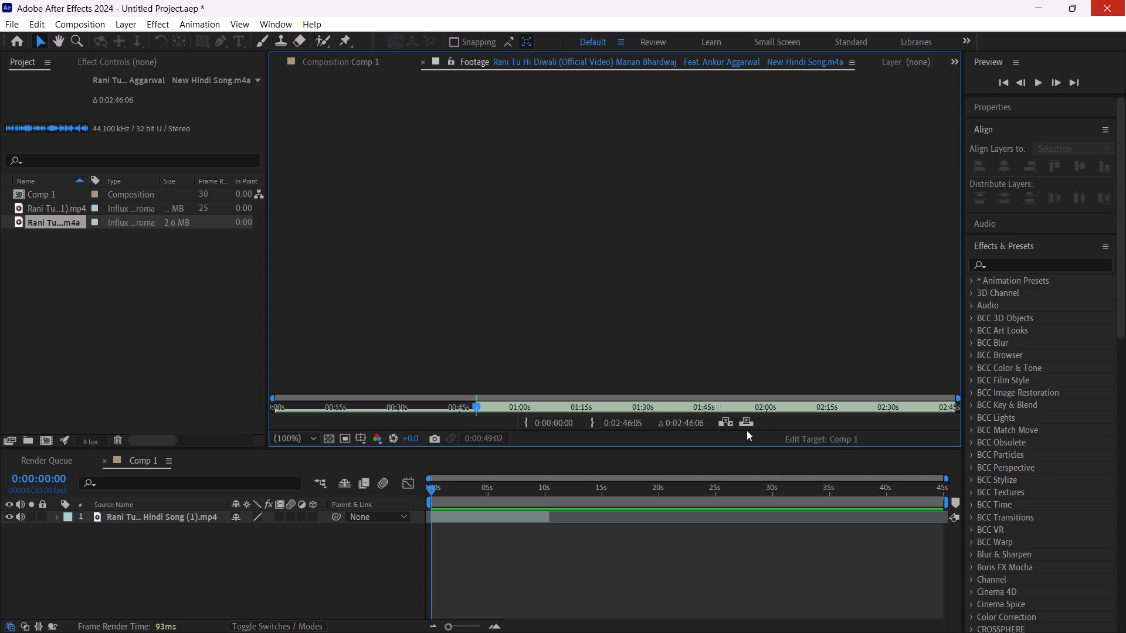
Add the trimmed song audio to Comp 1 as an overlay edit.
left_click(747, 430)
left_click(742, 418)
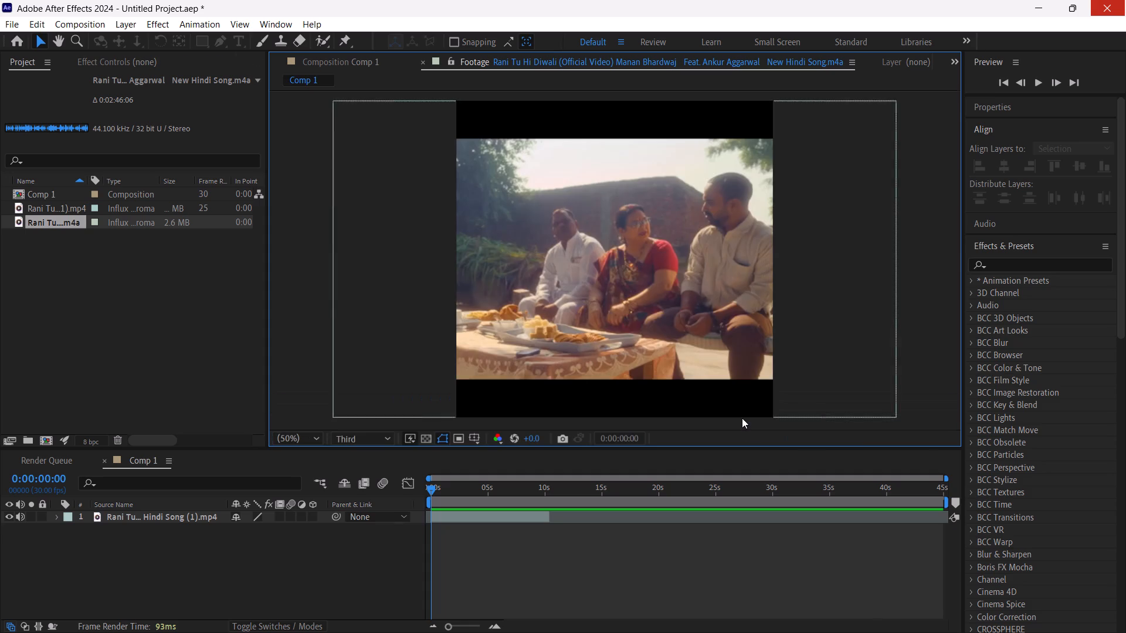
Play through the composition, split the song video layer at 0:00:00:01 and delete the one-frame piece before it.
key("space")
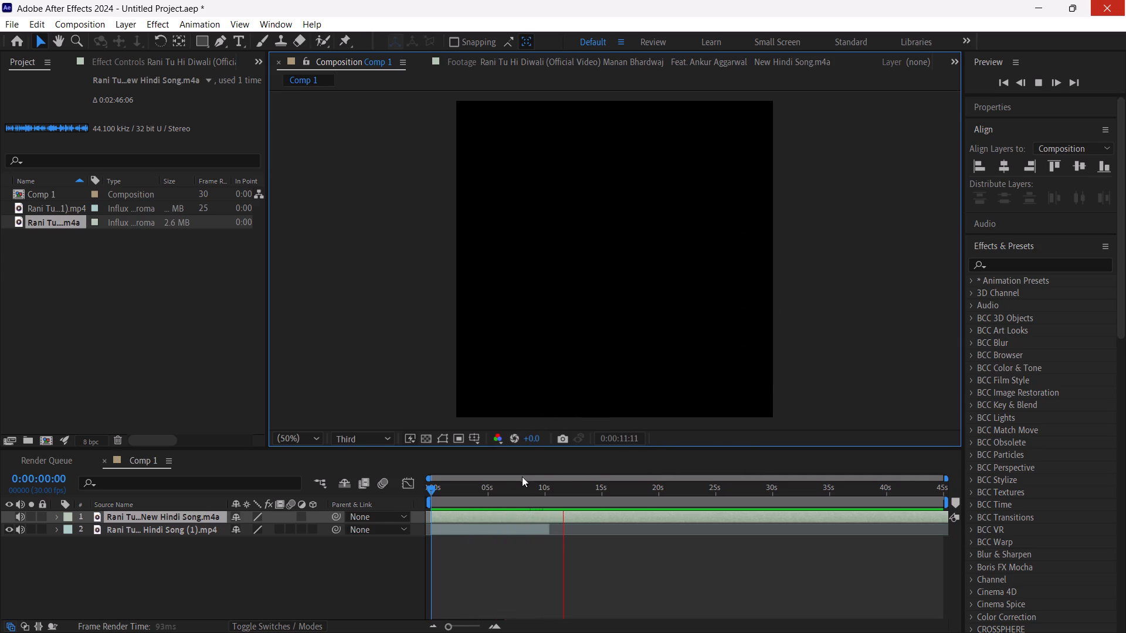
left_click_drag(513, 492, 525, 485)
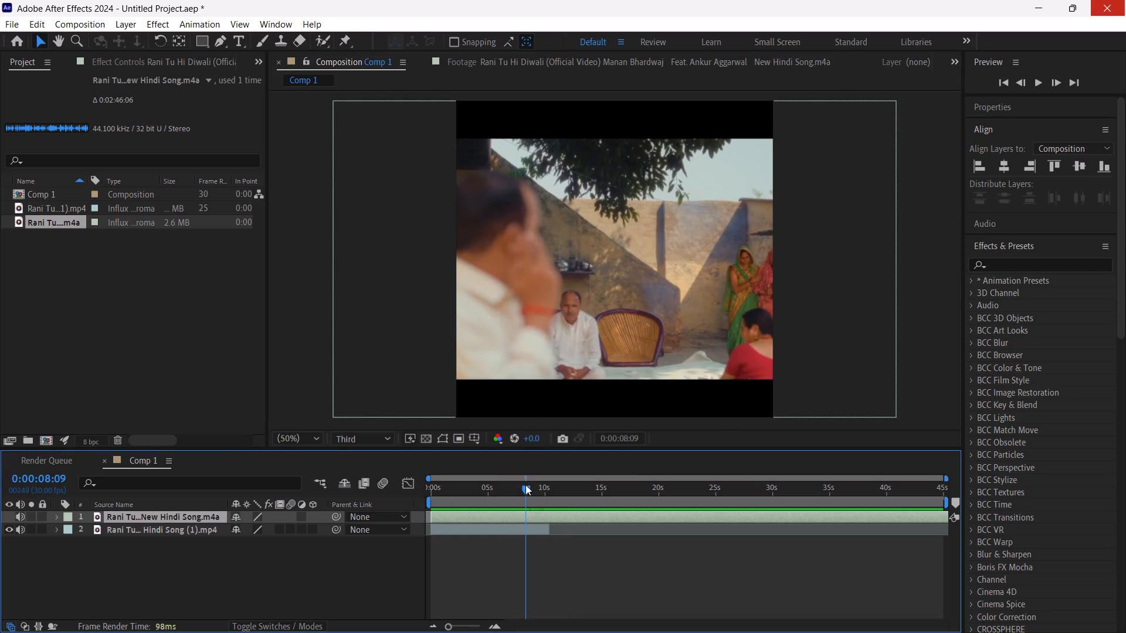
left_click_drag(525, 485, 529, 485)
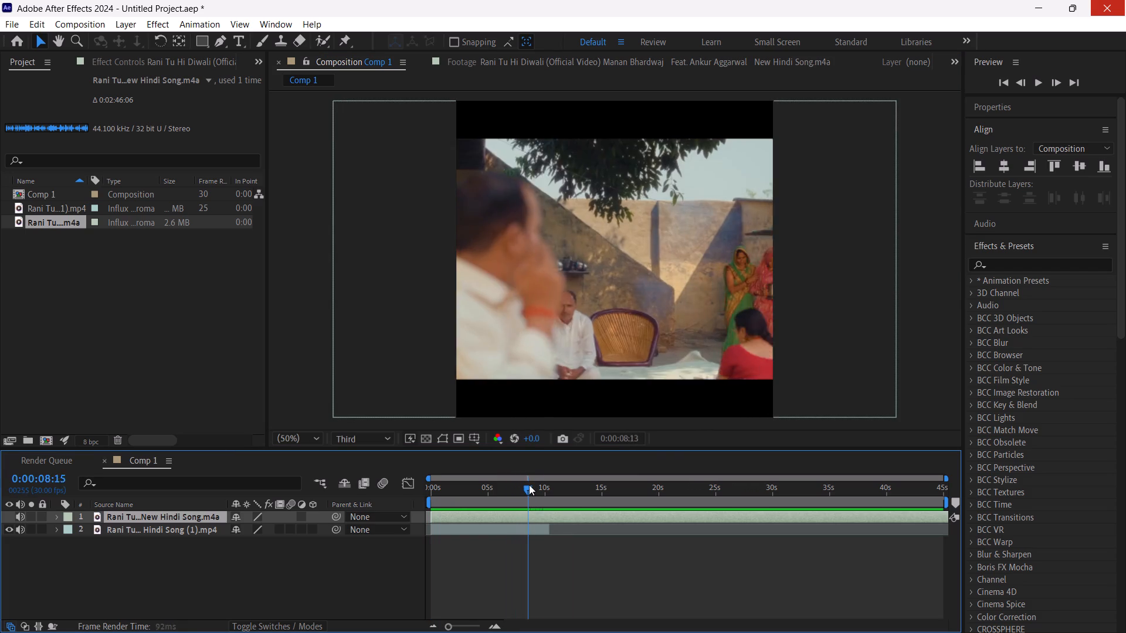
left_click_drag(529, 485, 514, 494)
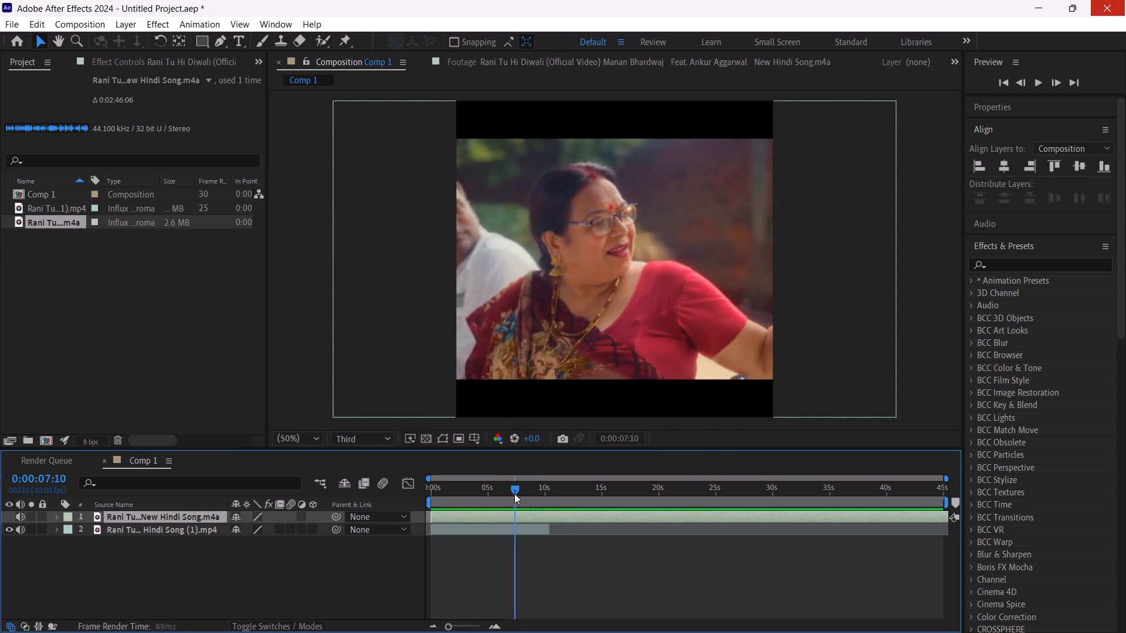
left_click_drag(514, 494, 419, 519)
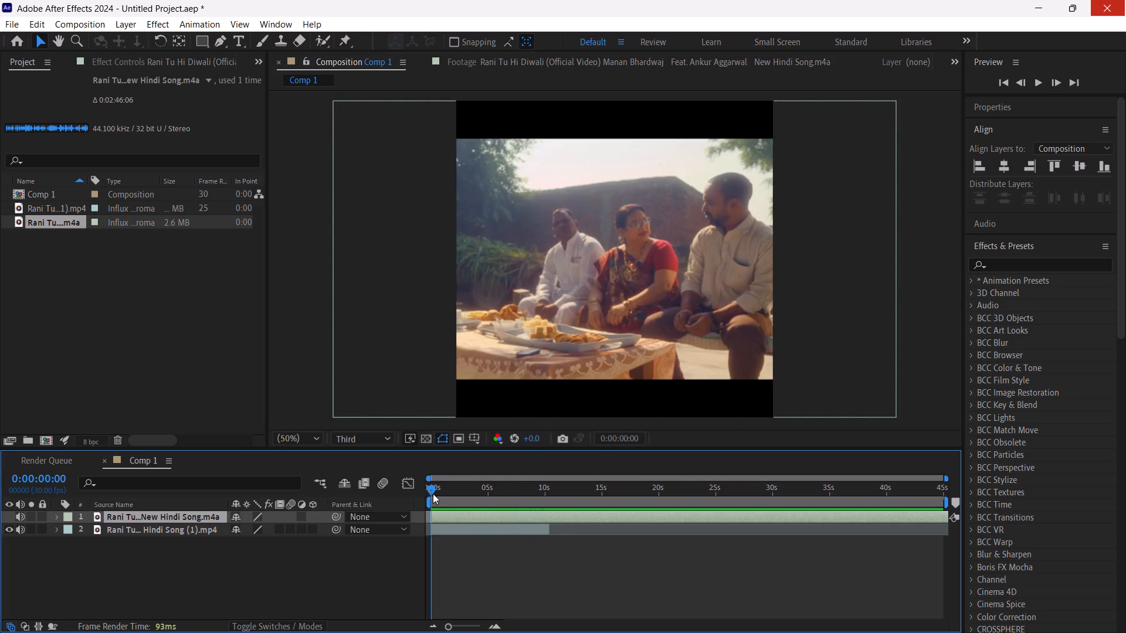
left_click(430, 496)
left_click(434, 492)
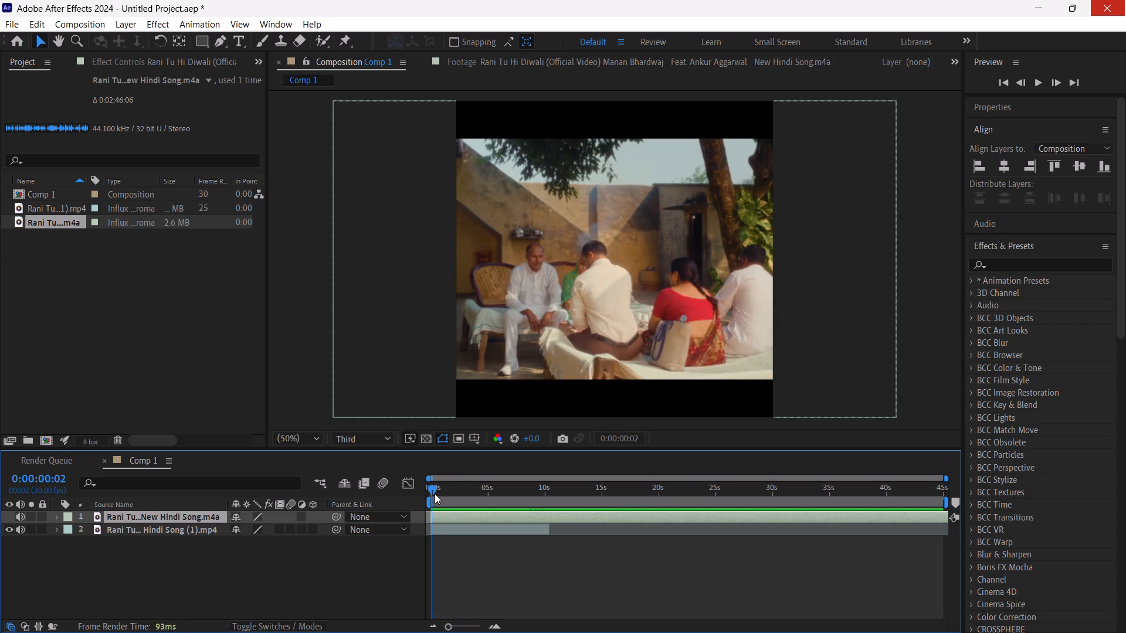
double_click(498, 624)
left_click(429, 491)
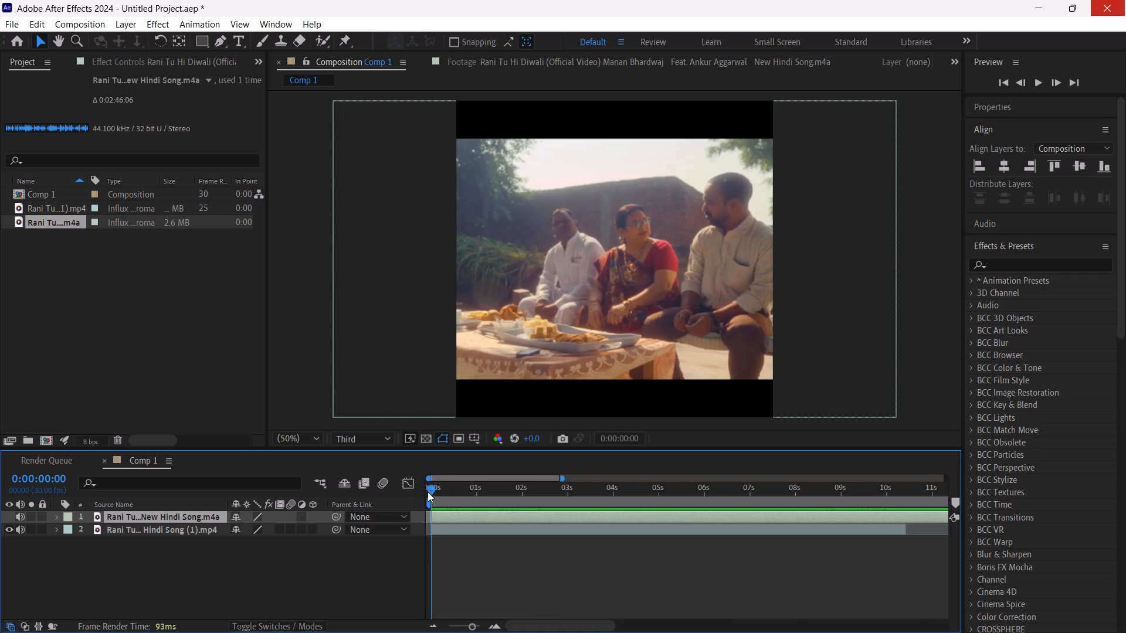
left_click(435, 533)
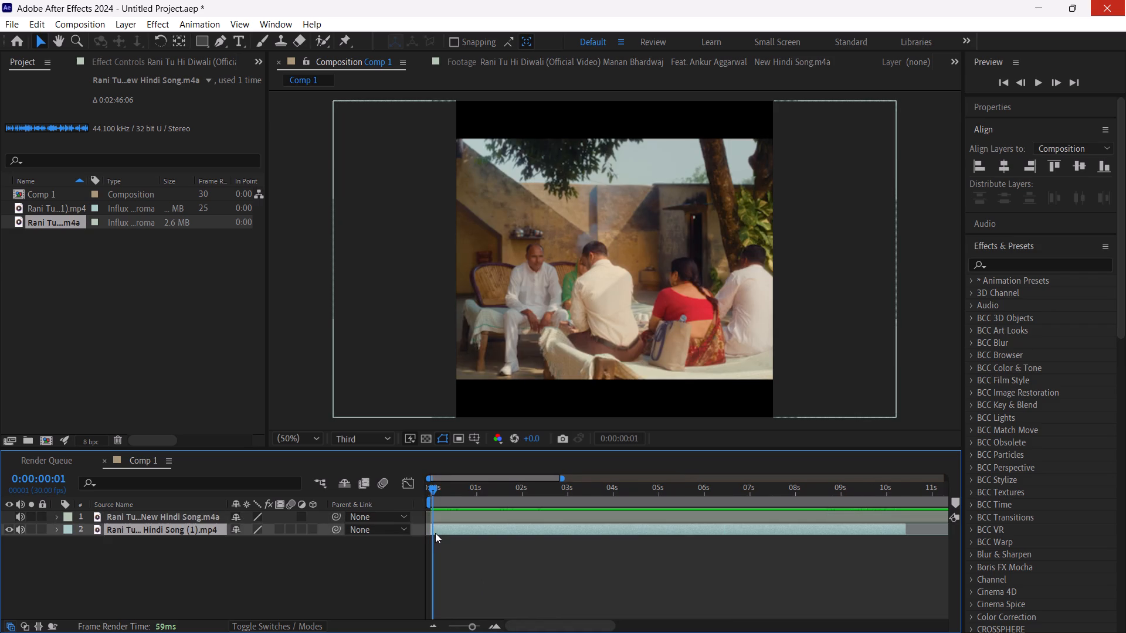
key("ctrl+shift+d")
left_click(433, 540)
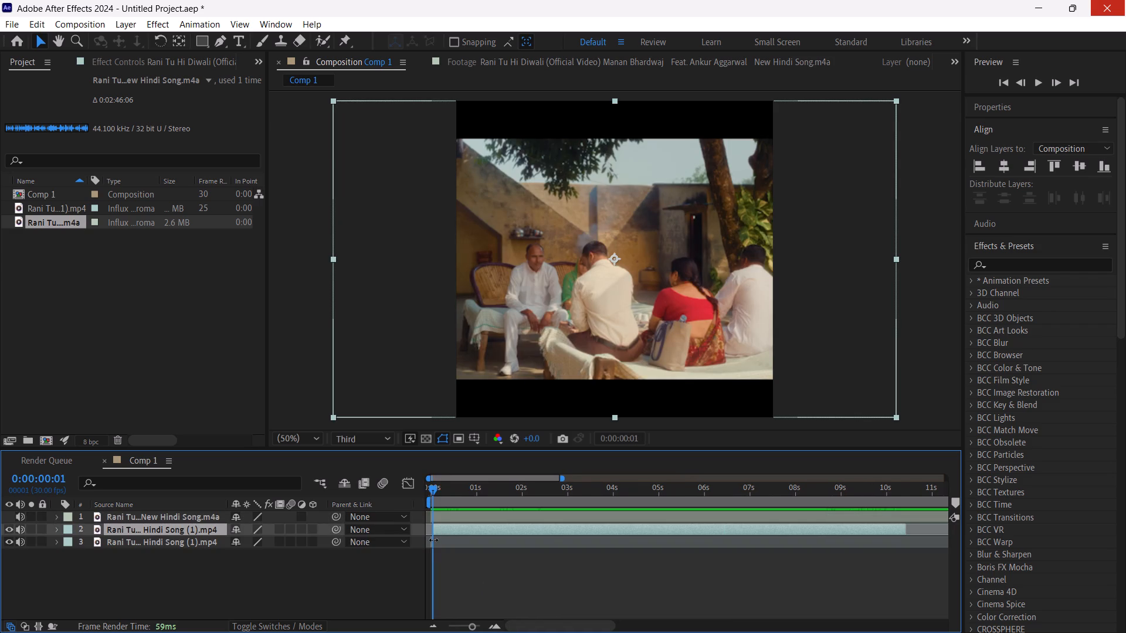
key("Delete")
Shift the remaining song video layer one frame earlier so it starts at 0:00:00:00.
left_click(461, 532)
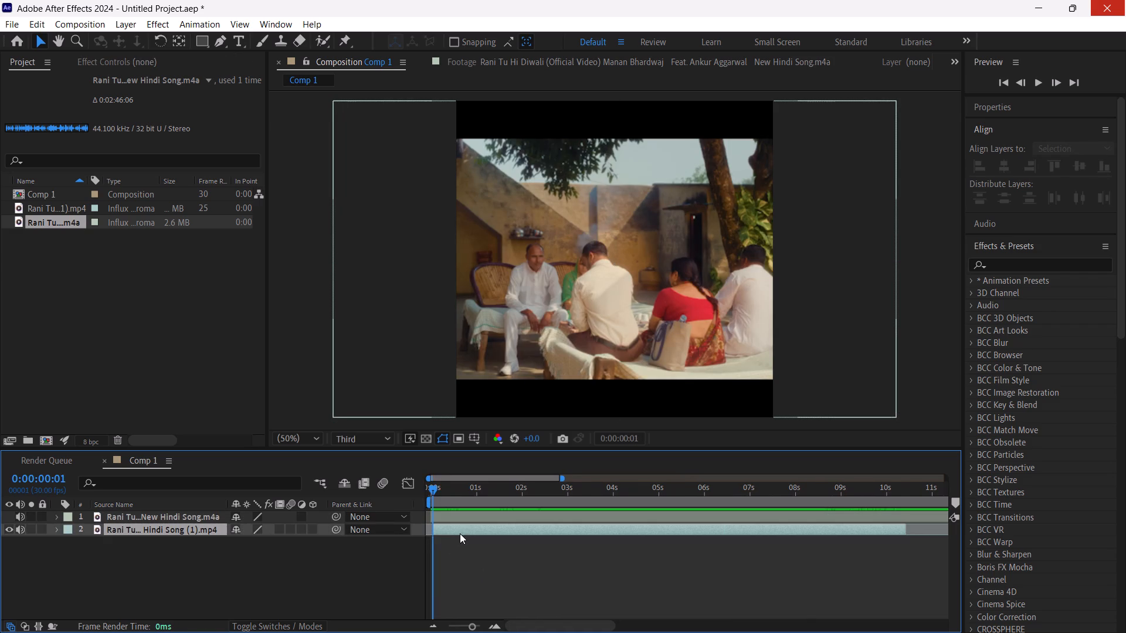
left_click(458, 533)
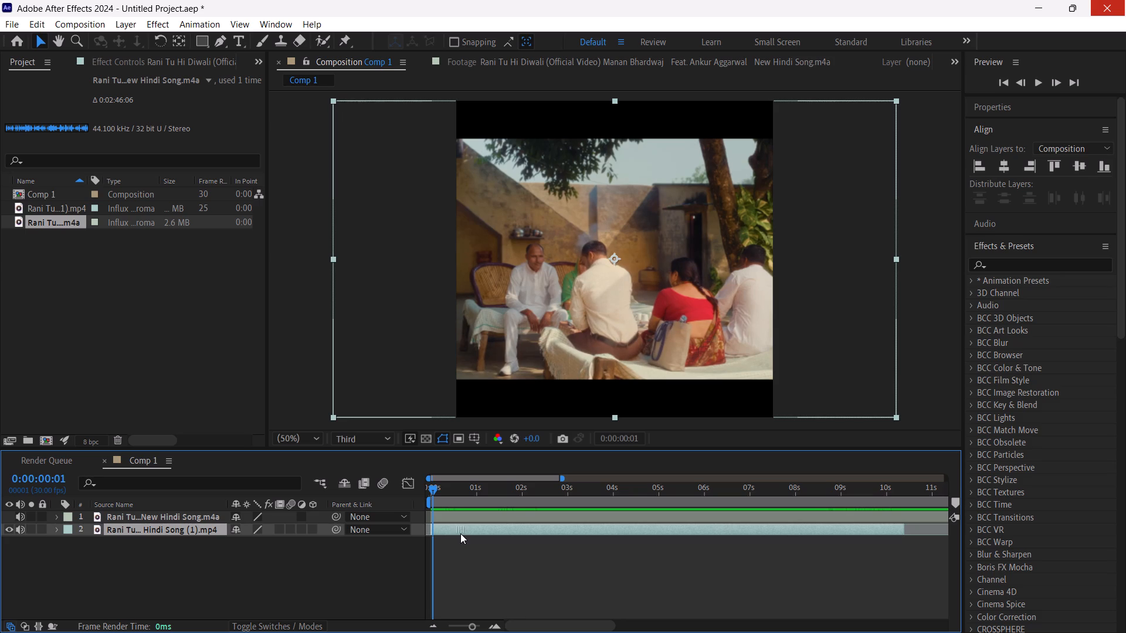
Find the cut to the woman in the red blouse and split the song video layer there at 0:00:05:24.
left_click_drag(433, 481, 414, 496)
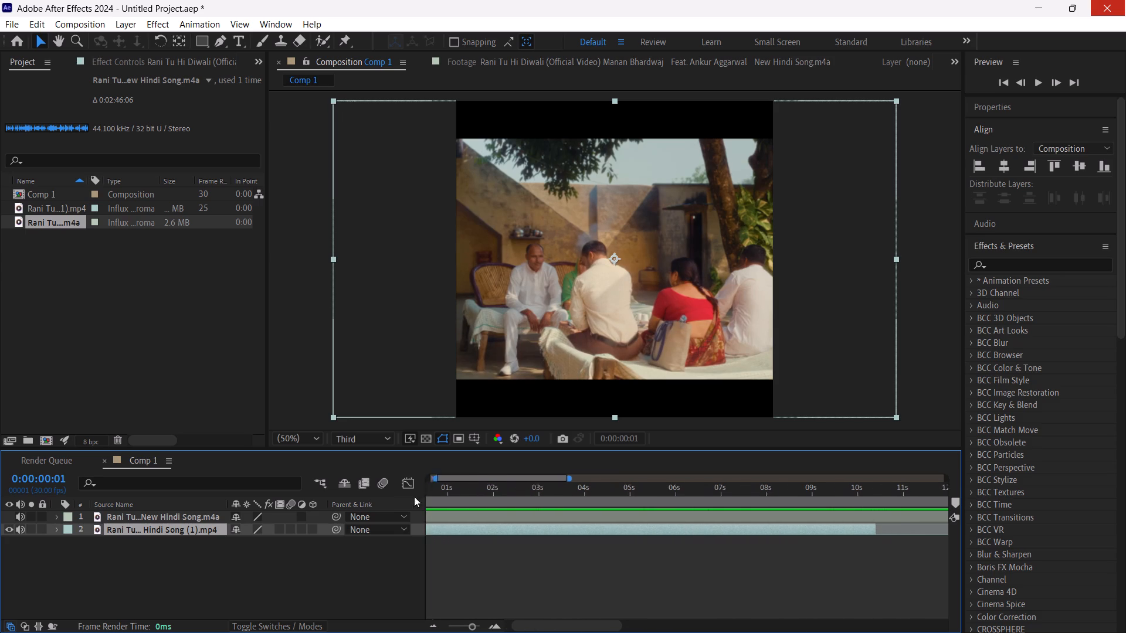
left_click_drag(414, 496, 374, 507)
left_click_drag(449, 490, 701, 497)
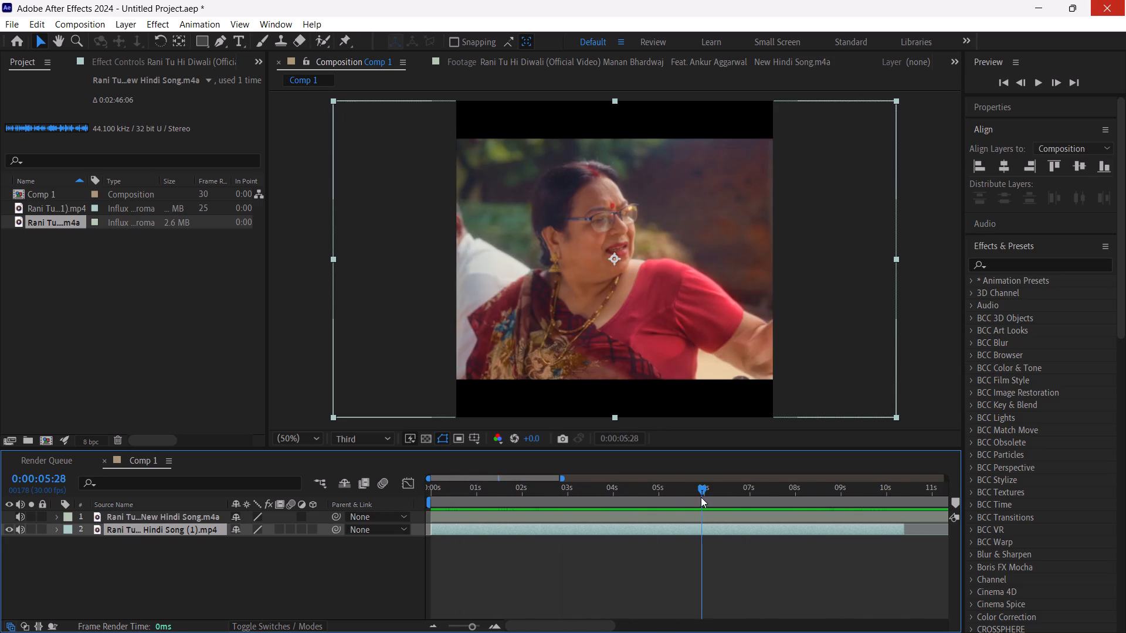
left_click_drag(701, 497, 700, 506)
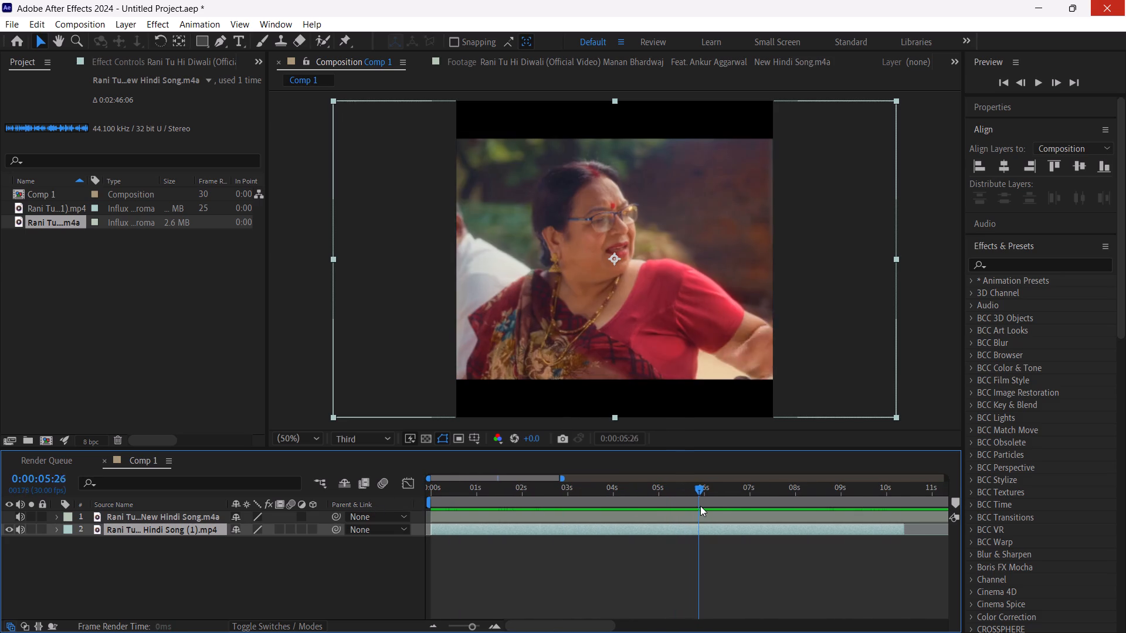
left_click_drag(700, 506, 691, 508)
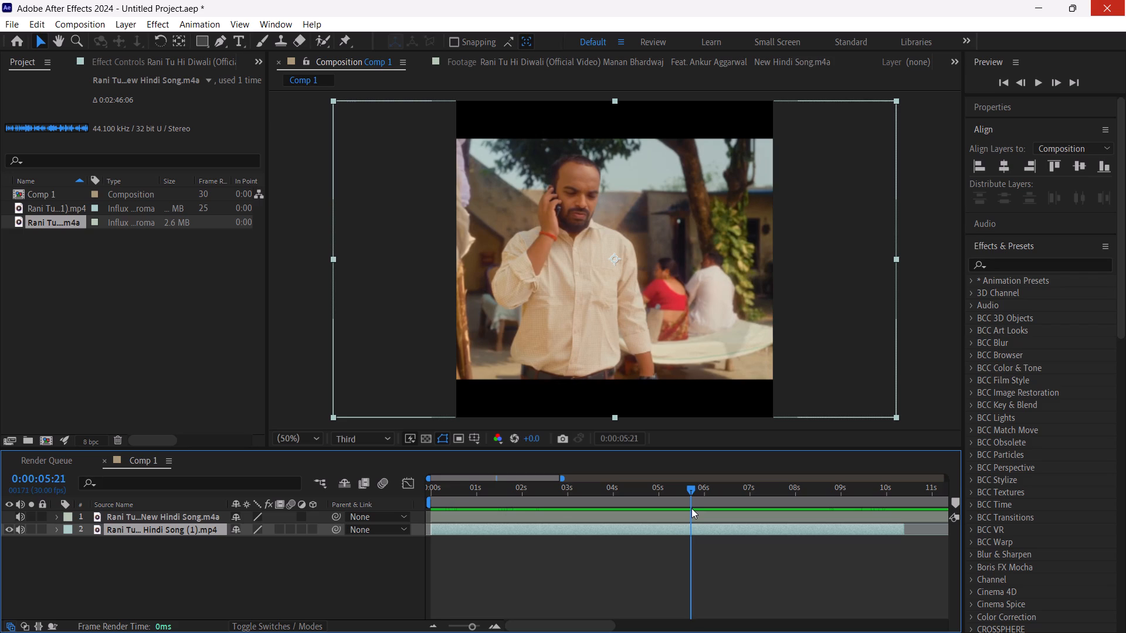
key("ctrl+Right")
key("ctrl+Right")
key("ctrl+Right")
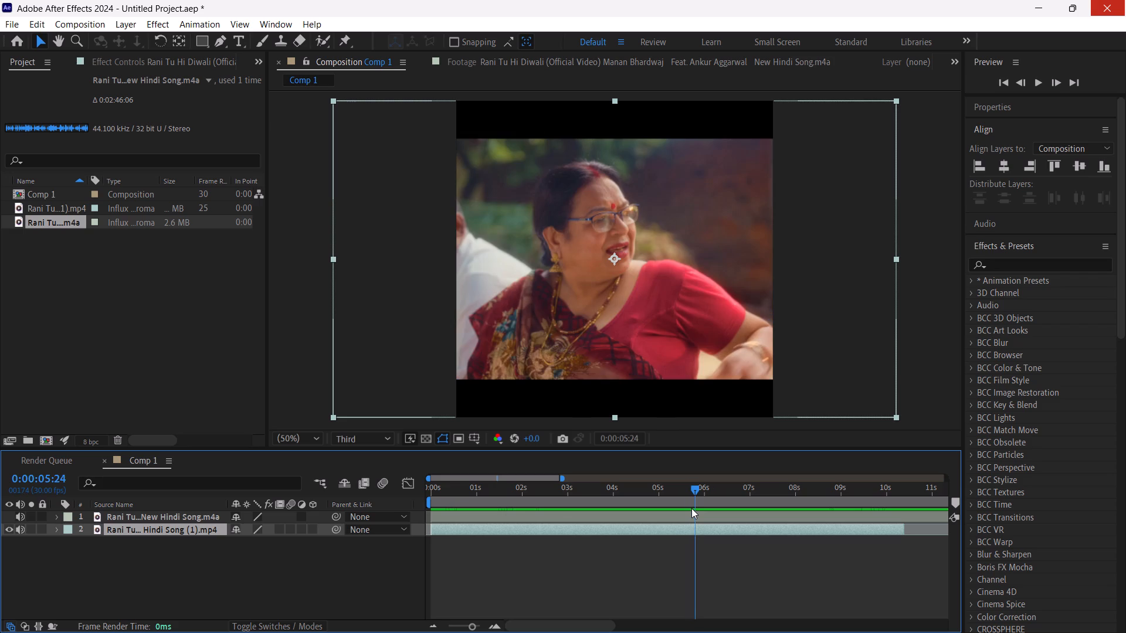
key("ctrl+Left")
key("ctrl+Right")
key("ctrl+shift+d")
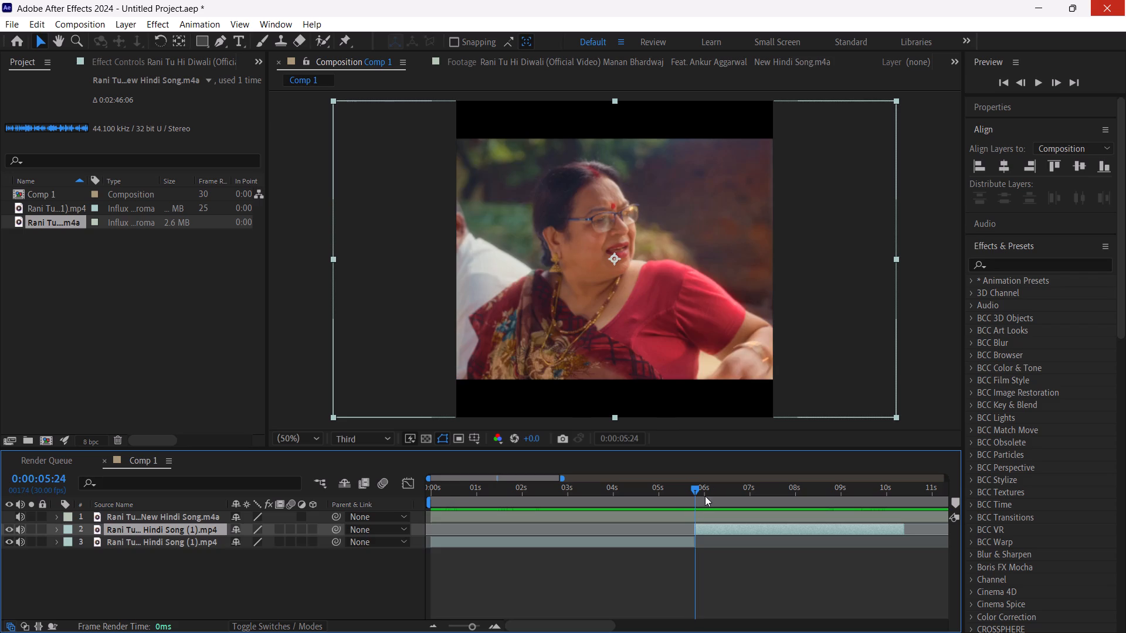
Scale the first song video section, ending at 0:00:05:24, up to 133% so it fills the square frame.
left_click_drag(700, 494, 614, 511)
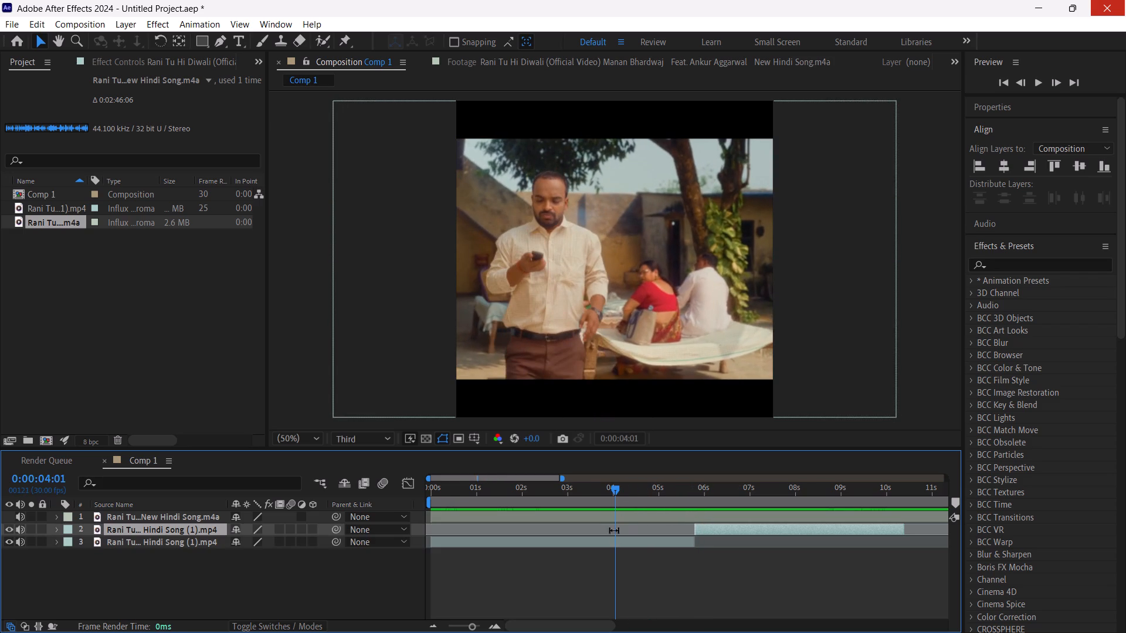
left_click(594, 603)
left_click_drag(615, 498, 637, 498)
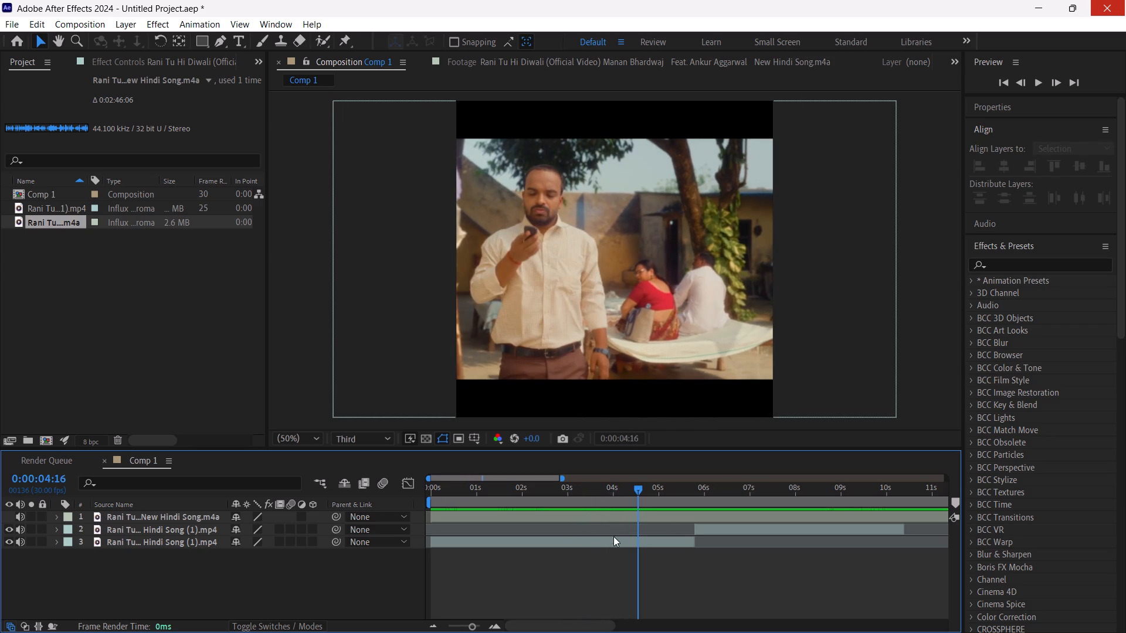
left_click(618, 543)
key("s")
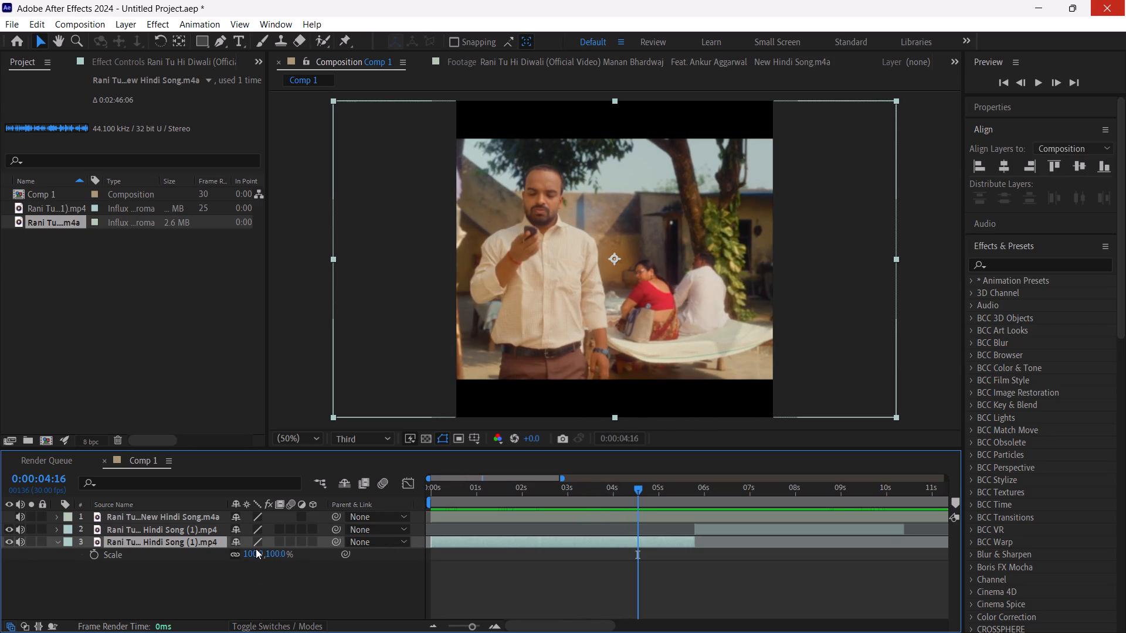
left_click(259, 560)
left_click_drag(257, 556, 274, 554)
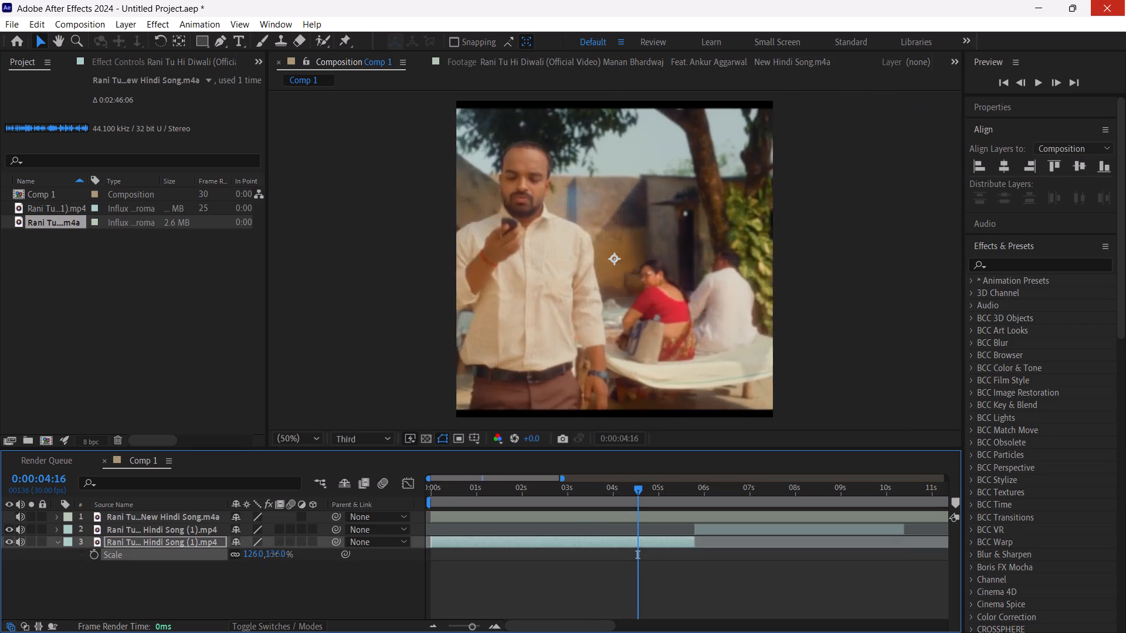
left_click_drag(274, 554, 279, 554)
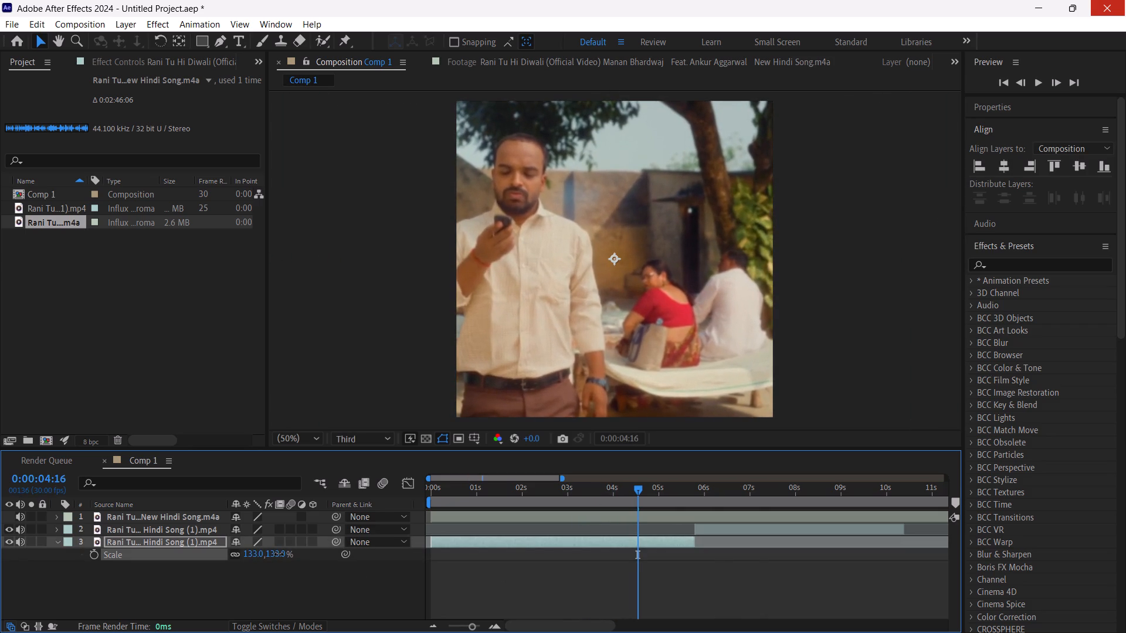
left_click_drag(279, 554, 279, 554)
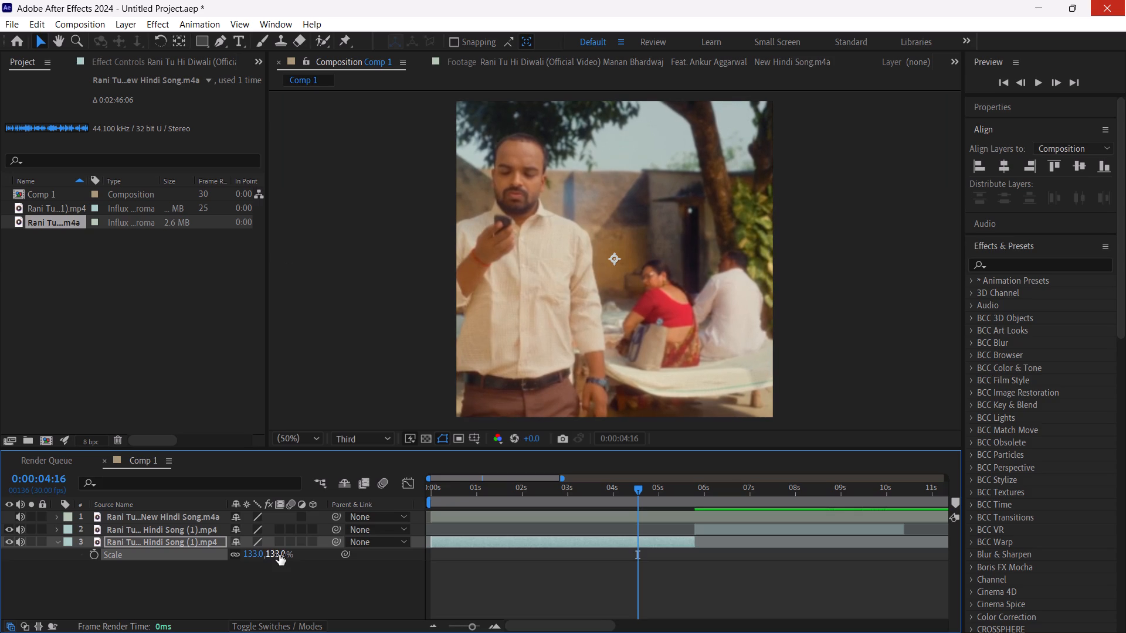
Shift the first video section horizontally to Position 830, 540 and play the composition from the start.
key("p")
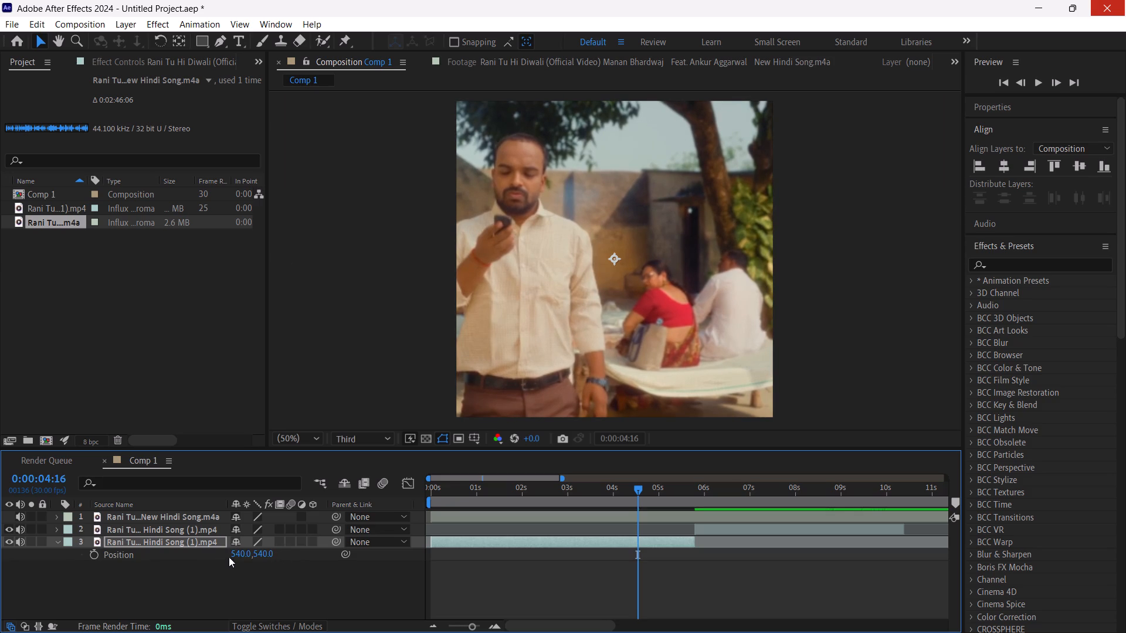
left_click_drag(244, 550, 435, 529)
left_click_drag(637, 490, 554, 491)
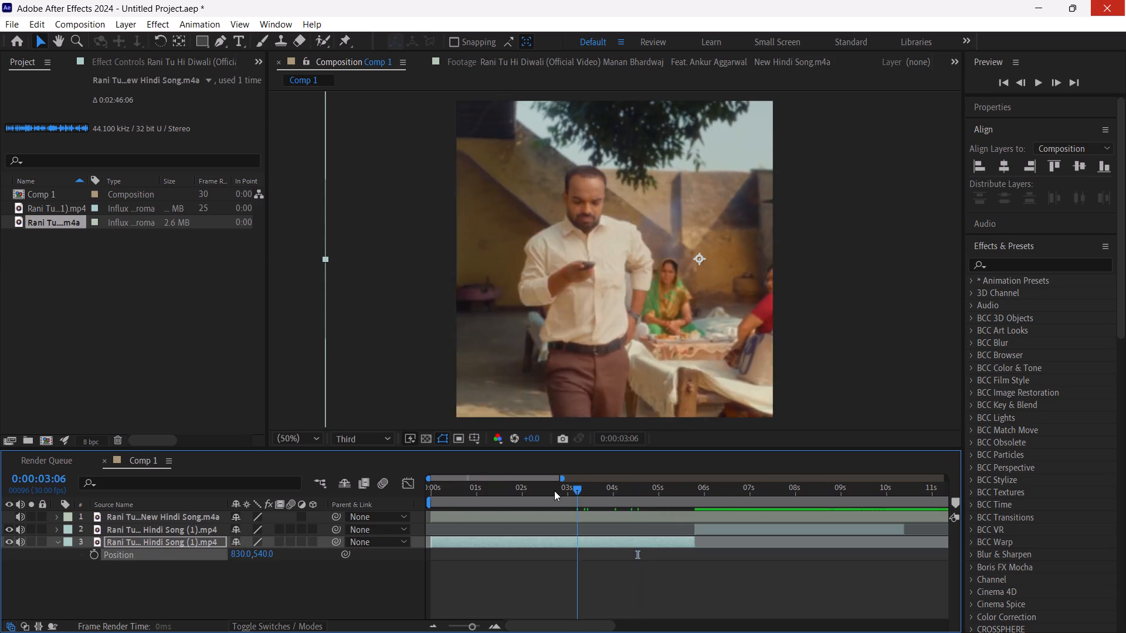
left_click_drag(554, 491, 401, 552)
key("space")
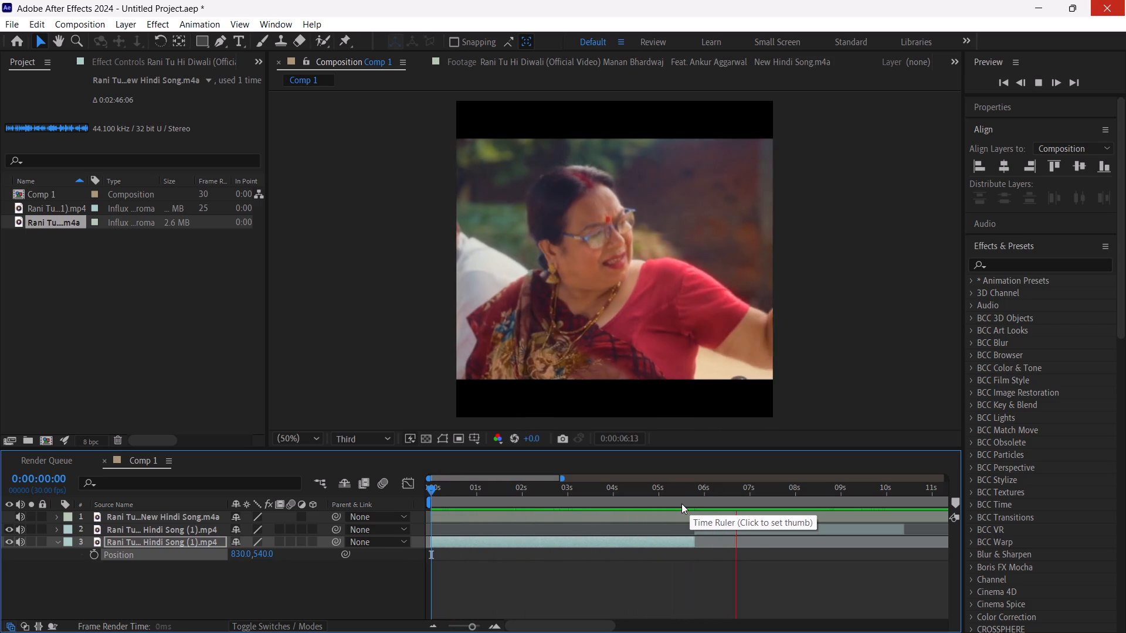
Find the cut after the woman in the red blouse and split the song video layer there at 0:00:07:27.
left_click_drag(694, 503, 771, 486)
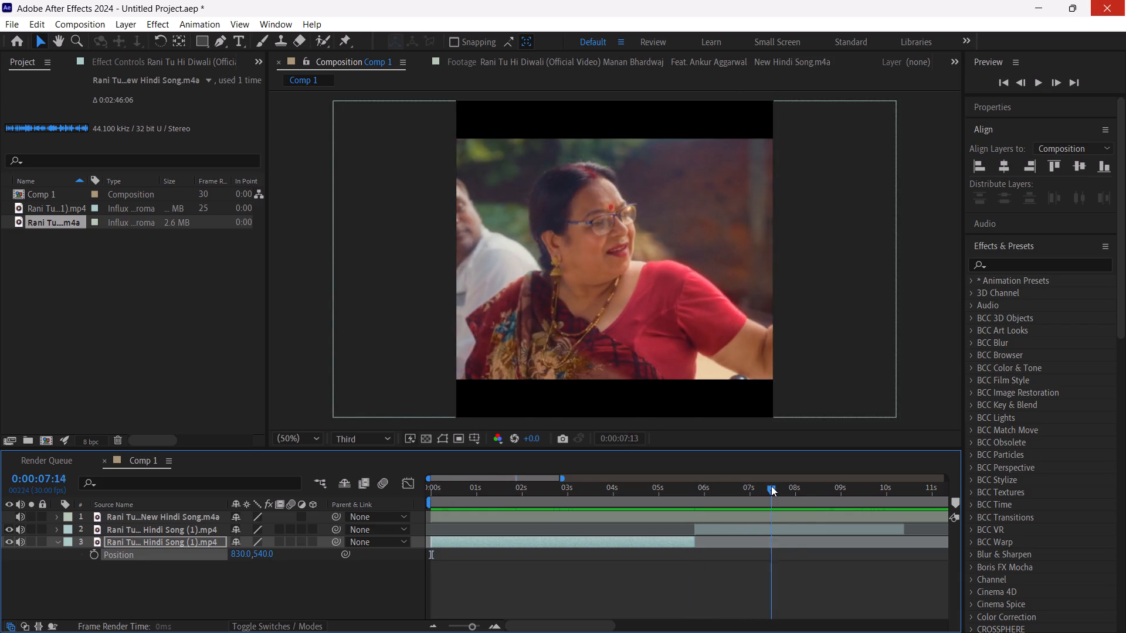
left_click_drag(771, 486, 779, 479)
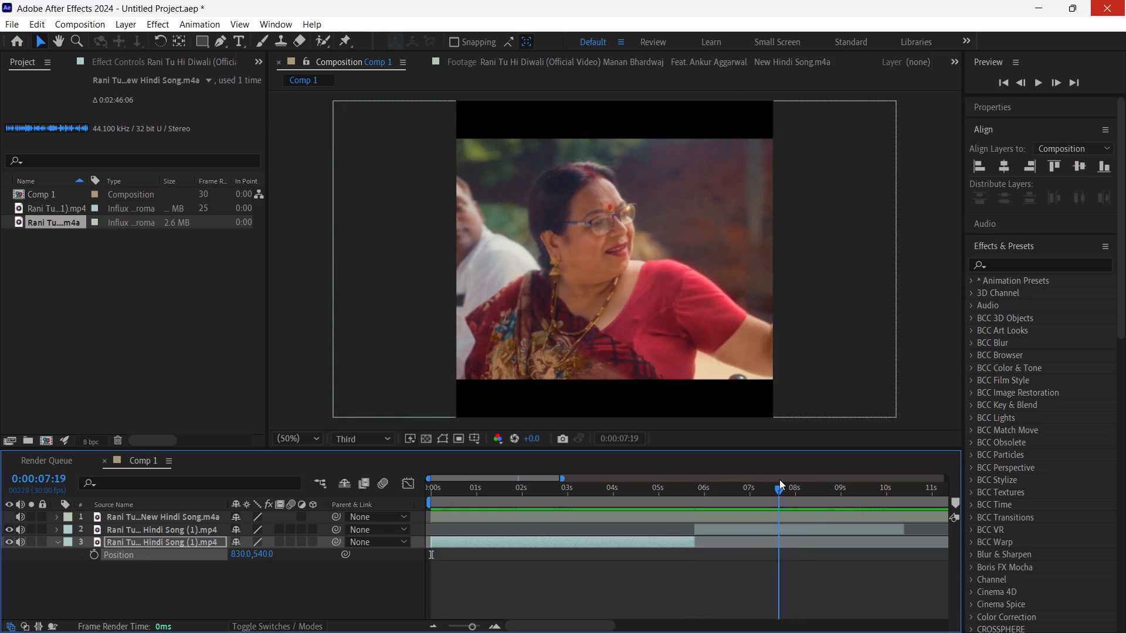
left_click_drag(779, 479, 781, 479)
key("ctrl+Right")
key("ctrl+Right")
key("ctrl+Right")
key("ctrl+Right")
key("ctrl+Right")
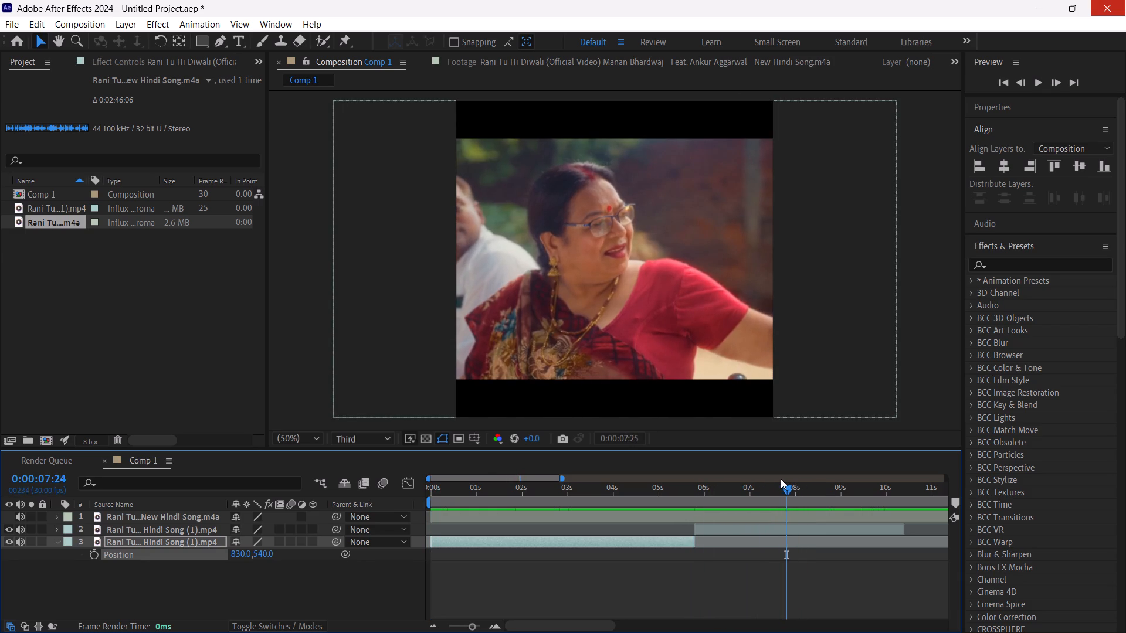
key("ctrl+Right")
key("ctrl+Right")
key("ctrl+Up")
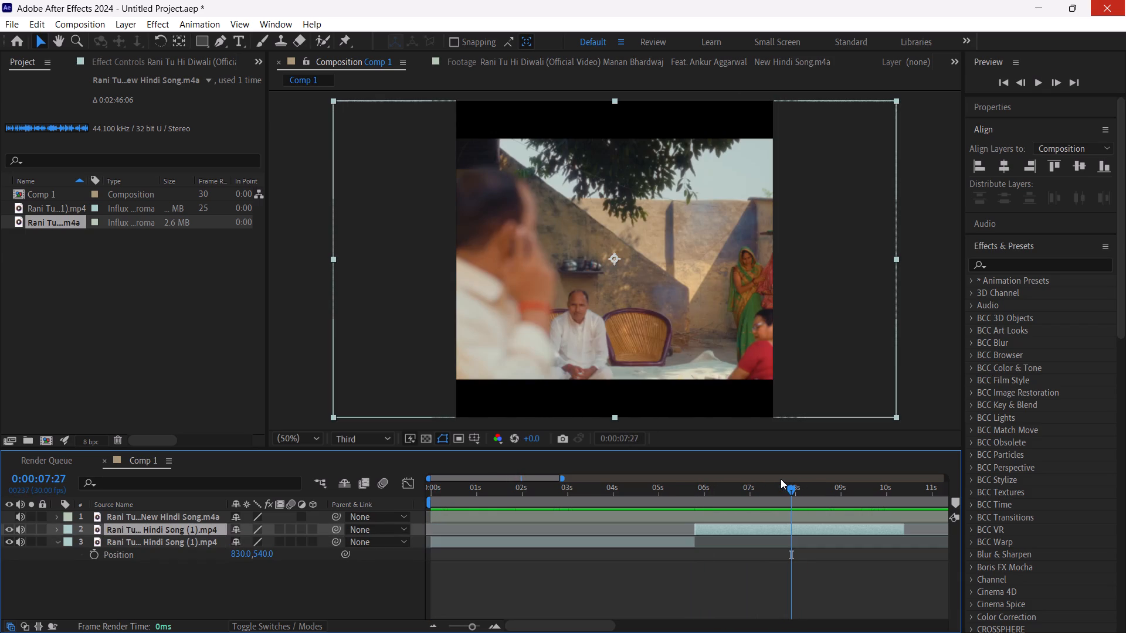
key("ctrl+shift+d")
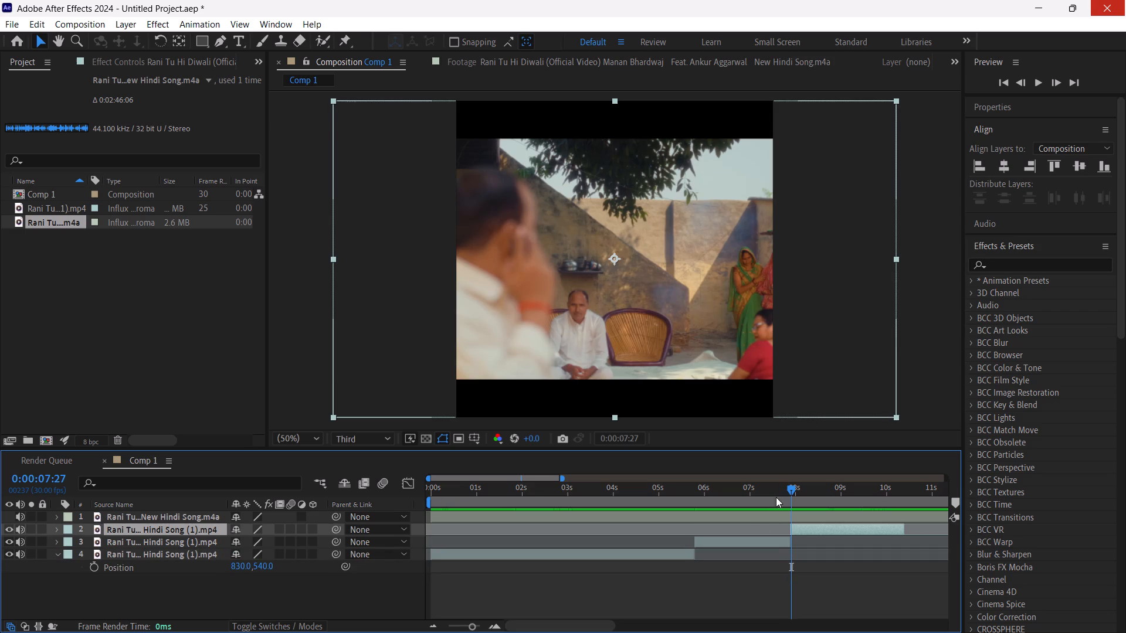
Scale the section showing the woman in the red blouse up to 134% so it fills the square frame.
left_click_drag(793, 489, 759, 508)
left_click(758, 547)
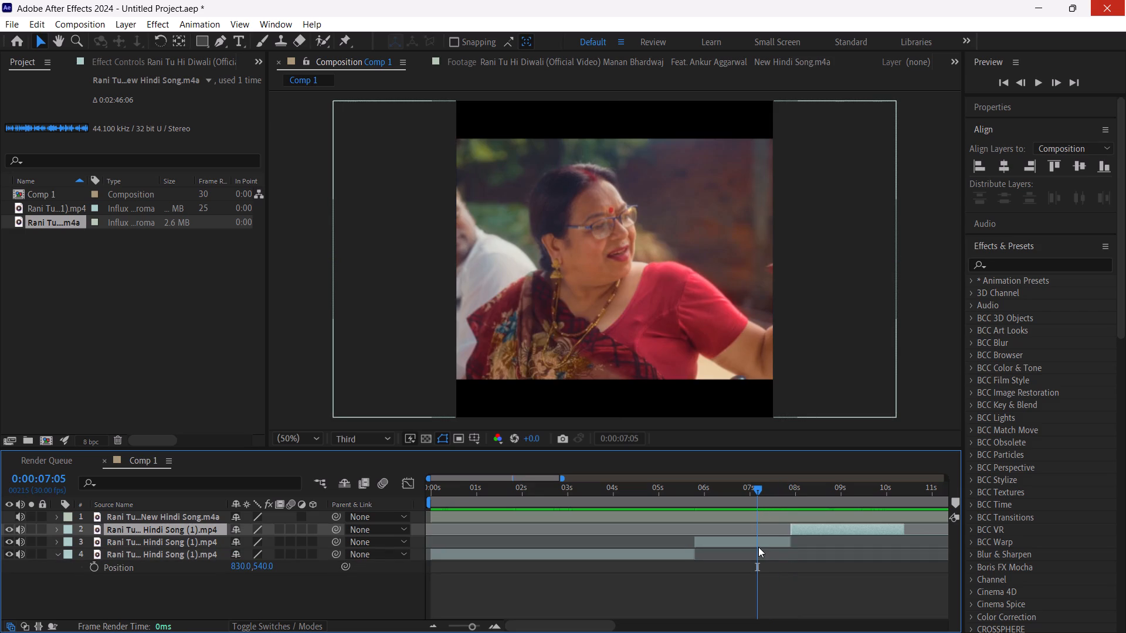
key("s")
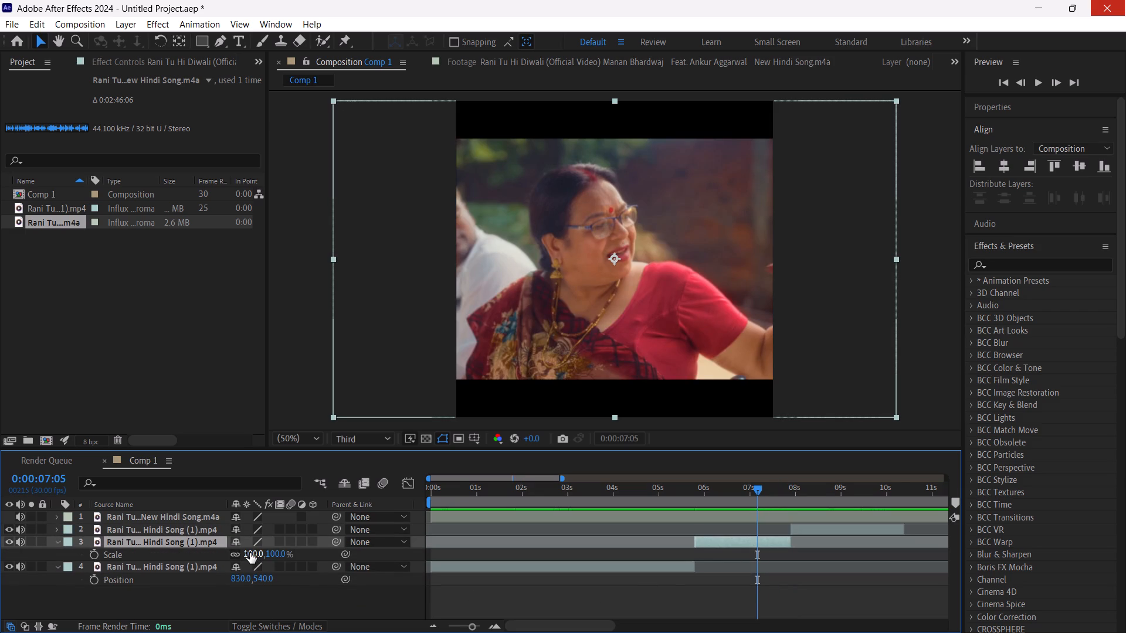
left_click_drag(250, 553, 275, 555)
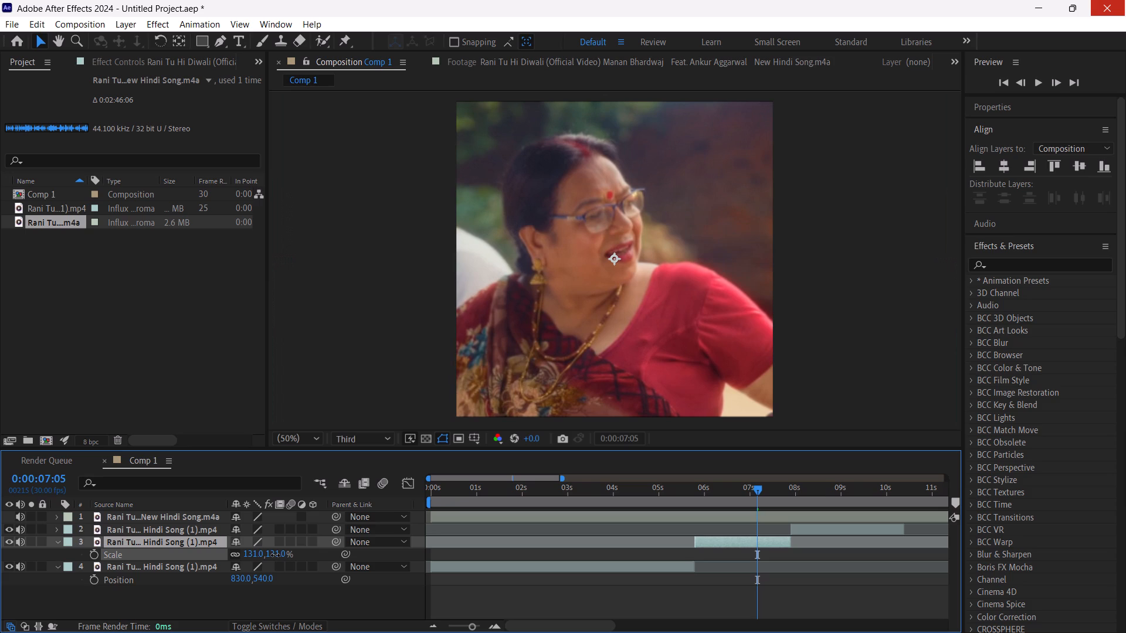
left_click_drag(275, 555, 276, 554)
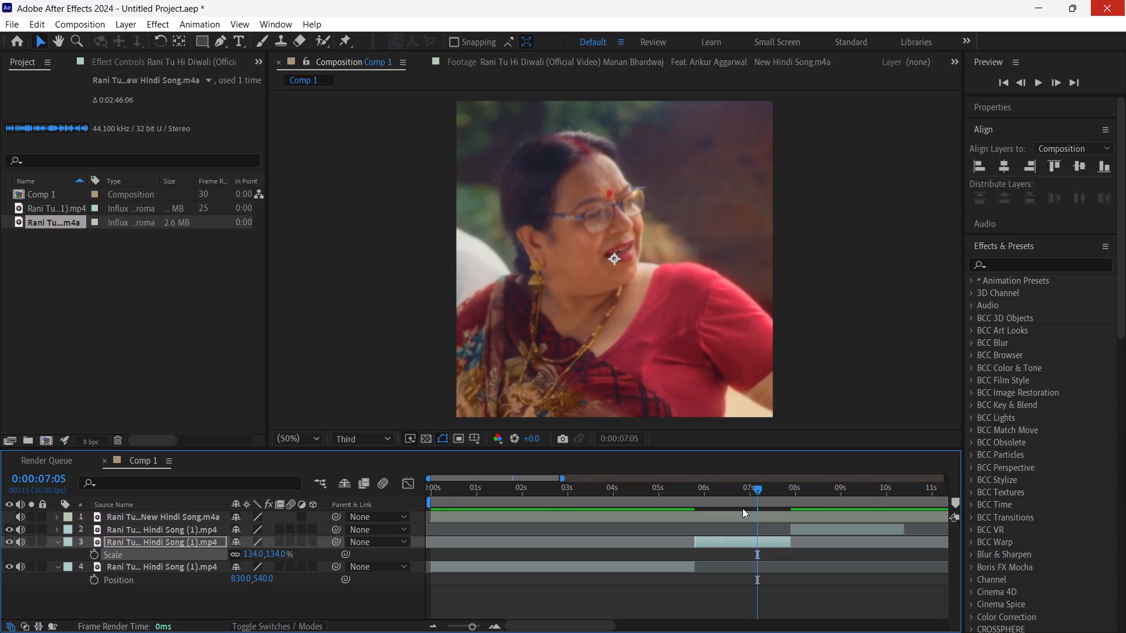
Find the cut to the two women in saris beside the tree and split the song video layer at 0:00:09:06.
left_click_drag(759, 489, 781, 491)
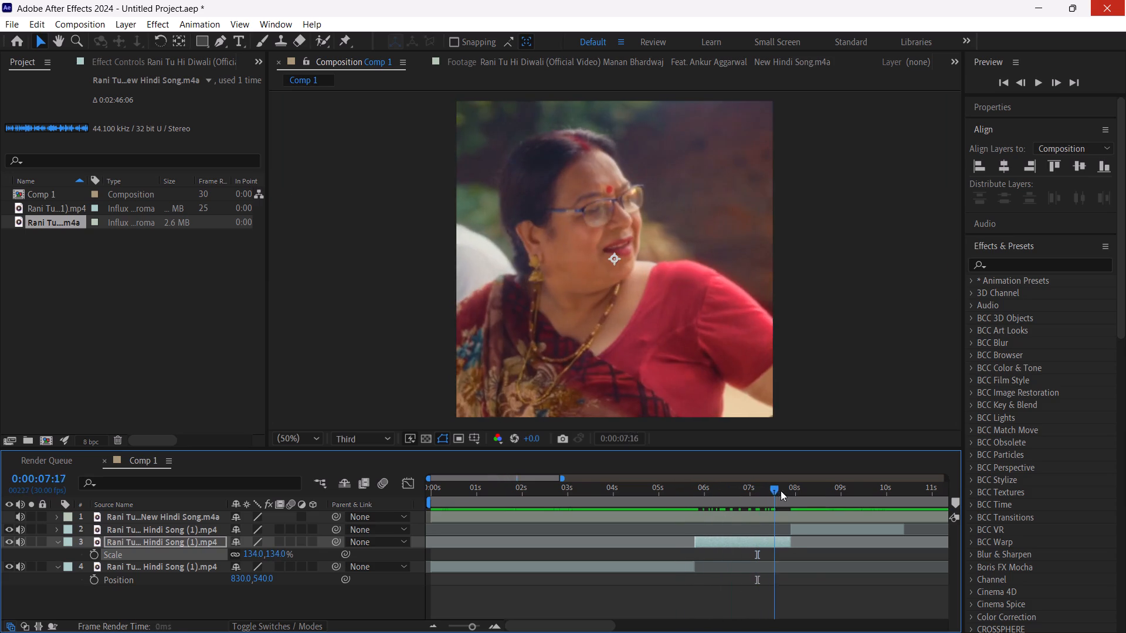
left_click_drag(781, 491, 854, 472)
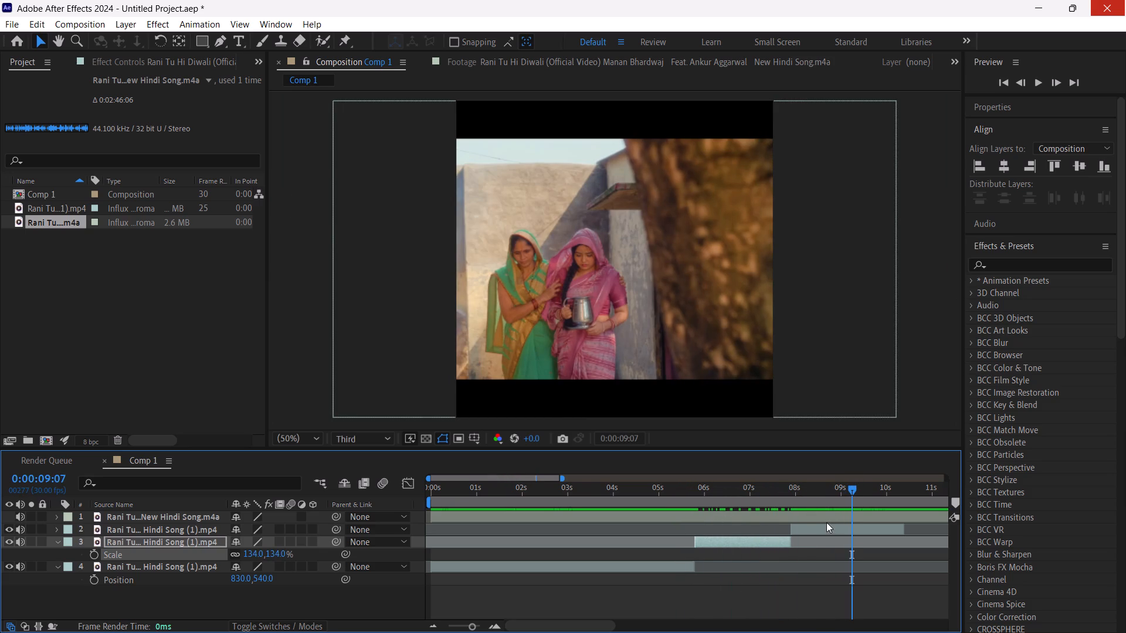
double_click(848, 492)
key("ctrl+Down")
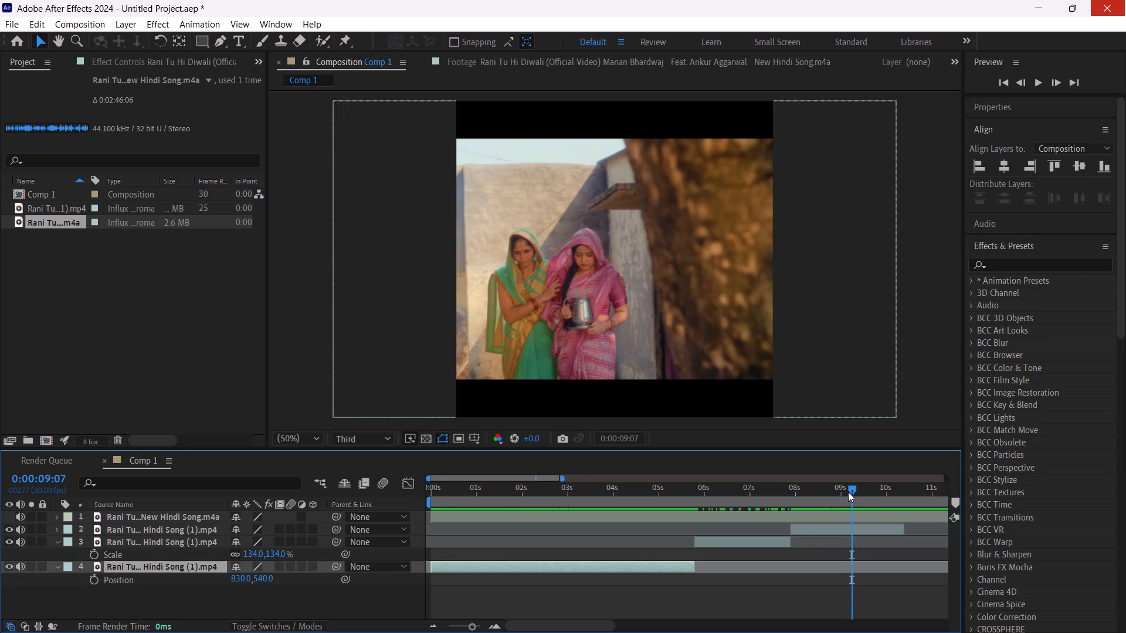
key("ctrl+Up")
key("ctrl+Up")
key("ctrl+Left")
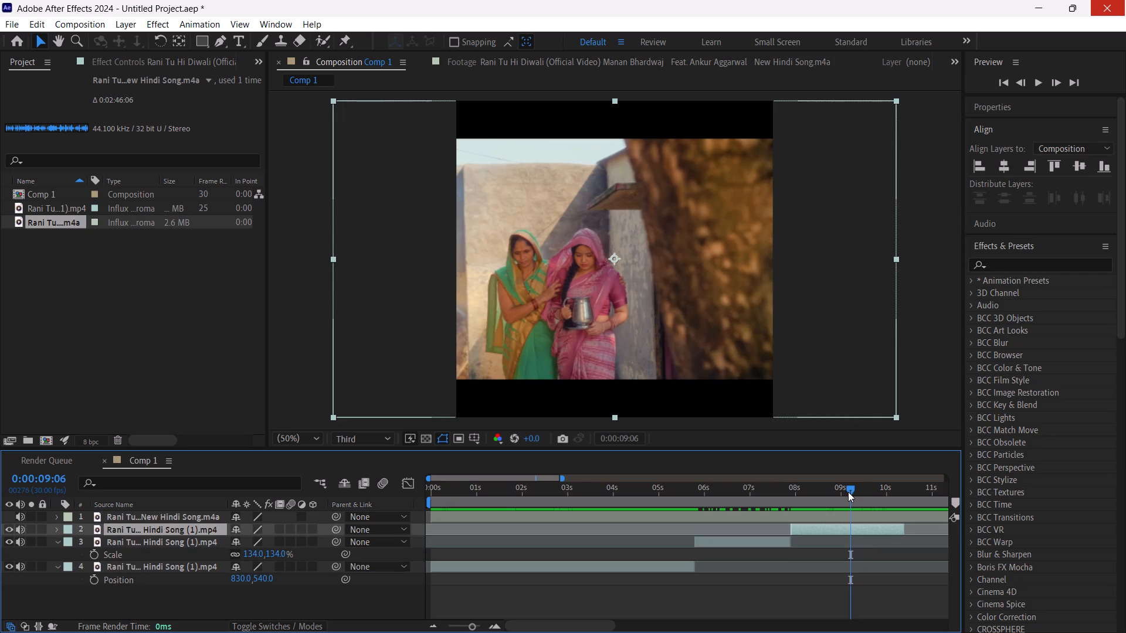
key("ctrl+Left")
key("ctrl+Left")
key("ctrl+Right")
key("ctrl+Right")
key("ctrl+shift+d")
Scale up the courtyard section between 0:00:07:27 and 0:00:09:06 until it fills the square frame.
key("ctrl+Down")
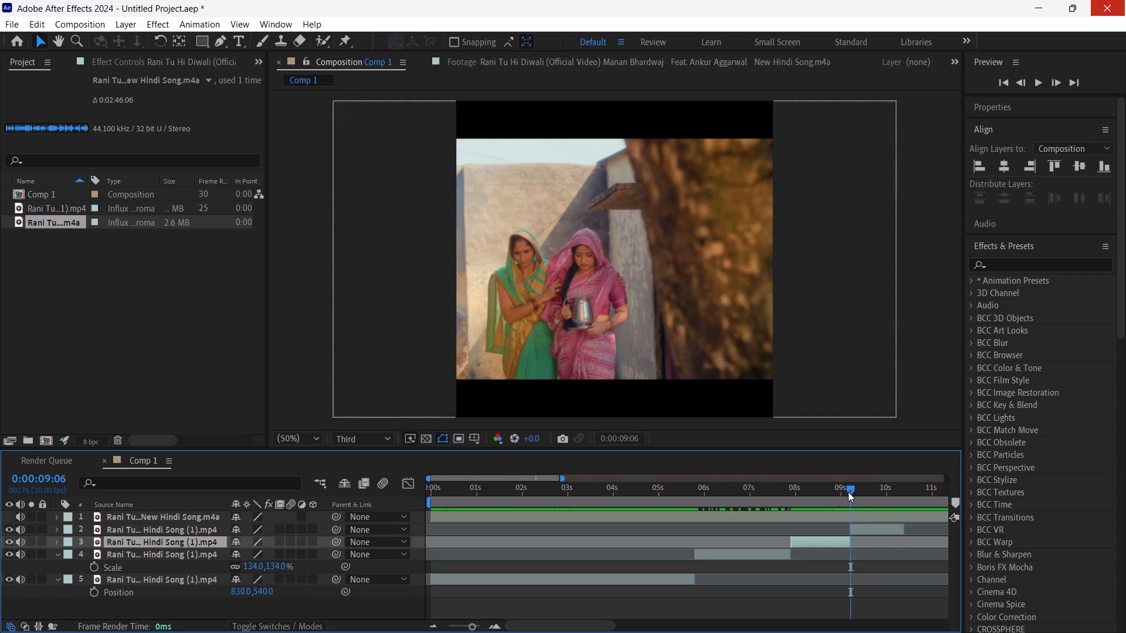
key("ctrl+Left")
key("s")
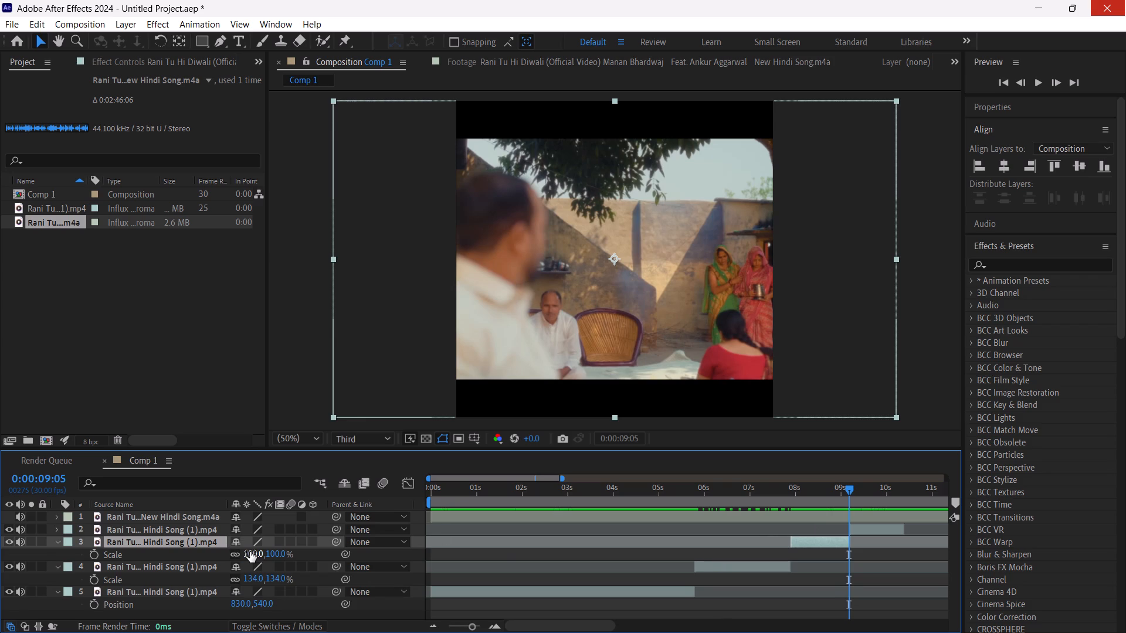
left_click_drag(250, 552, 276, 553)
Shift the courtyard section horizontally to Position 1096, 540 to reframe the man in the foreground.
key("p")
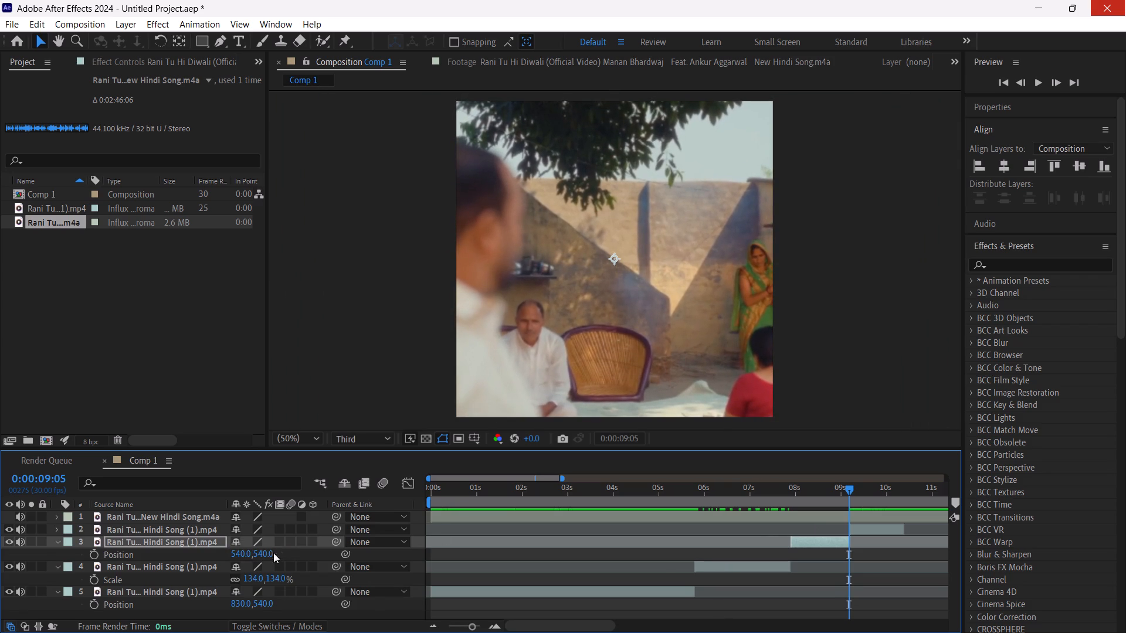
left_click_drag(237, 557, 585, 528)
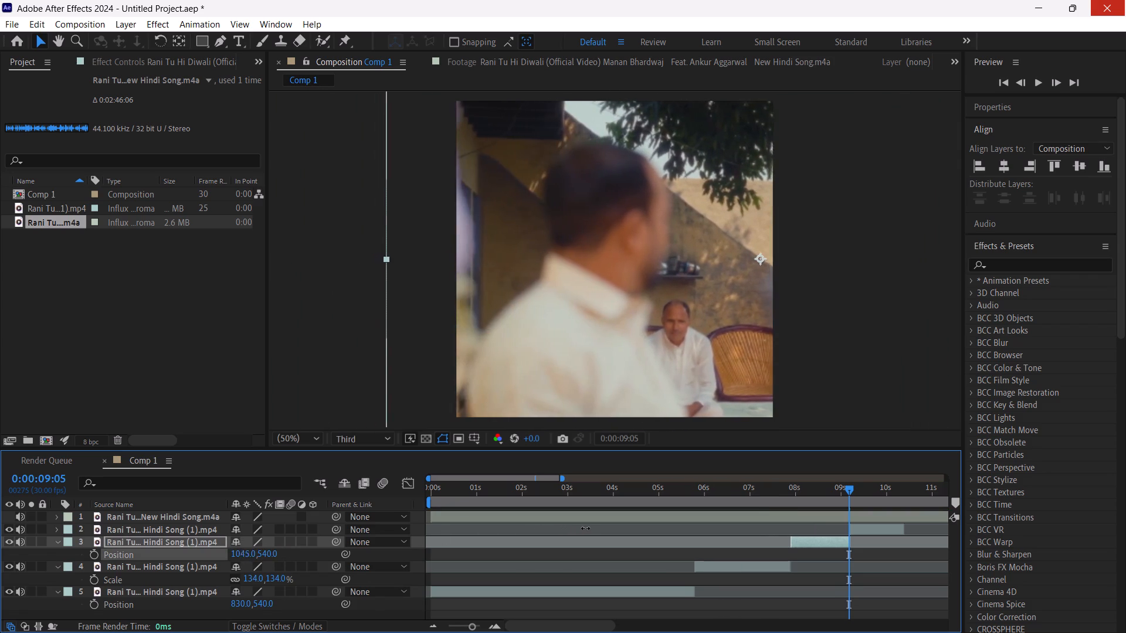
left_click_drag(585, 528, 616, 528)
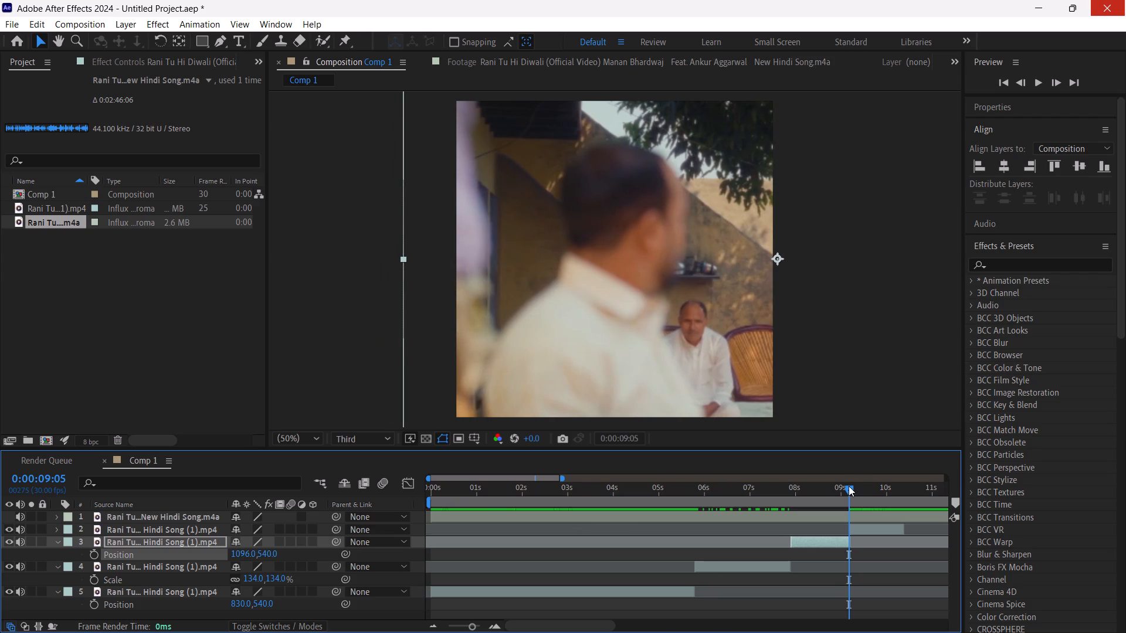
Play back the edit from 0:00:06:11 and review the start of the last video section around 0:00:09:06.
left_click_drag(849, 486, 721, 529)
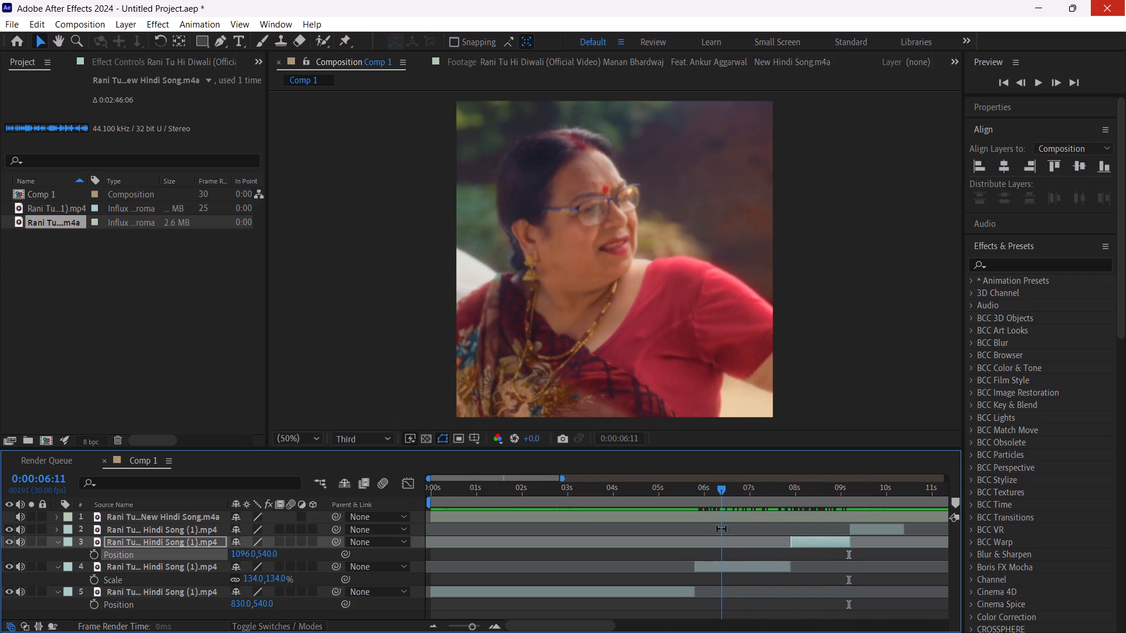
key("space")
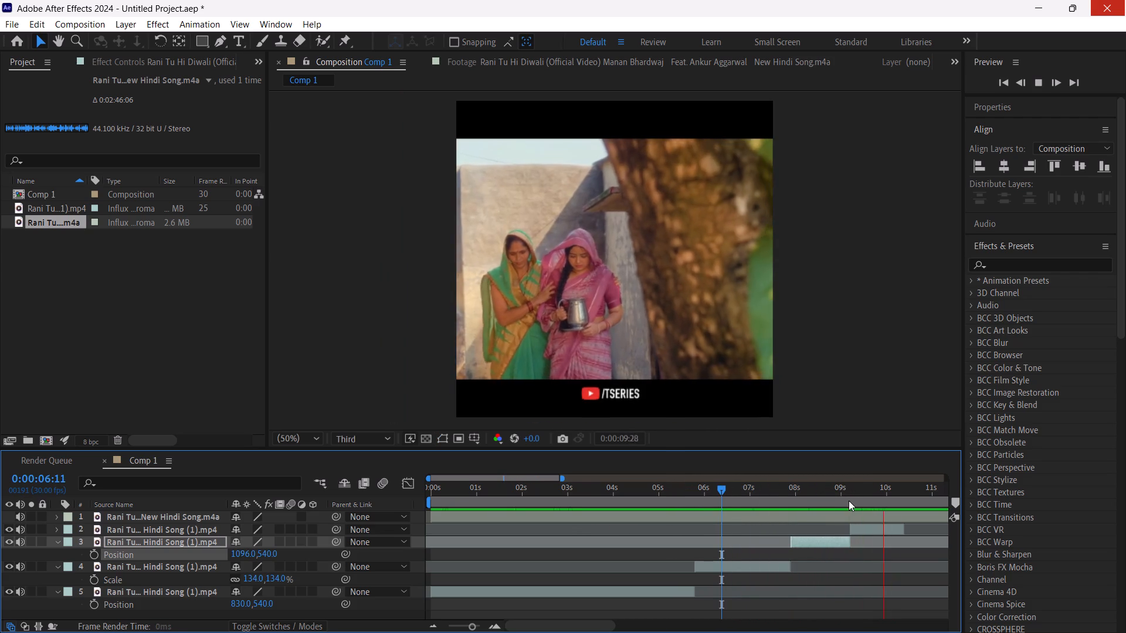
double_click(857, 493)
key("space")
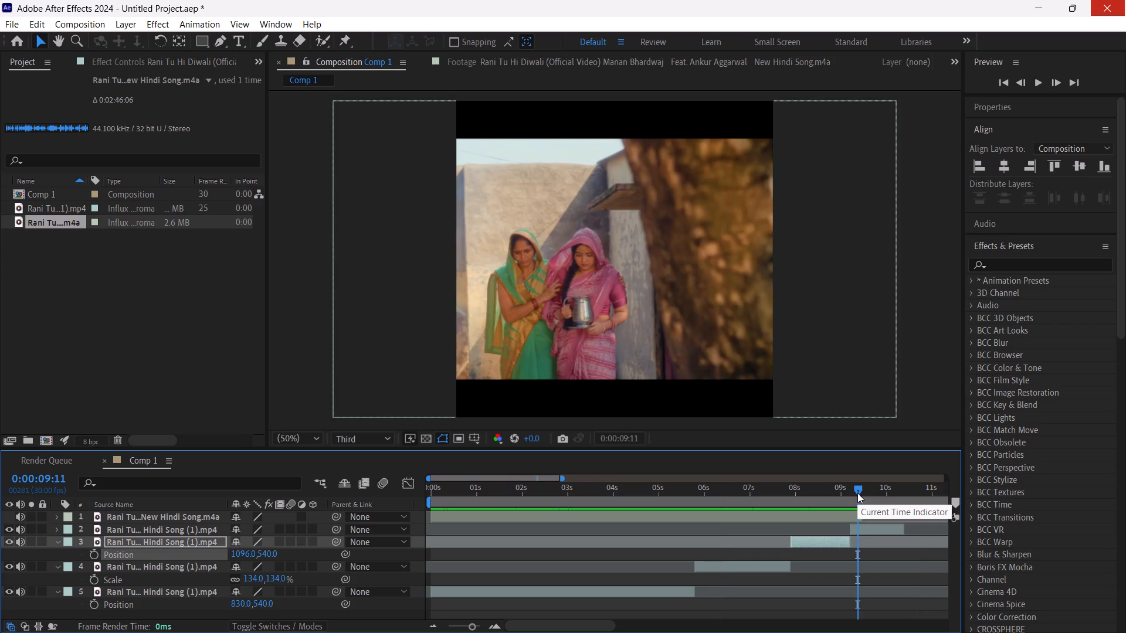
left_click(857, 493)
left_click_drag(857, 493, 849, 494)
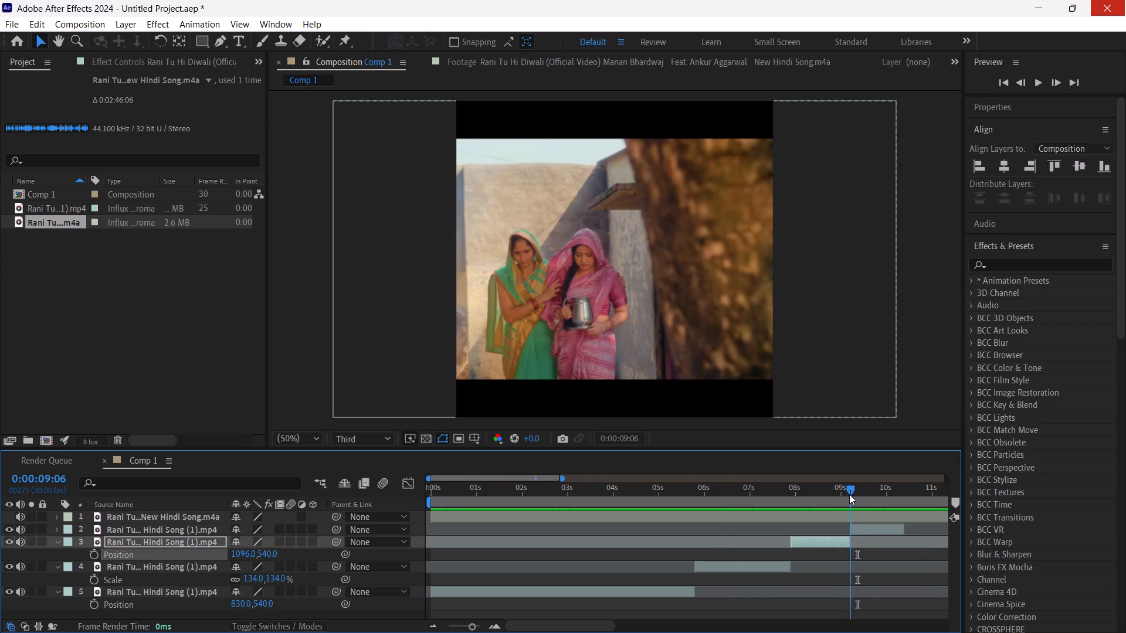
left_click_drag(849, 494, 850, 494)
key("space")
double_click(850, 494)
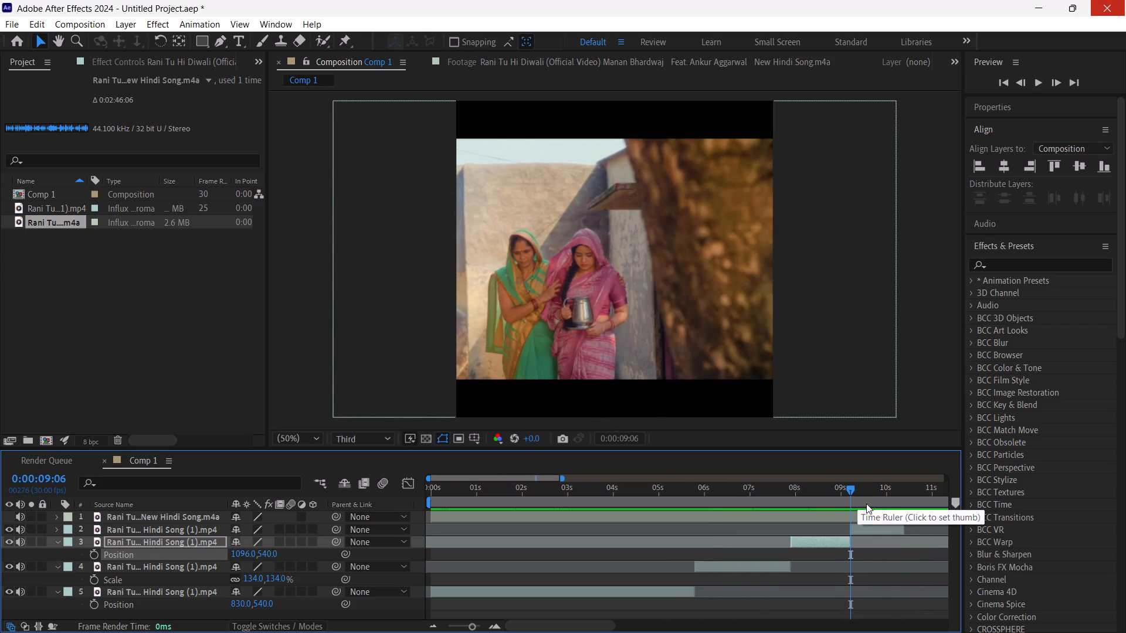
left_click_drag(875, 514, 856, 525)
key("space")
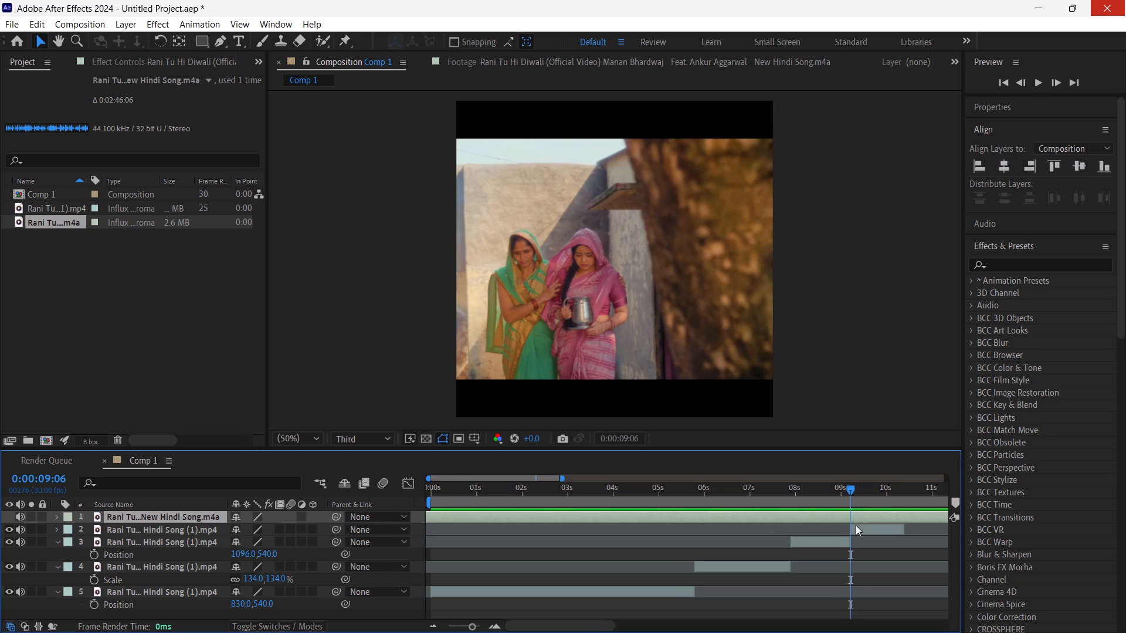
left_click(849, 493)
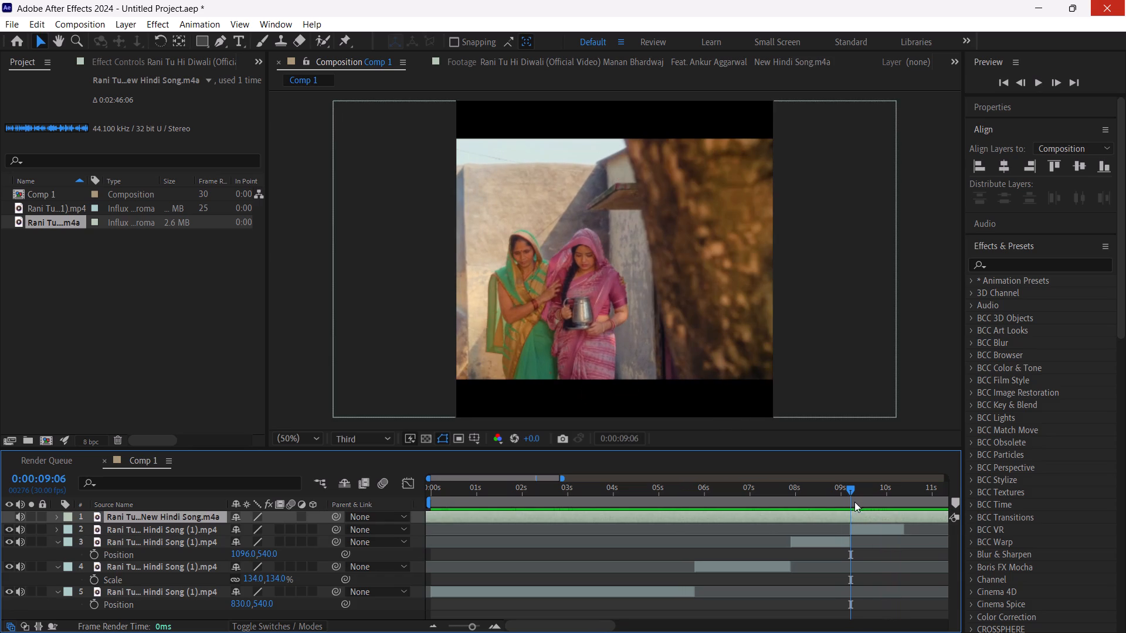
Play back the last video section from 0:00:09:06 and return the playhead to the start of the composition.
left_click_drag(860, 509, 852, 512)
left_click_drag(852, 512, 851, 512)
left_click_drag(877, 516, 870, 519)
key("space")
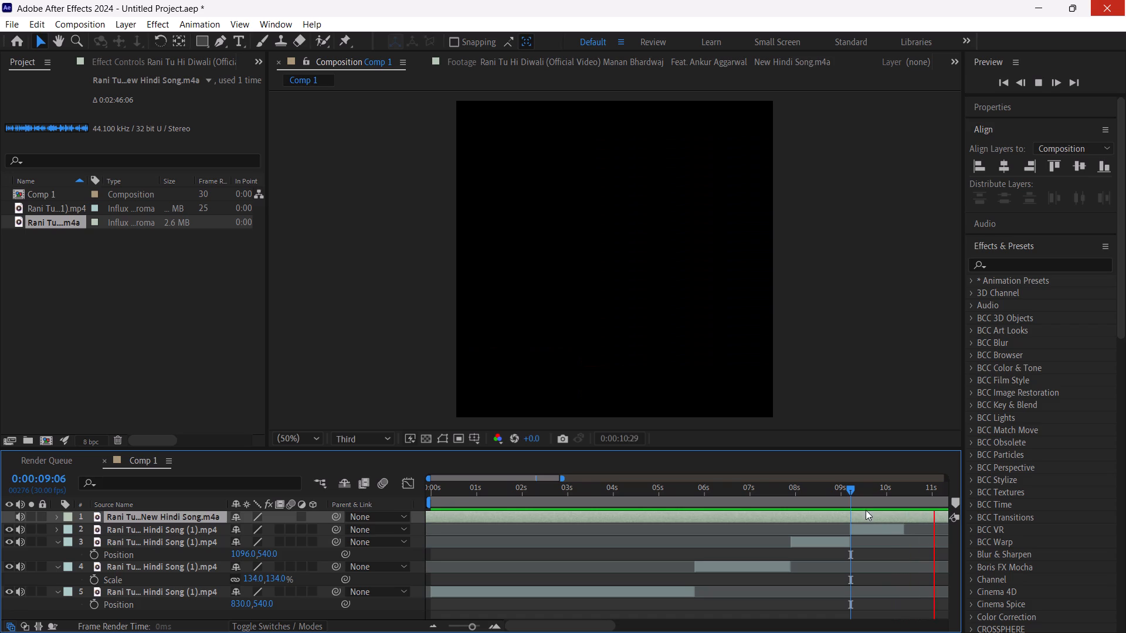
left_click_drag(844, 485, 297, 632)
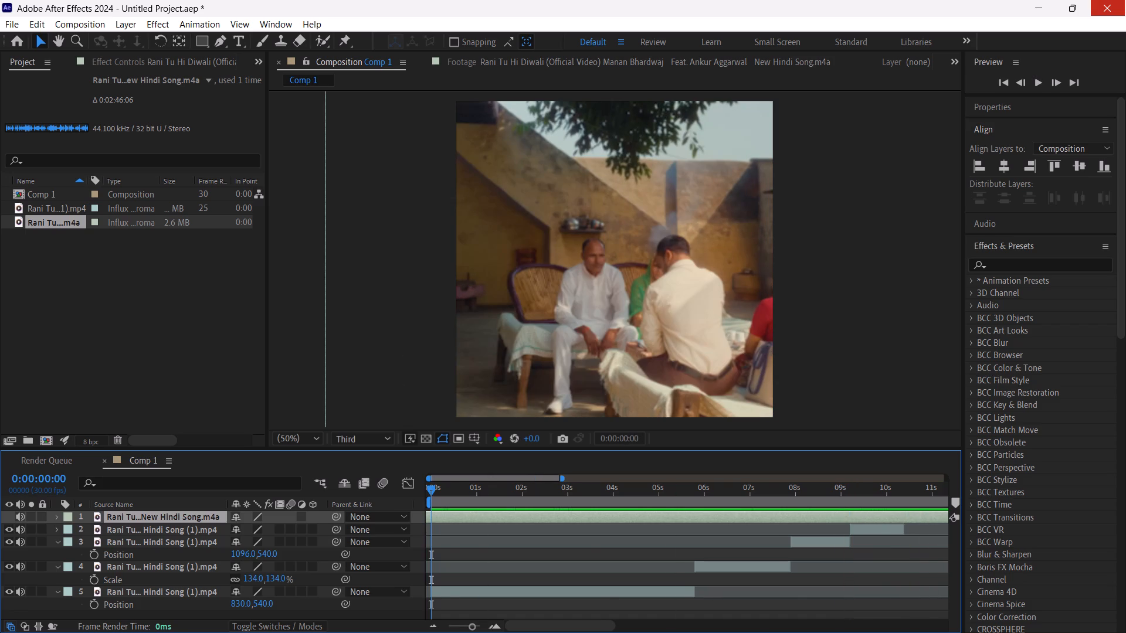
Mute the audio of the second, third and fourth video sections and collapse their open Position and Scale properties.
left_click(776, 570)
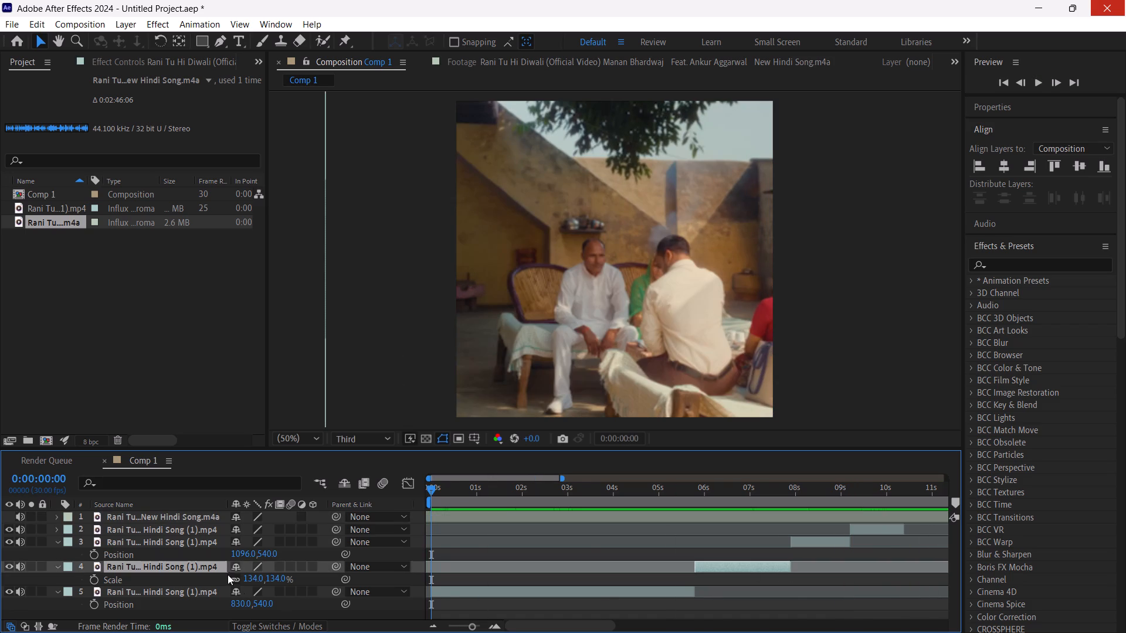
left_click(189, 547, "ctrl")
left_click(168, 527, "ctrl")
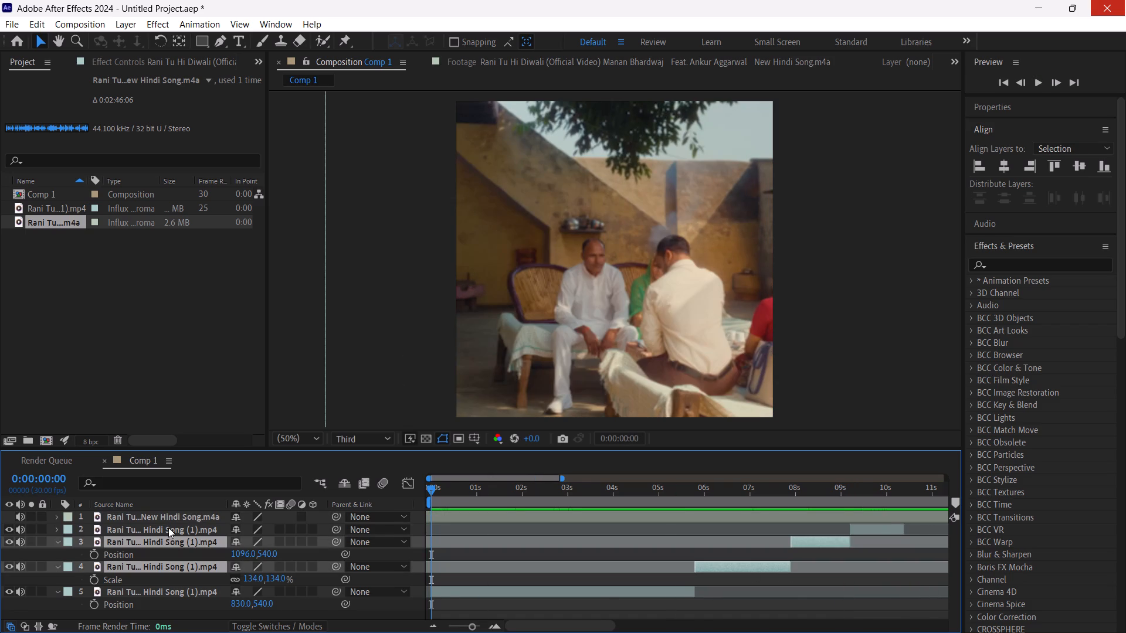
left_click(16, 531)
left_click(63, 603)
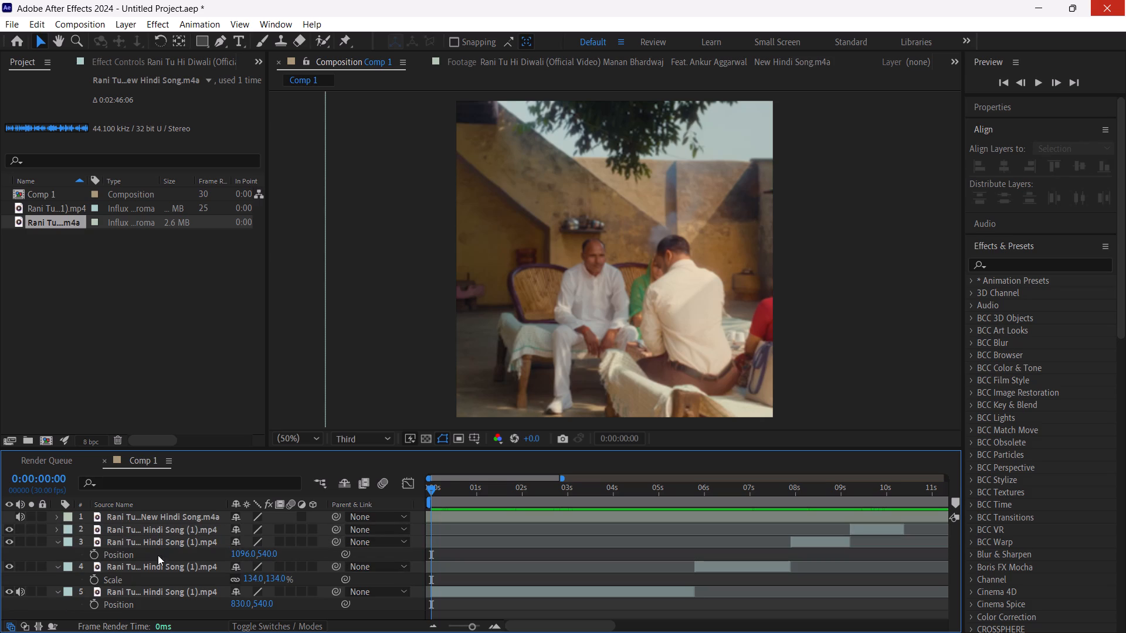
left_click(59, 541)
left_click(56, 556)
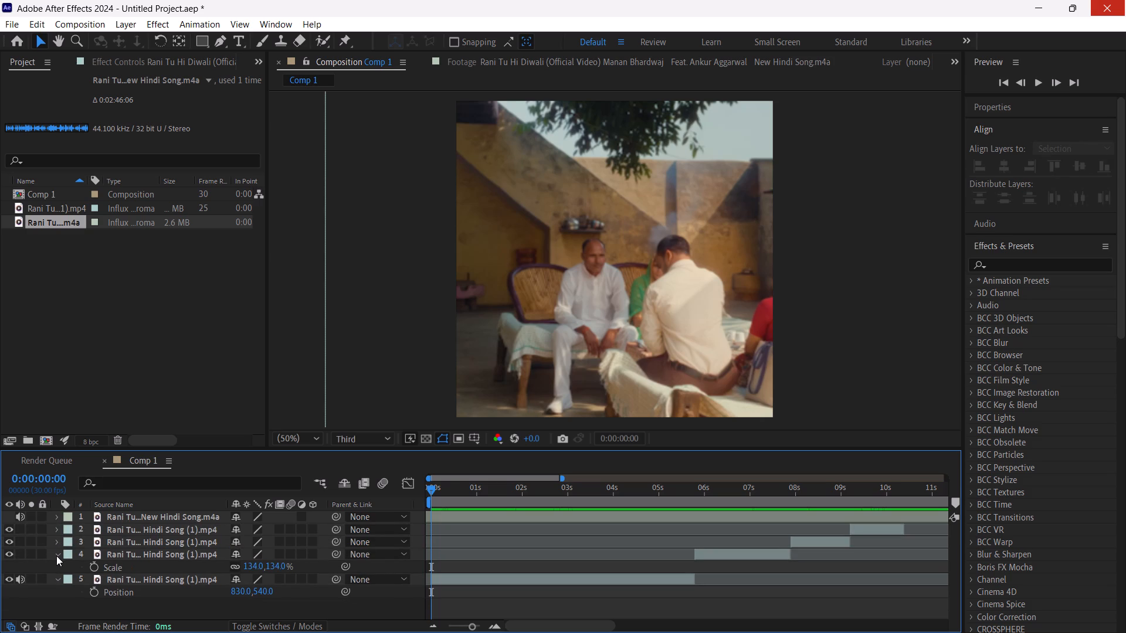
Play back the whole edit from 0:00:00:00 to check the cuts against the song audio.
key("space")
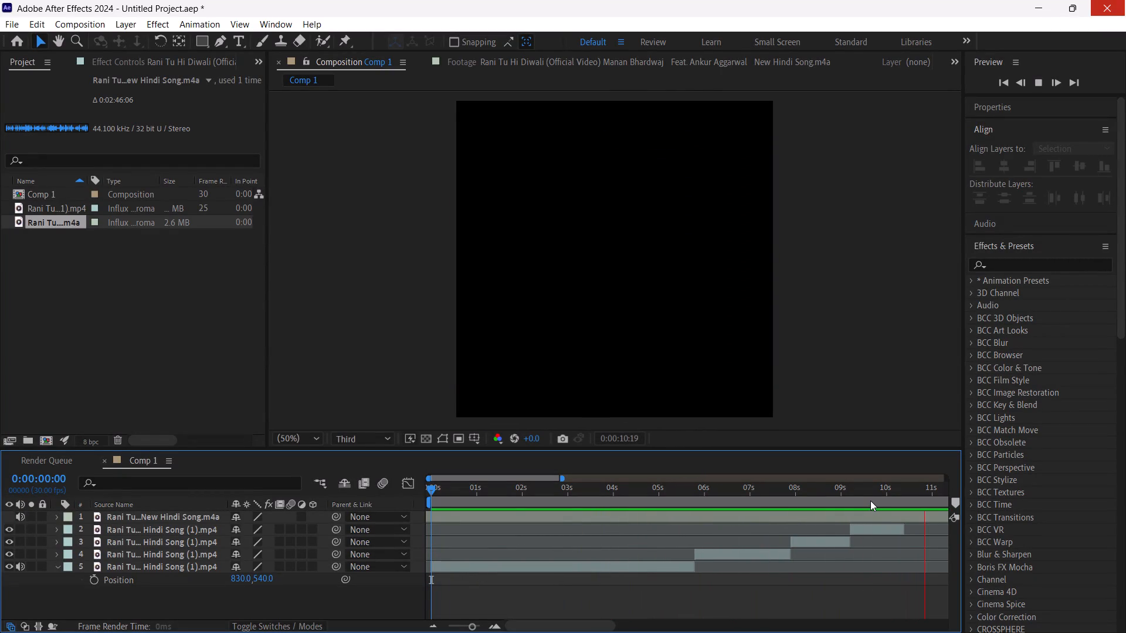
Scale up the section with the two women in saris until it fills the square frame.
double_click(870, 501)
left_click(868, 532)
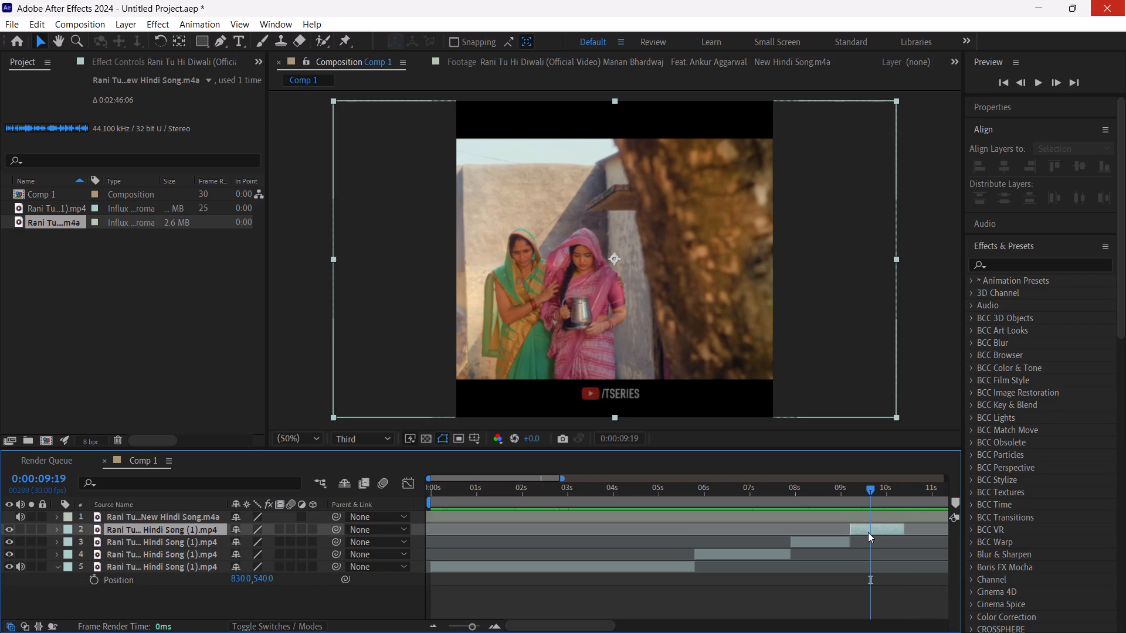
key("s")
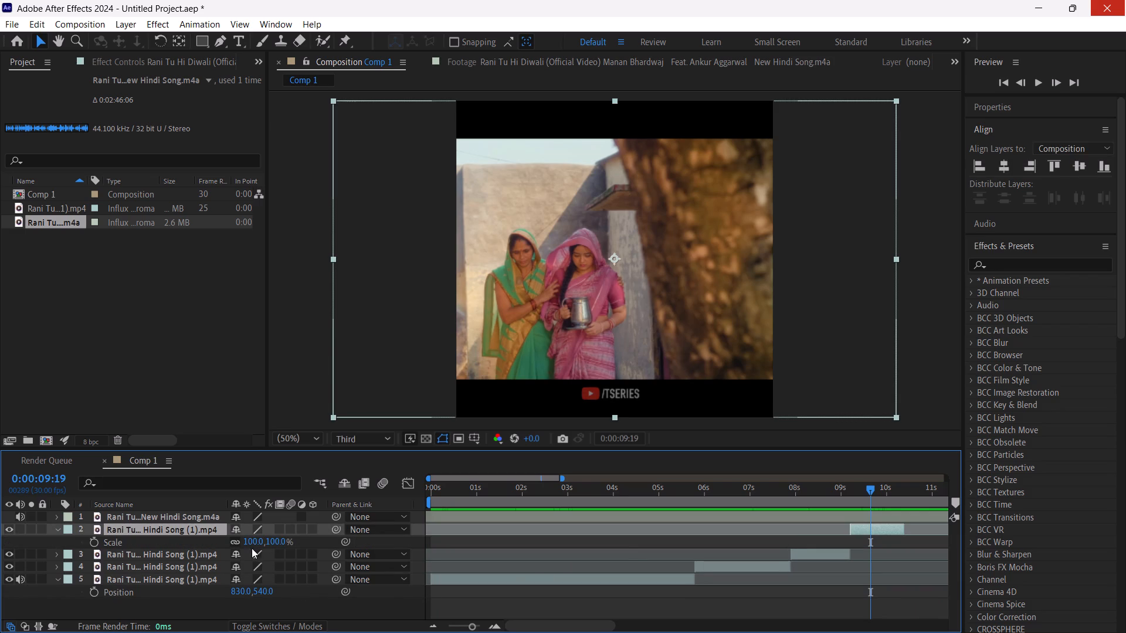
left_click_drag(250, 543, 272, 542)
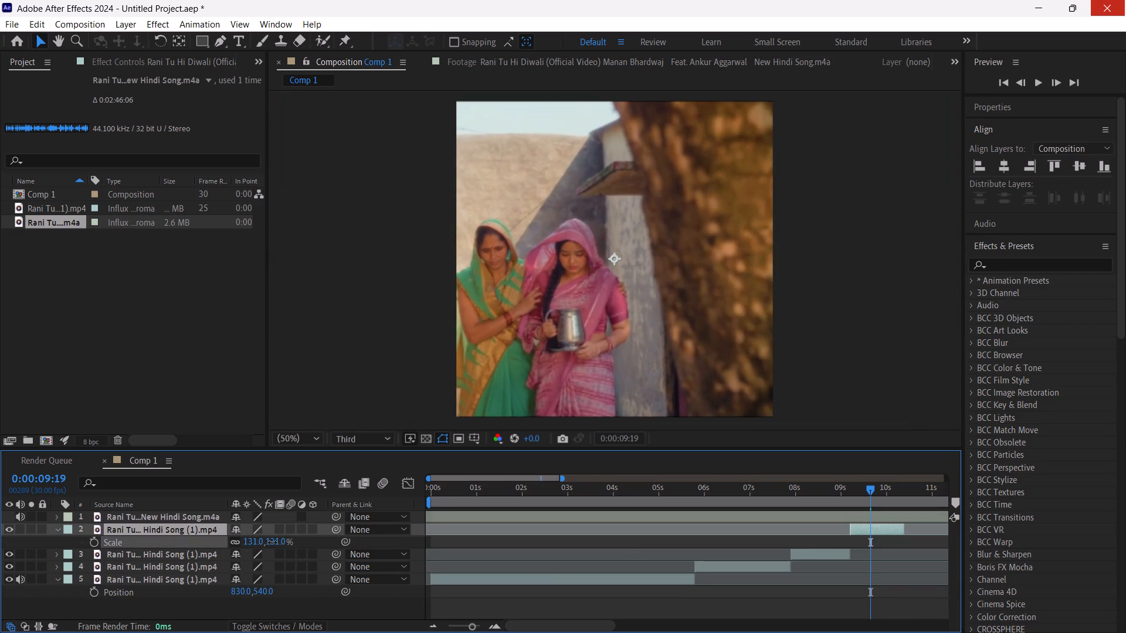
left_click_drag(272, 542, 272, 542)
Shift the section with the two women horizontally to Position 678, 540 to centre them better.
key("p")
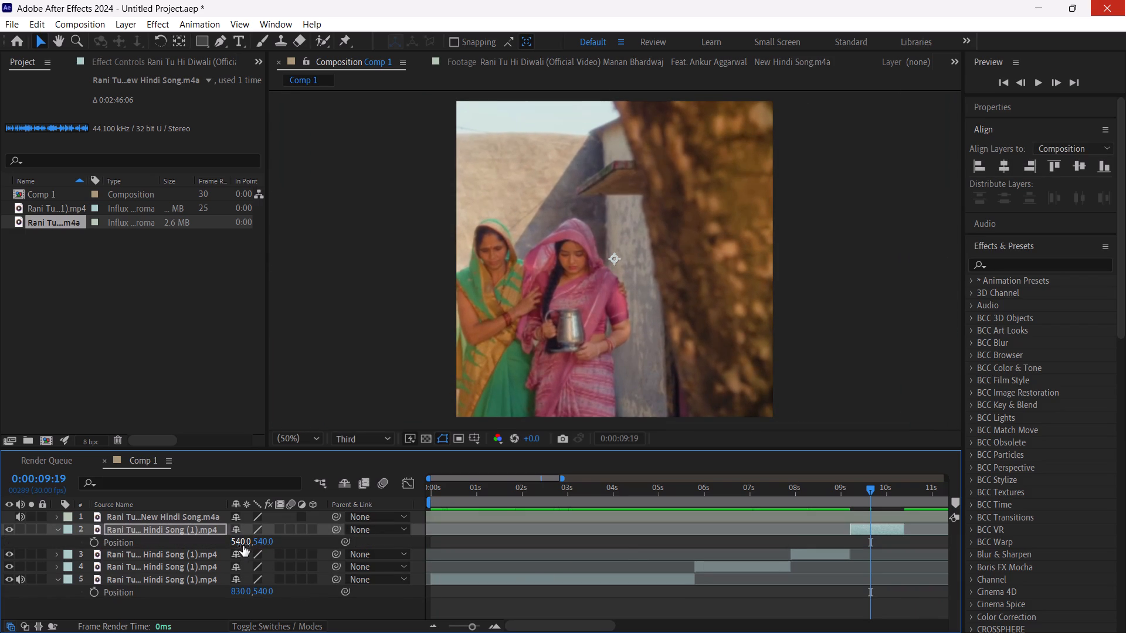
left_click_drag(239, 543, 336, 539)
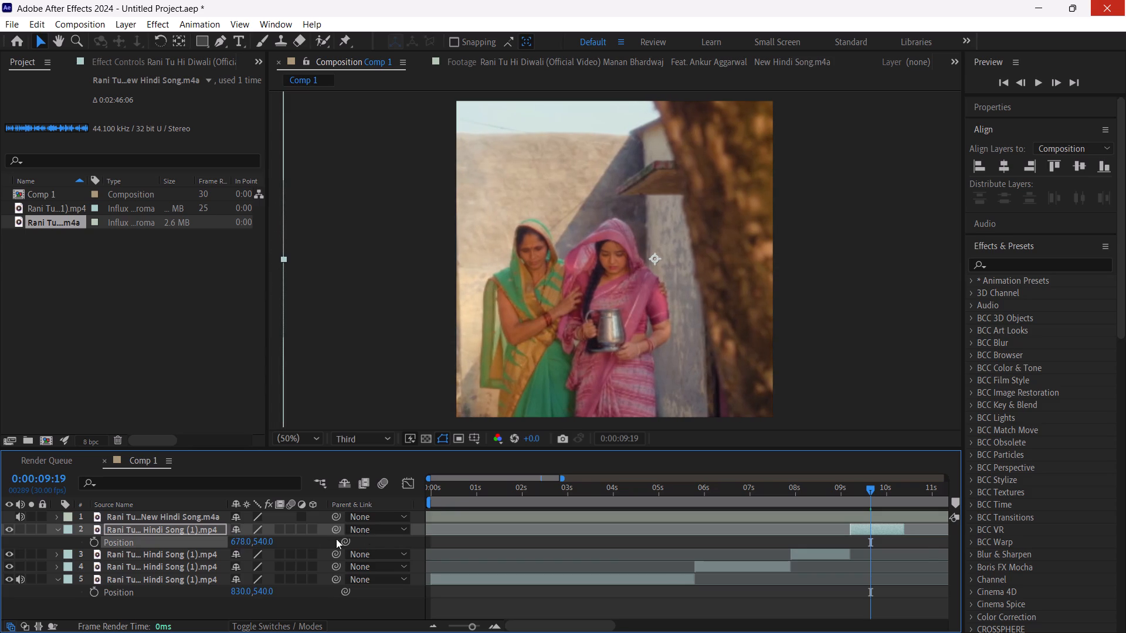
Play back the edit from 0:00:08:05 to review the reframed two-women shot and park the playhead at 0:00:09:11.
left_click_drag(864, 495, 803, 506)
key("space")
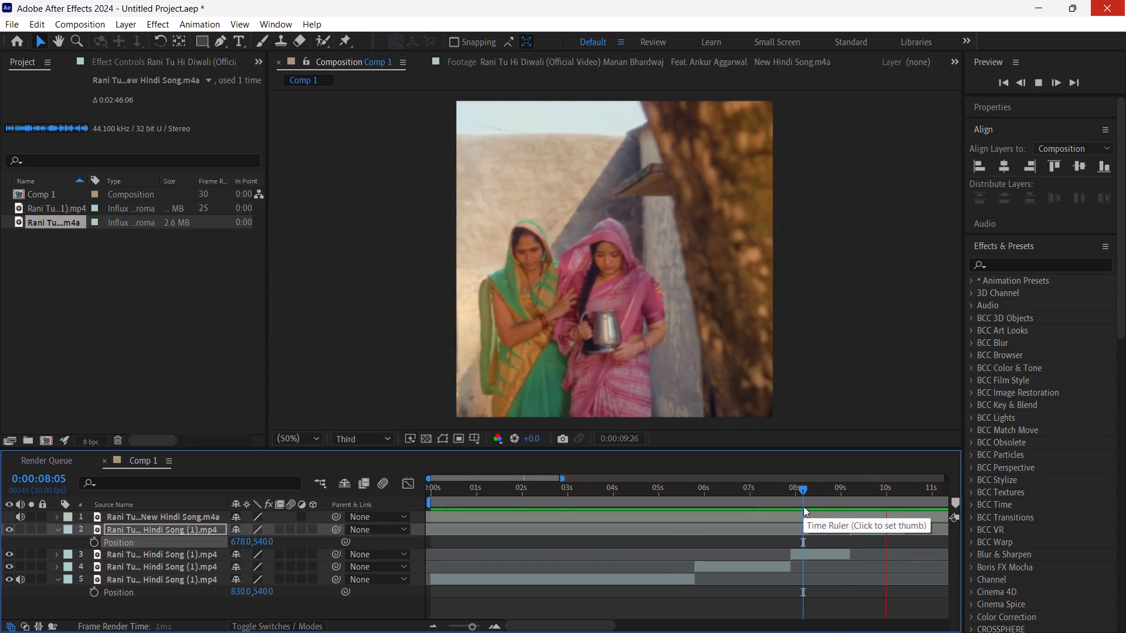
left_click_drag(835, 494, 860, 500)
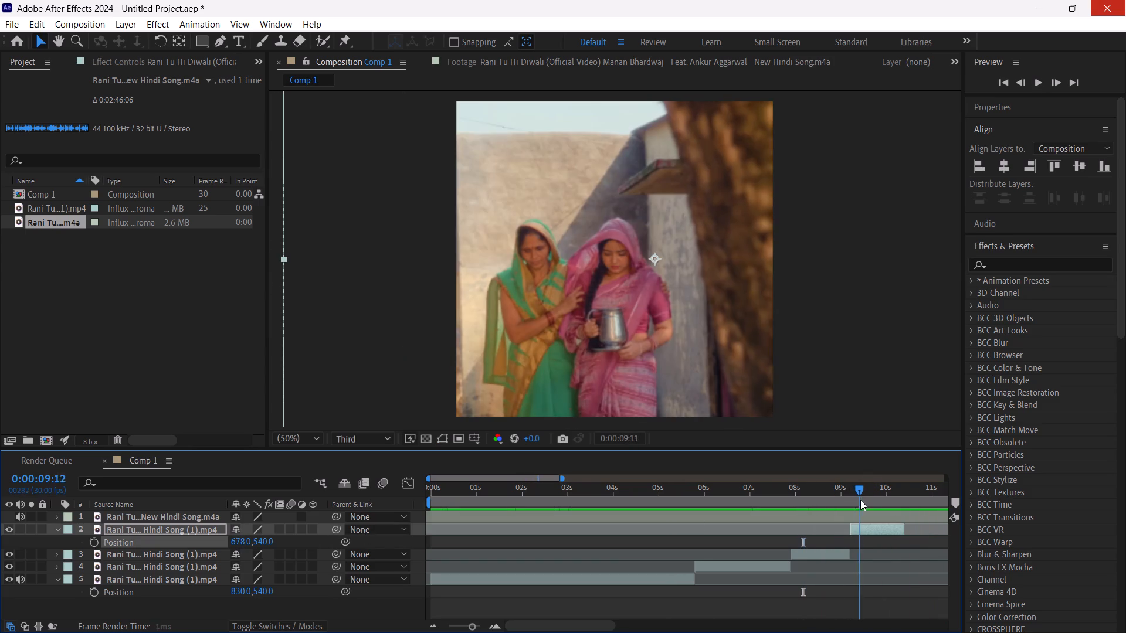
left_click_drag(860, 500, 859, 504)
Pre-compose the section with the two women, moving all attributes into the new composition.
right_click(863, 529)
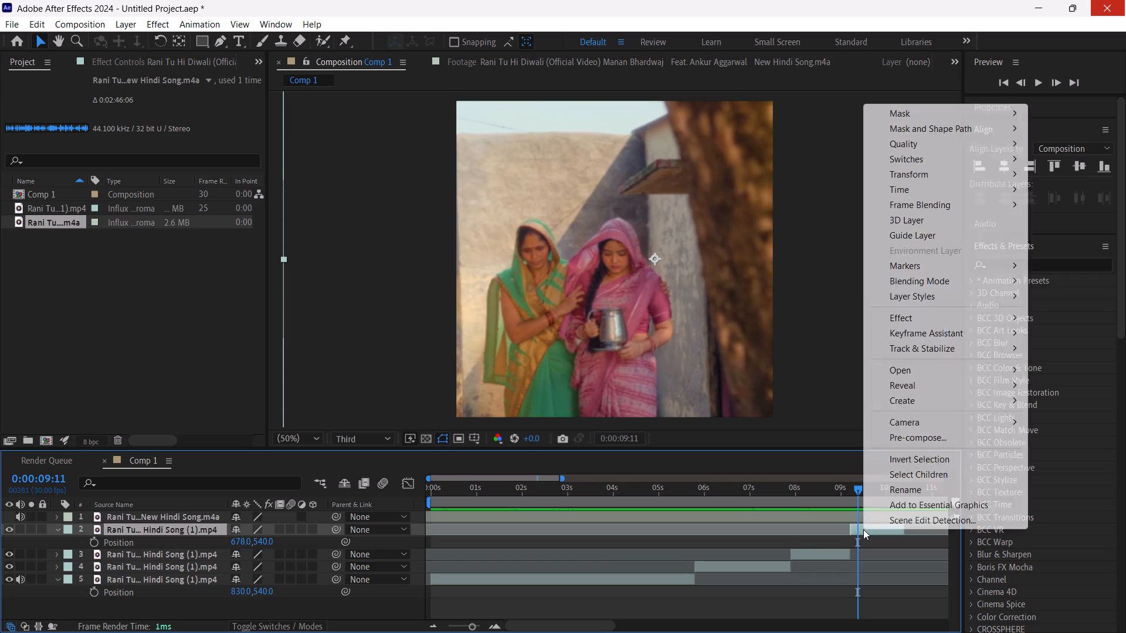
left_click(904, 437)
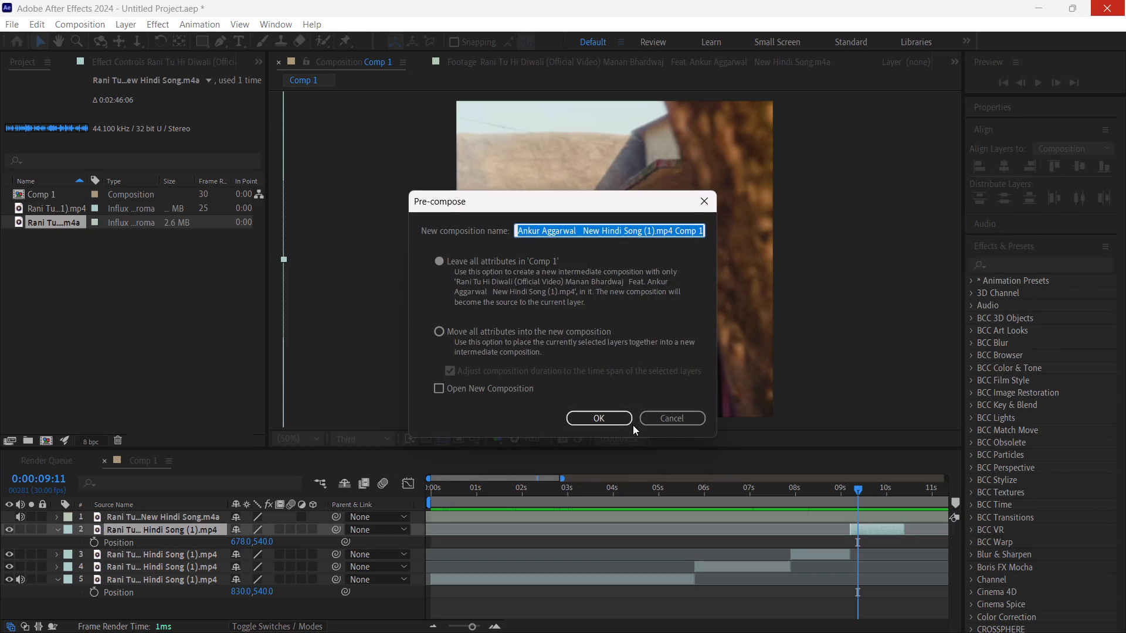
left_click(603, 337)
left_click(593, 332)
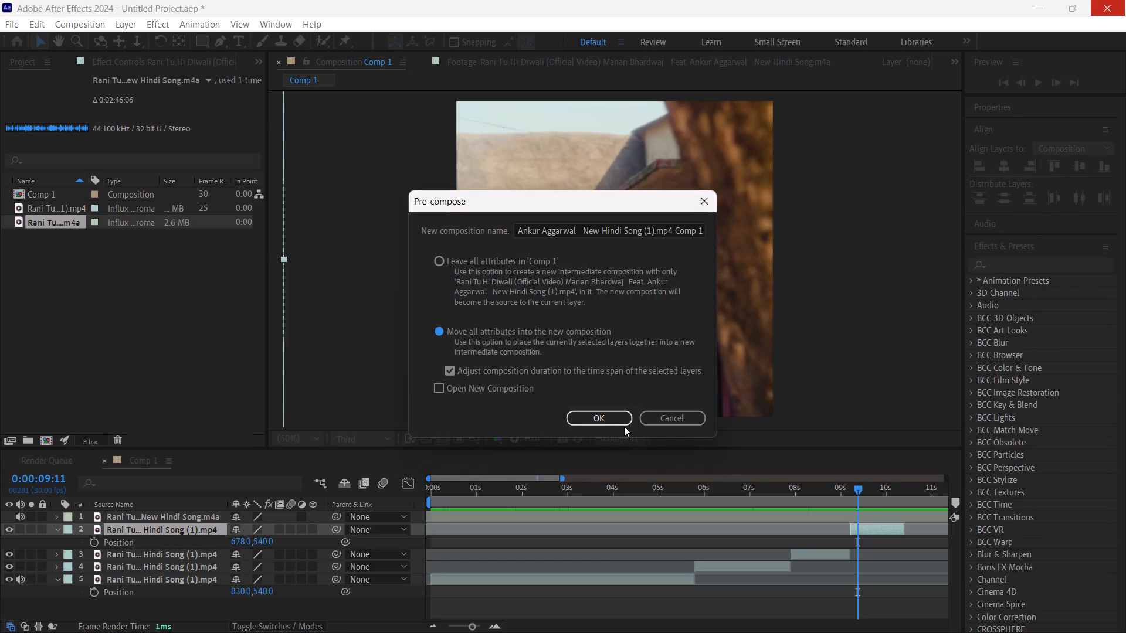
left_click(618, 422)
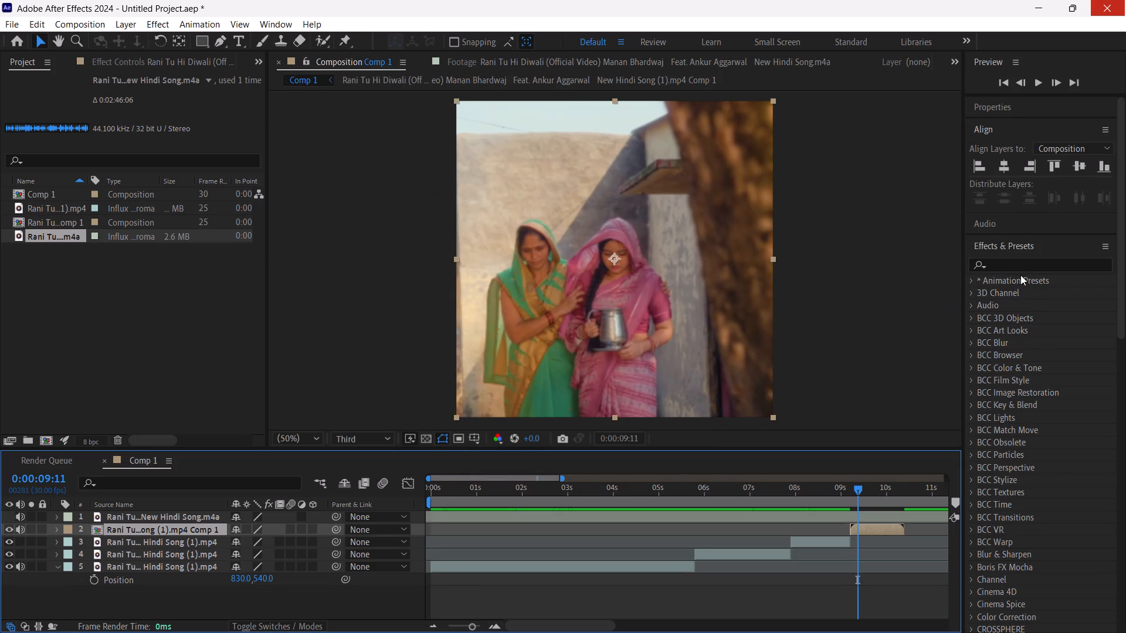
Find the Brightness & Contrast effect and apply it to the pre-composed two-women section.
left_click(1022, 268)
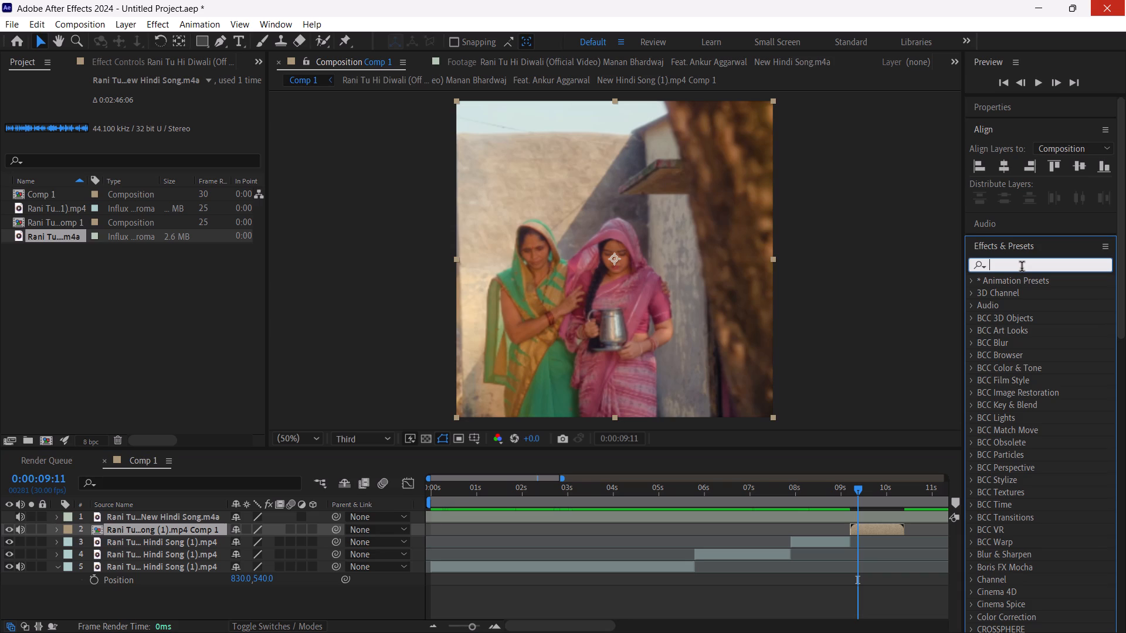
type("bright")
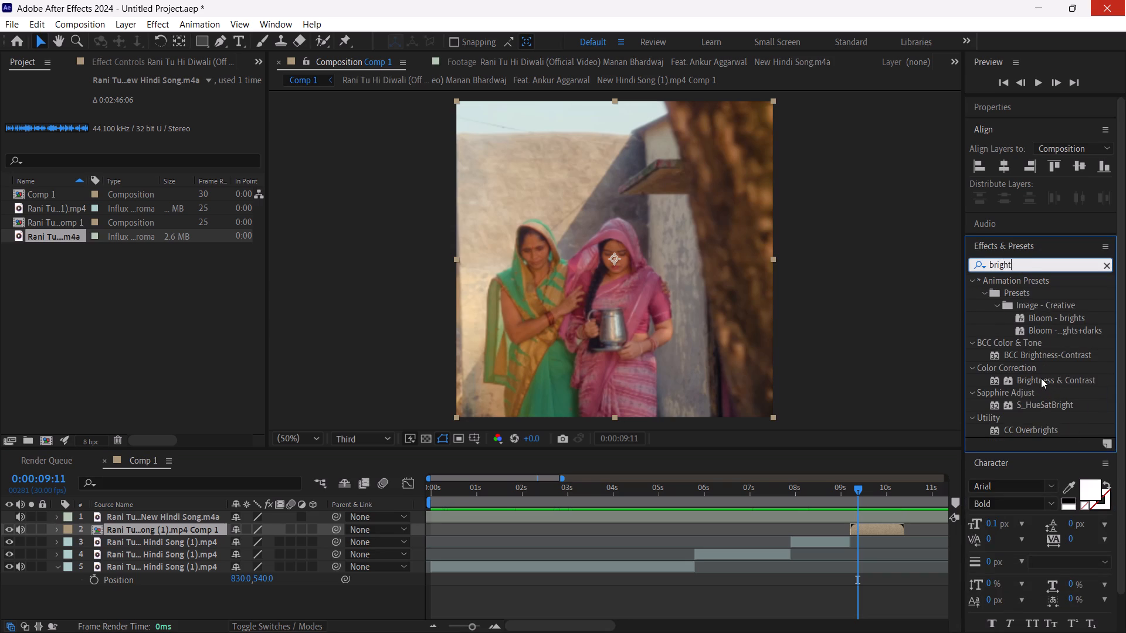
left_click_drag(1041, 378, 907, 530)
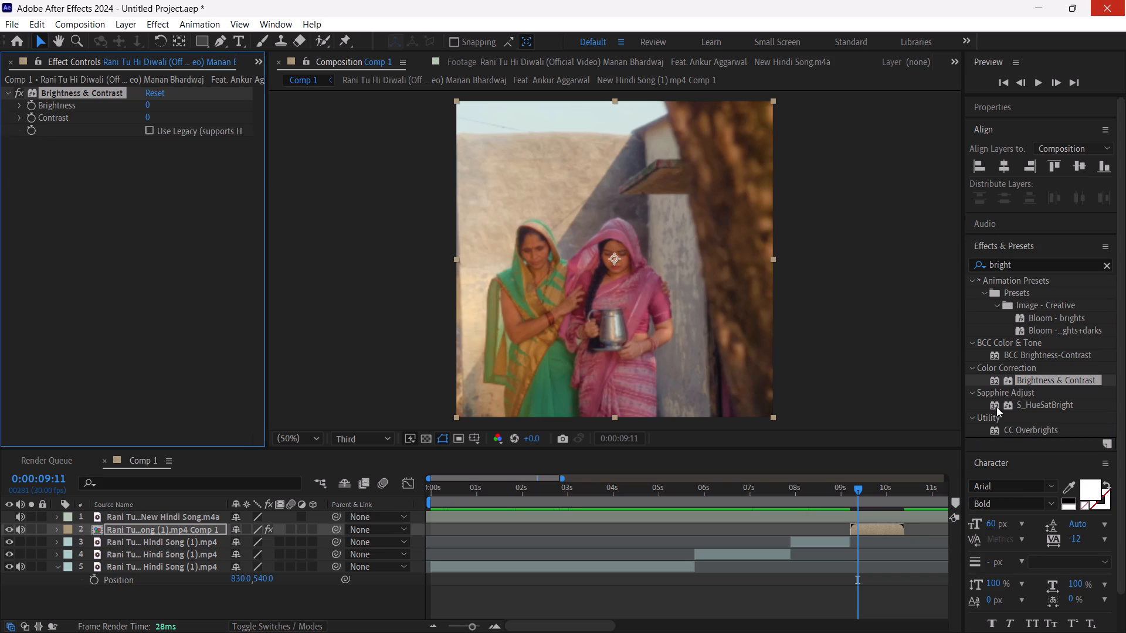
Search the effects for "bcc lens" and apply BCC Lens Blur OBS to the pre-composed two-women section.
double_click(1030, 265)
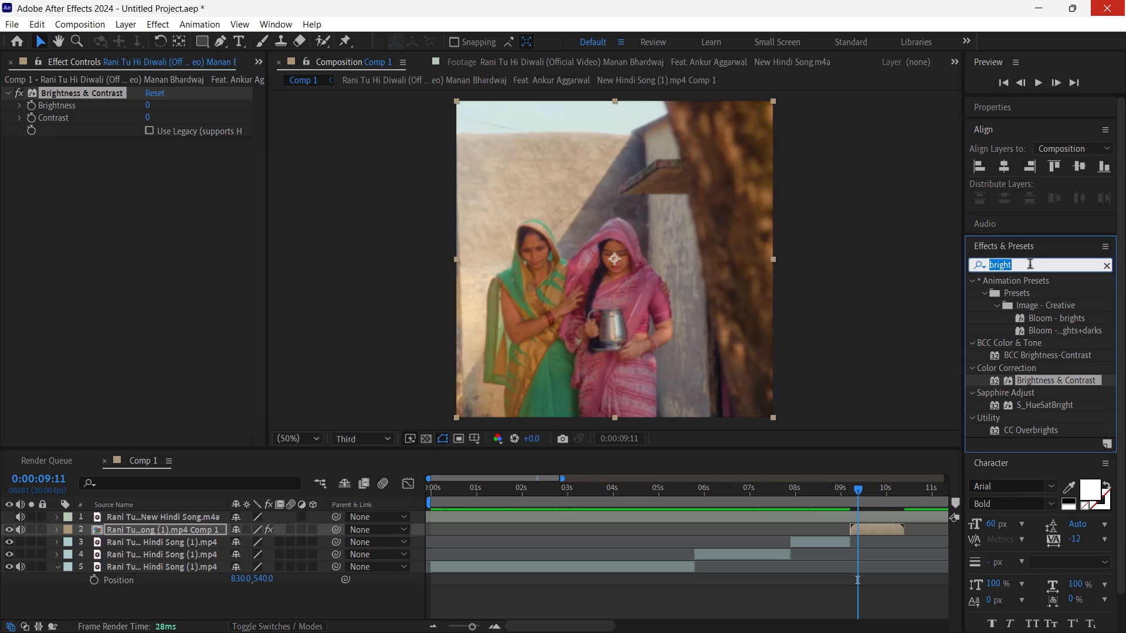
type("bcc")
key("space")
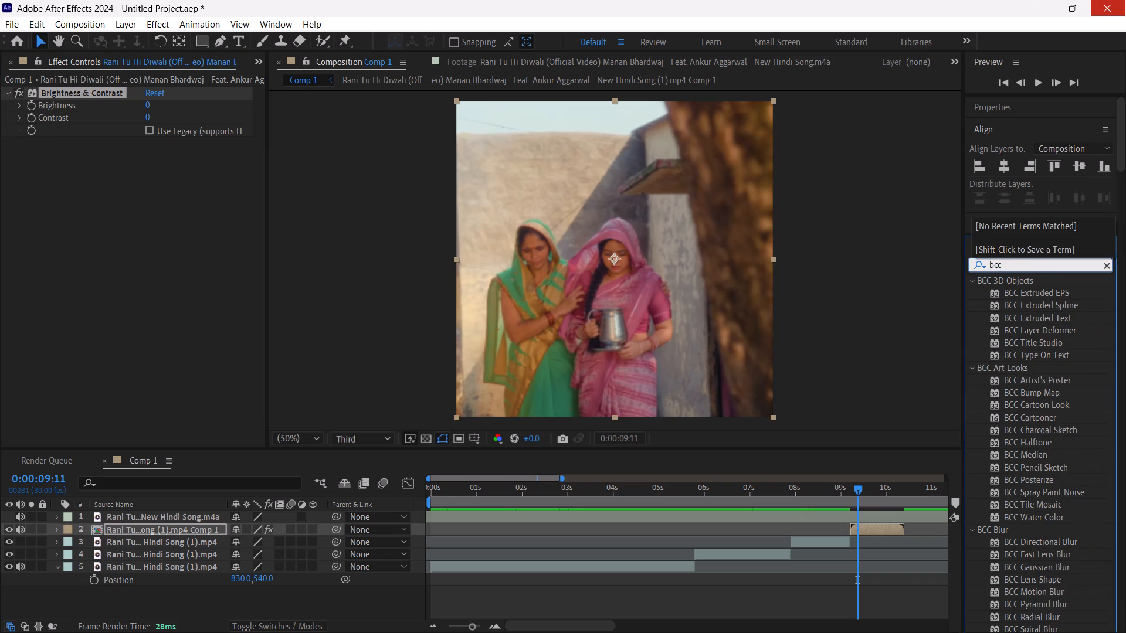
type("lenns")
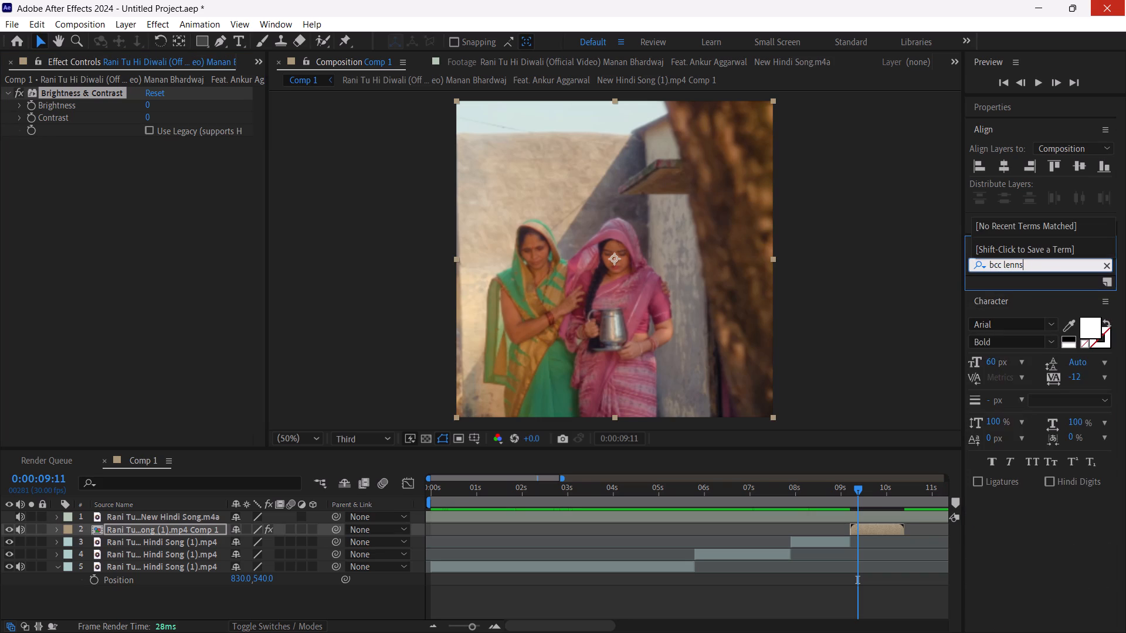
key("BackSpace")
key("BackSpace")
key("s")
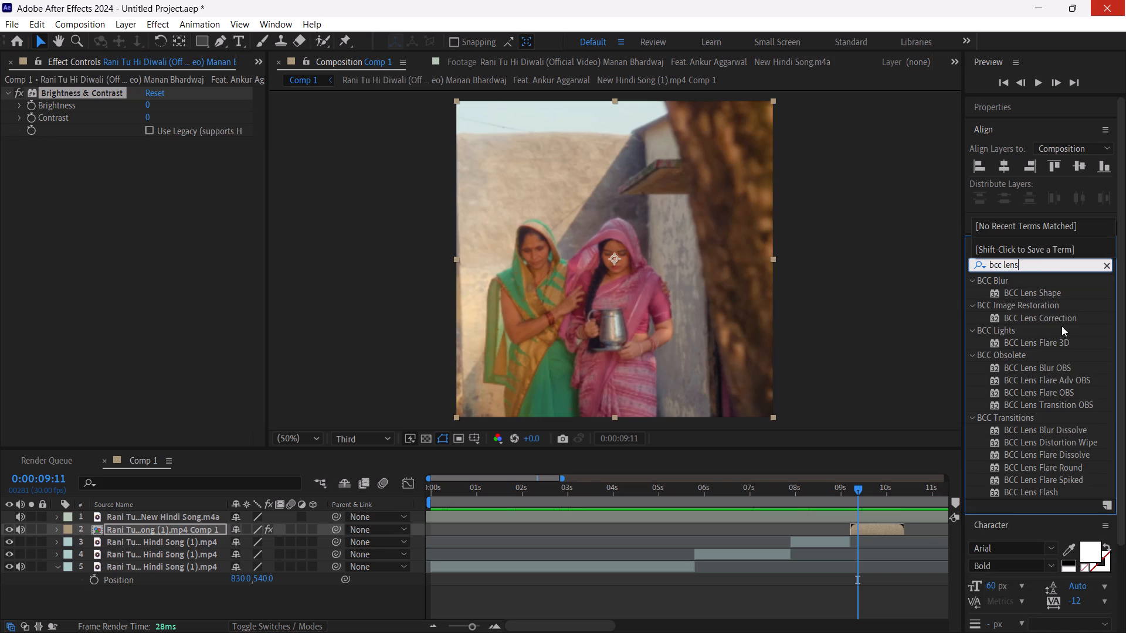
left_click_drag(1042, 369, 913, 525)
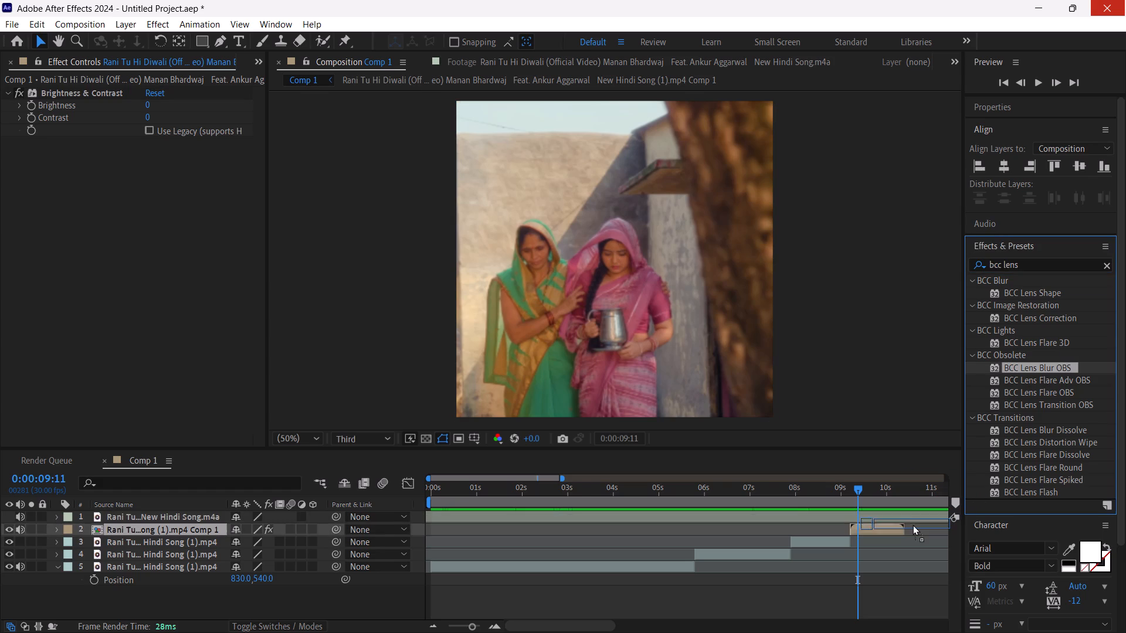
left_click_drag(913, 525, 911, 527)
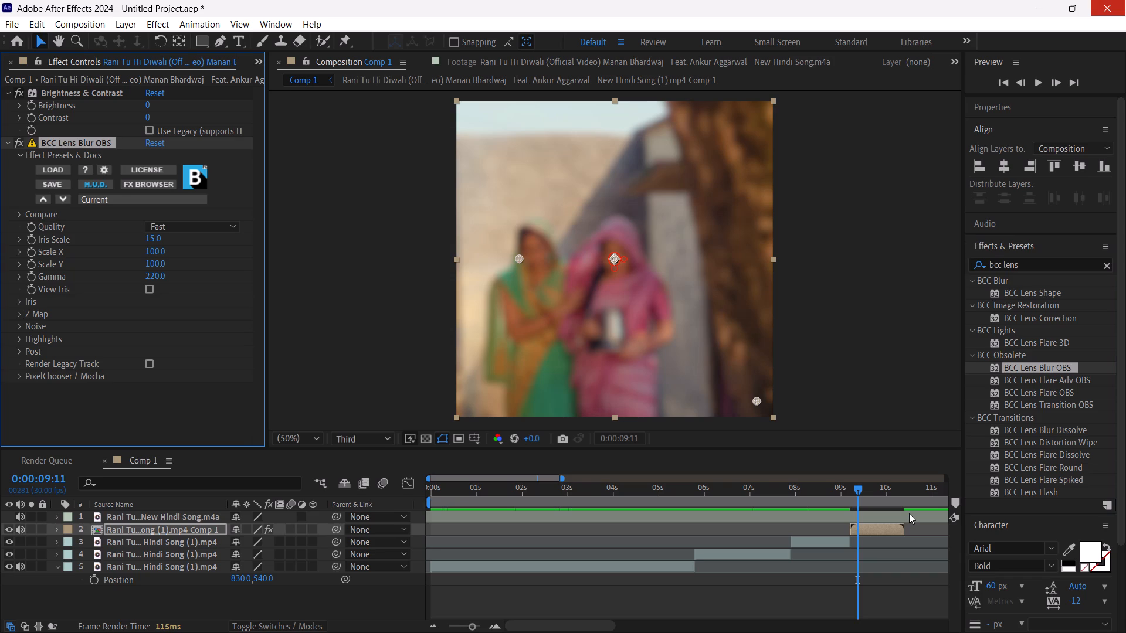
Go to the pre-composed section's first frame at 0:00:09:06 and set the lens blur's Gamma to 600.
key("ctrl+Left")
key("ctrl+Left")
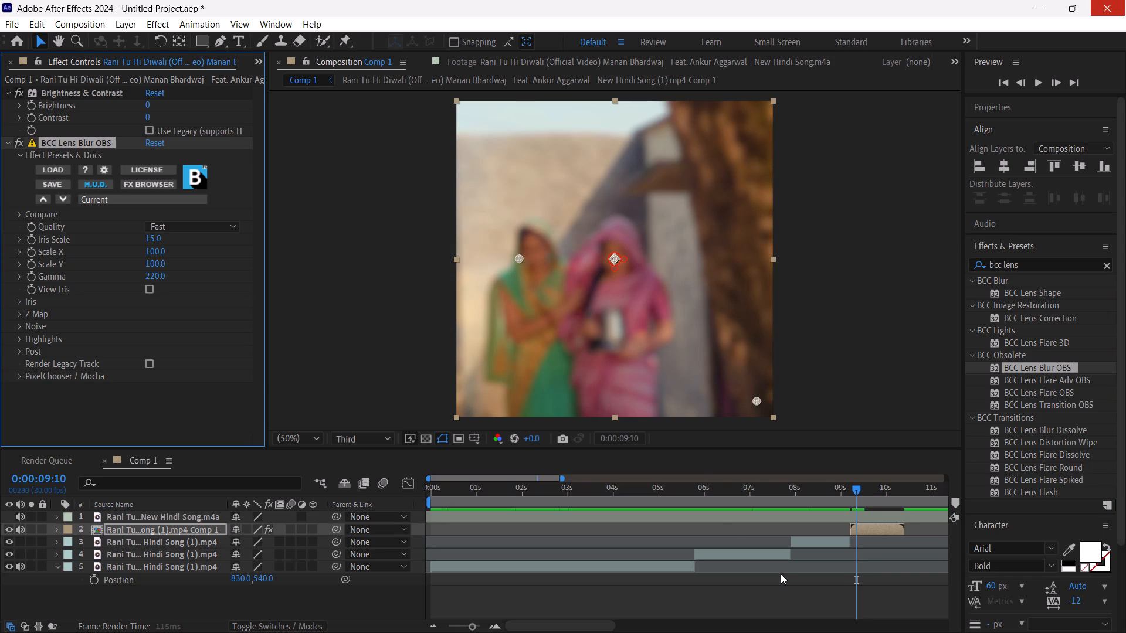
key("ctrl+Left")
key("ctrl+Left")
key("ctrl+Left")
key("ctrl+Left")
key("ctrl+Right")
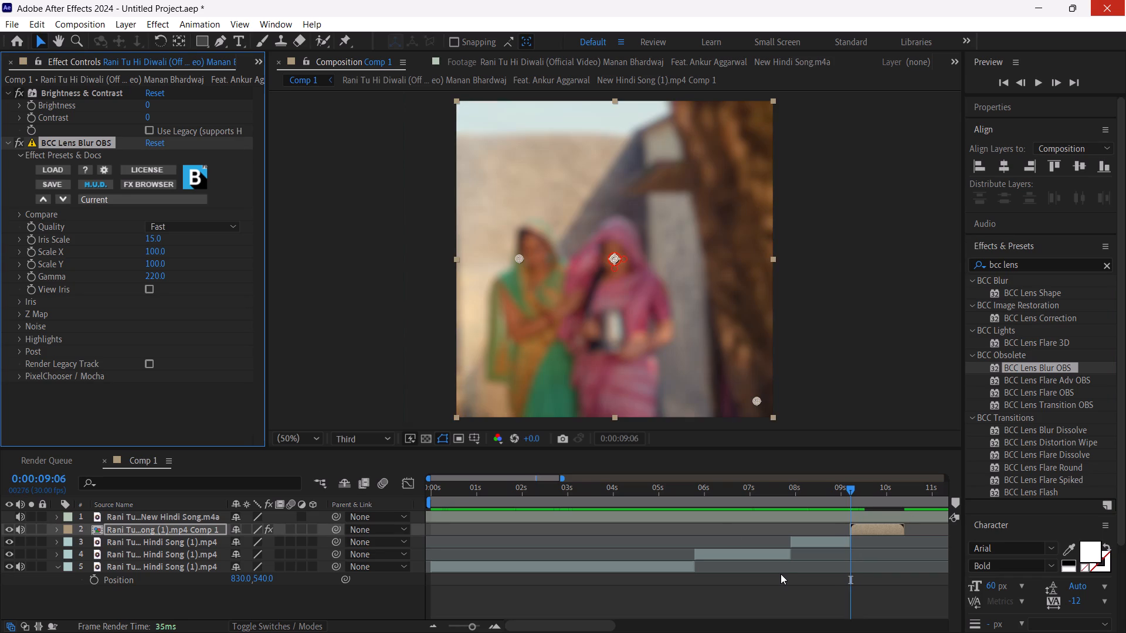
left_click(161, 278)
type("600")
left_click(199, 278)
Set the lens blur's Iris Scale to 8 and start keyframing it at 0:00:09:06.
left_click(157, 241)
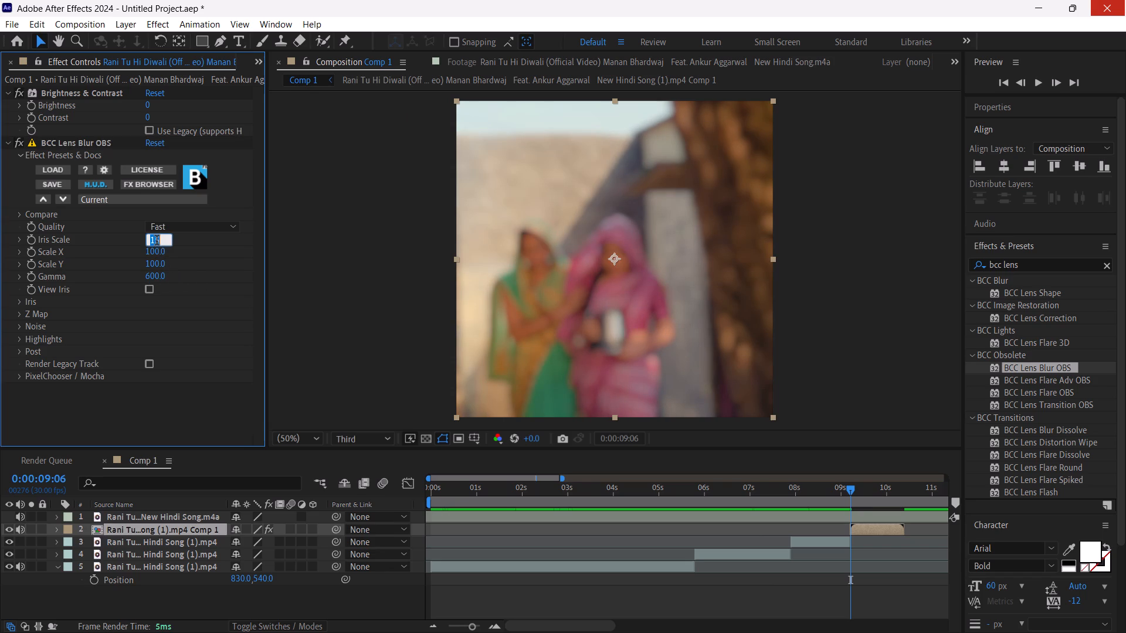
key("8")
left_click(225, 256)
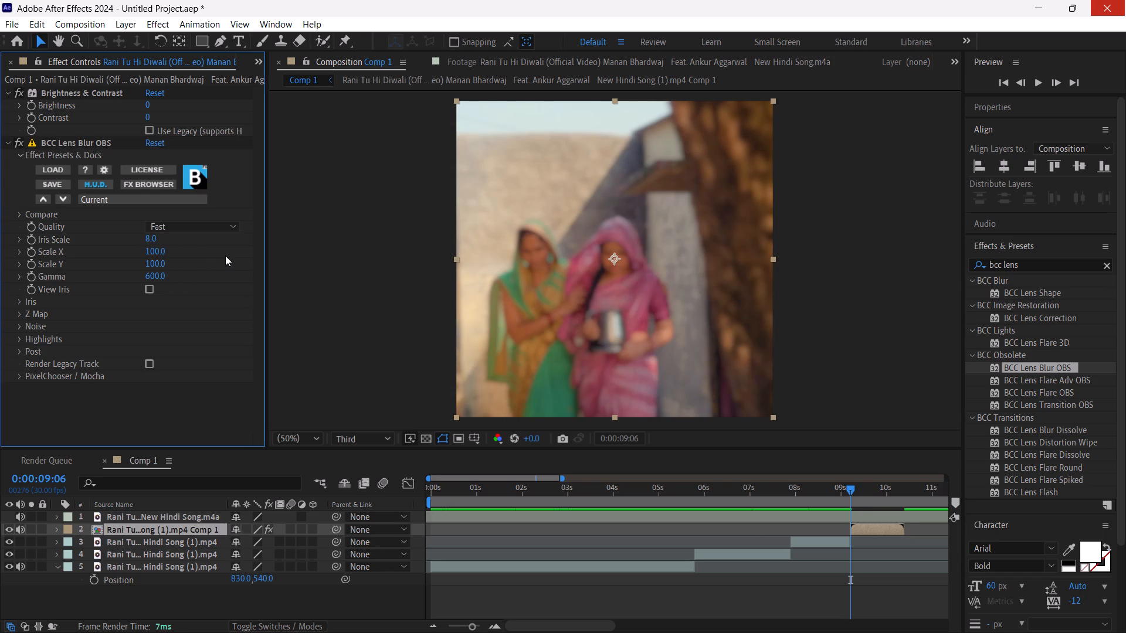
left_click(33, 240)
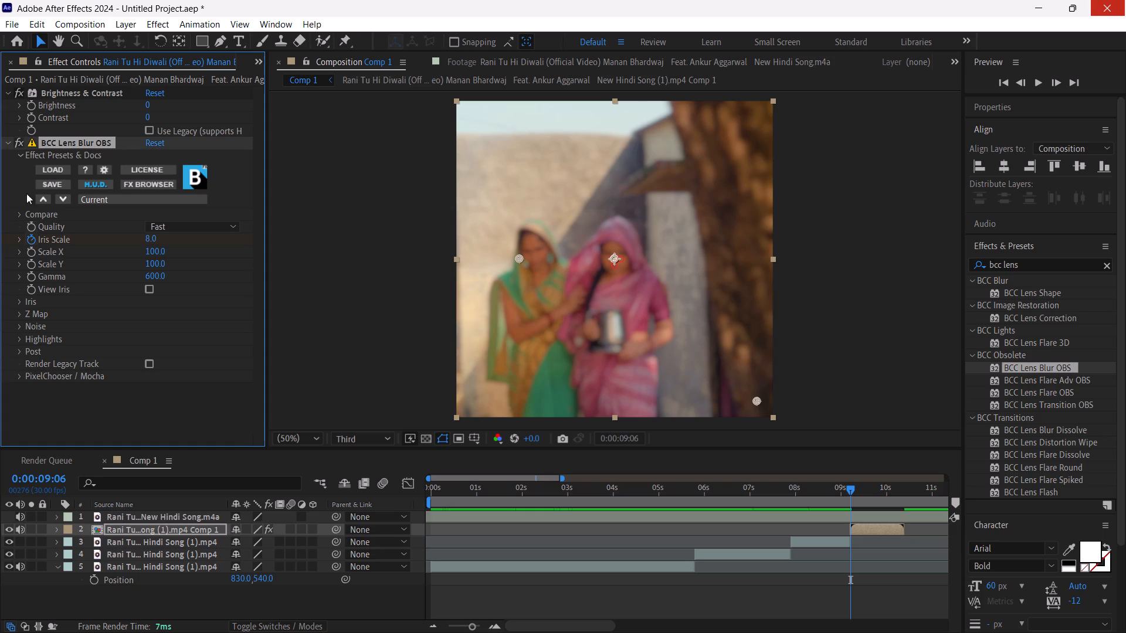
Set Brightness to 80 and Contrast to 100 on the pre-composed section and start keyframing both at 0:00:09:06.
left_click(146, 101)
type("800")
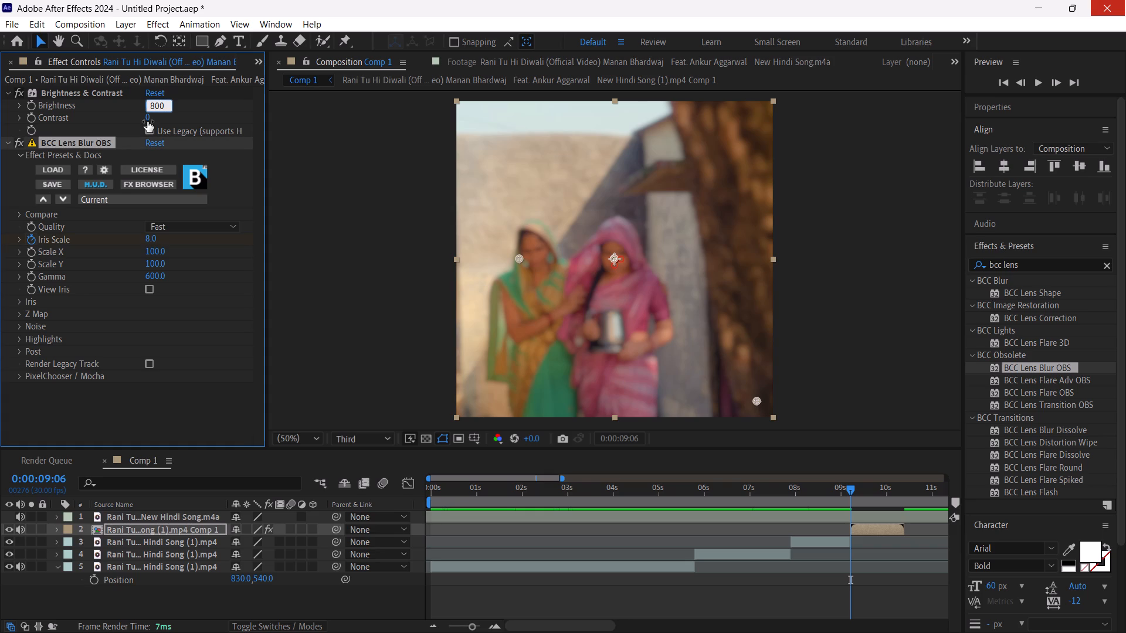
left_click(148, 115)
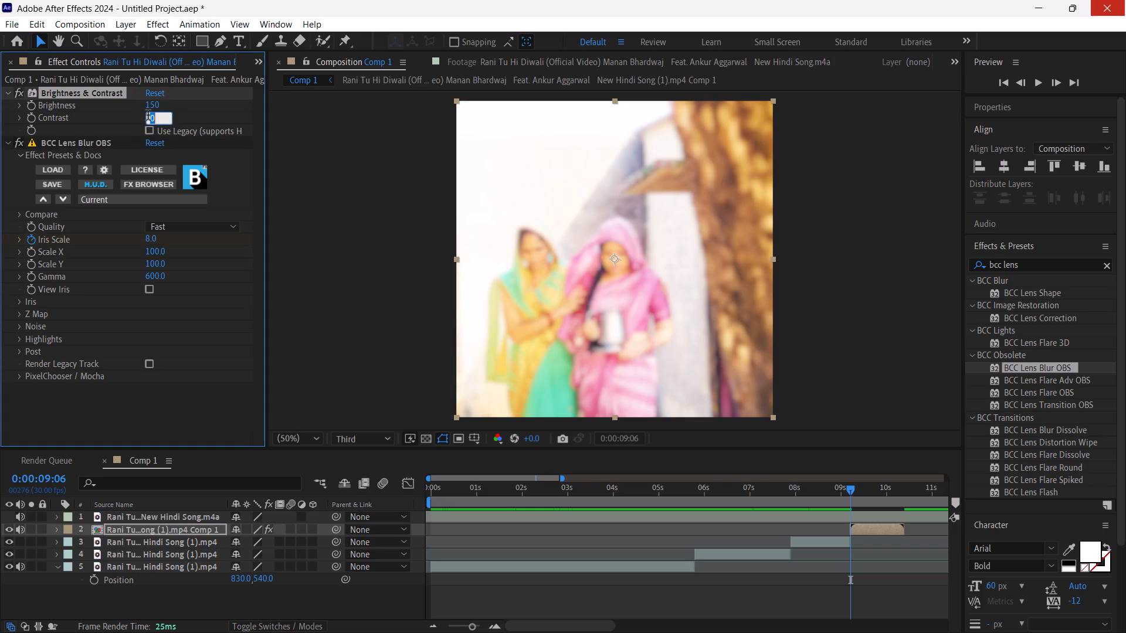
type("100")
left_click_drag(158, 97, 151, 107)
left_click(151, 107)
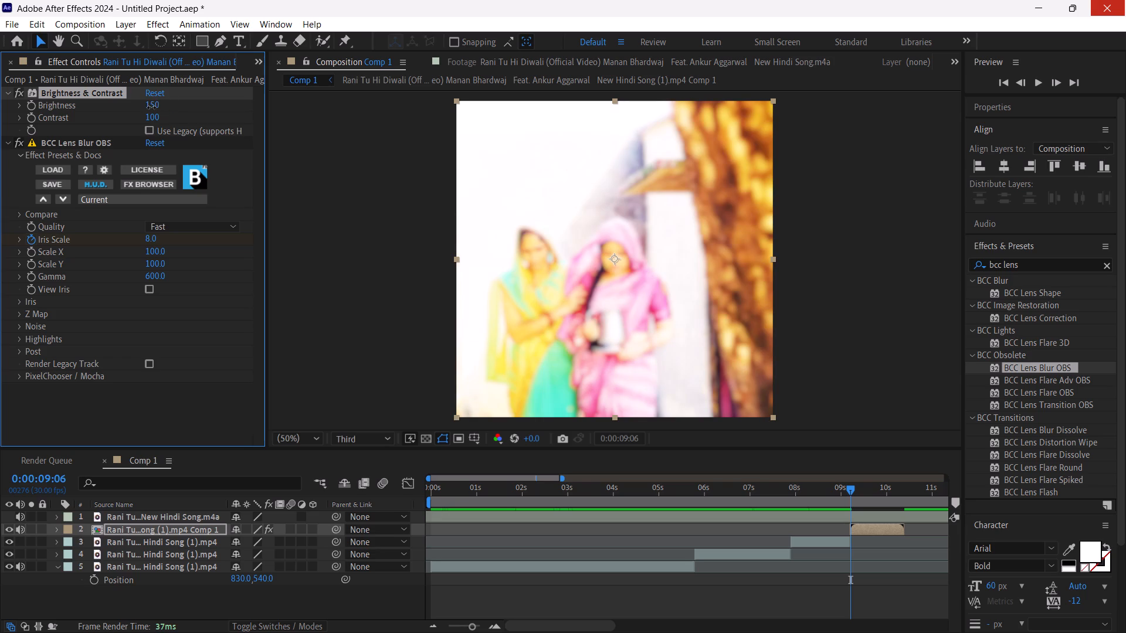
type("80")
left_click(213, 118)
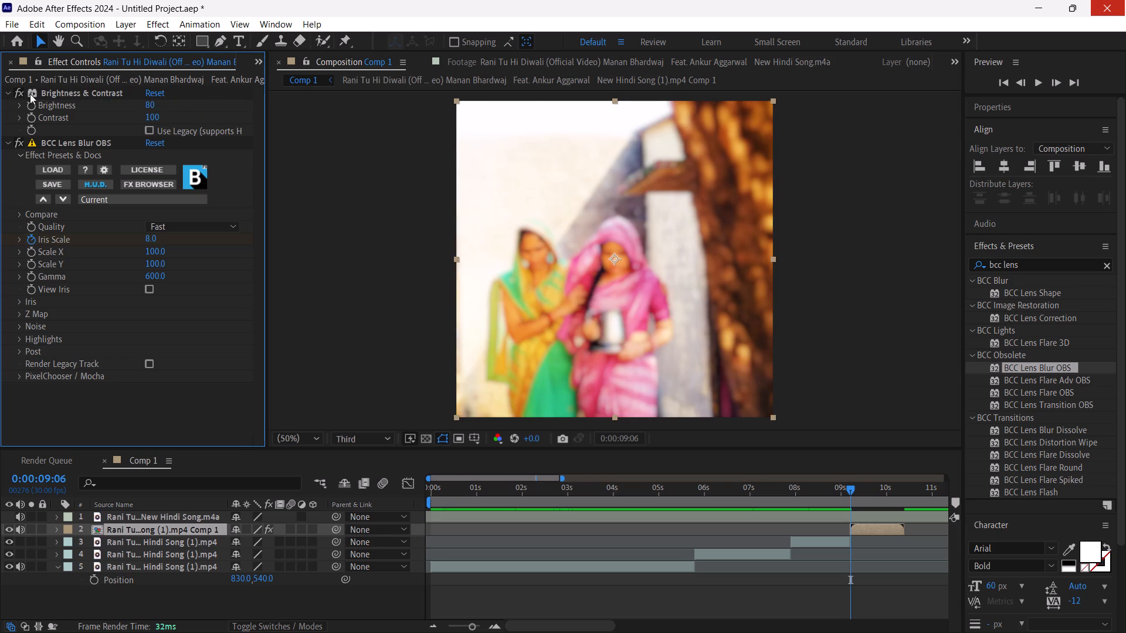
left_click_drag(32, 106, 35, 115)
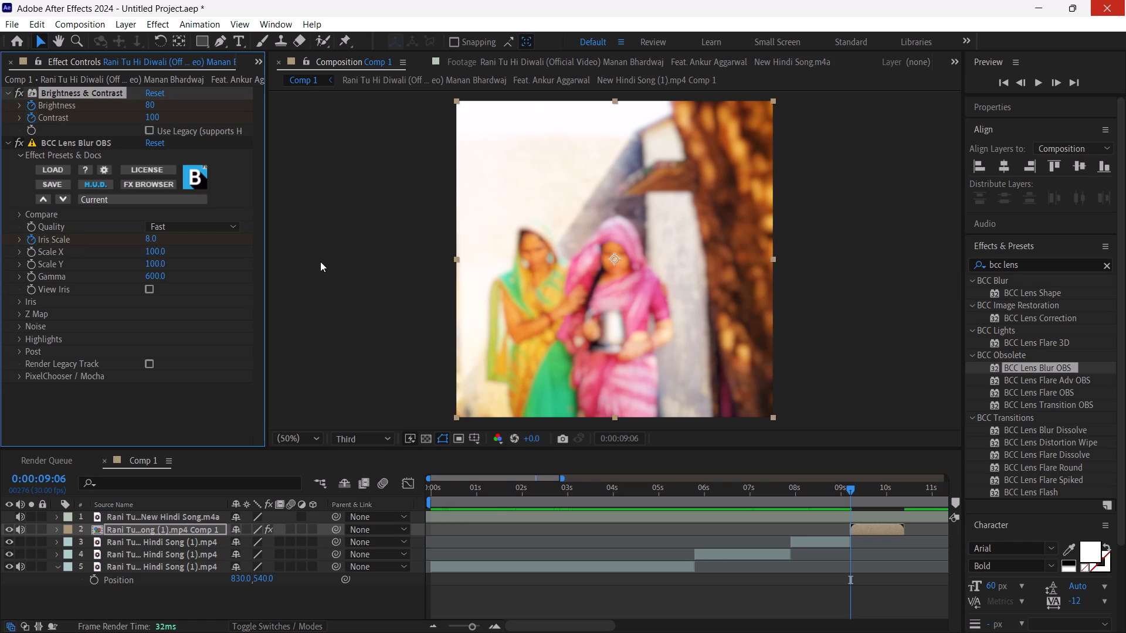
Advance to 0:00:09:16 and set the lens blur's Iris Scale to 0.
key("ctrl+shift+Right")
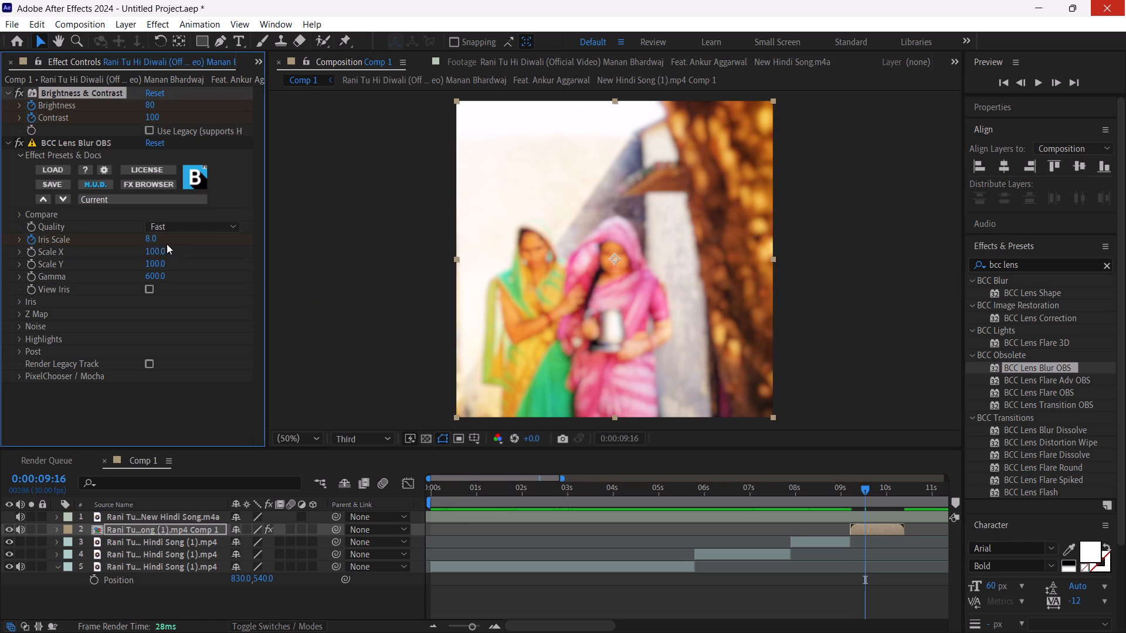
left_click(151, 241)
key("0")
left_click(192, 254)
At 0:00:10:06, set Brightness and Contrast to 0 and collapse the settings of both effects.
key("ctrl+shift+Right")
key("ctrl+shift+Right")
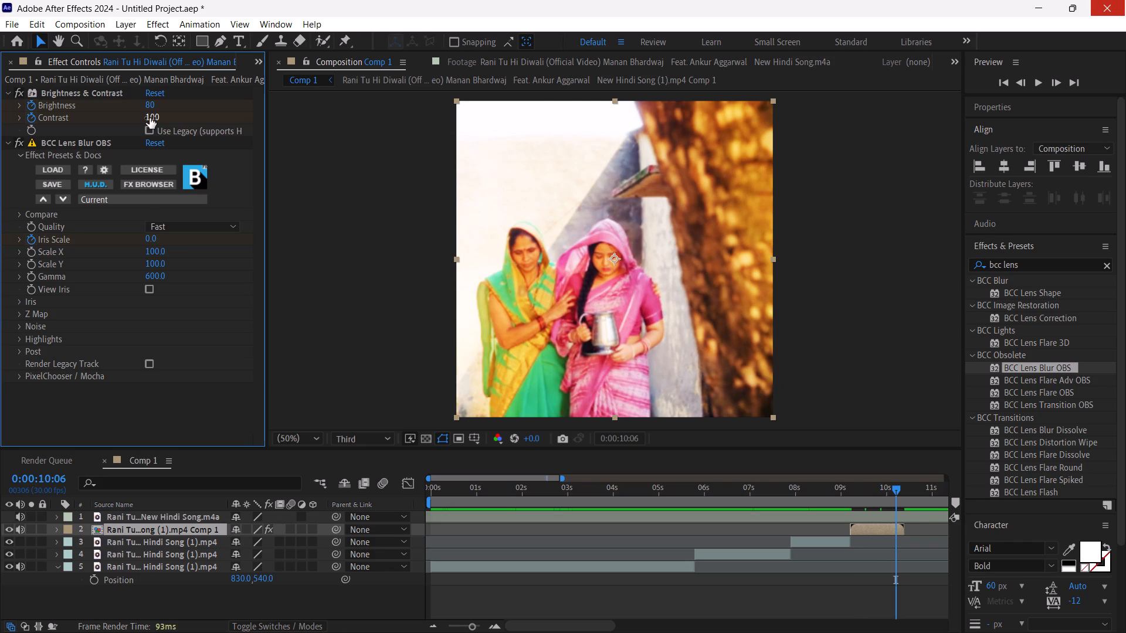
key("0")
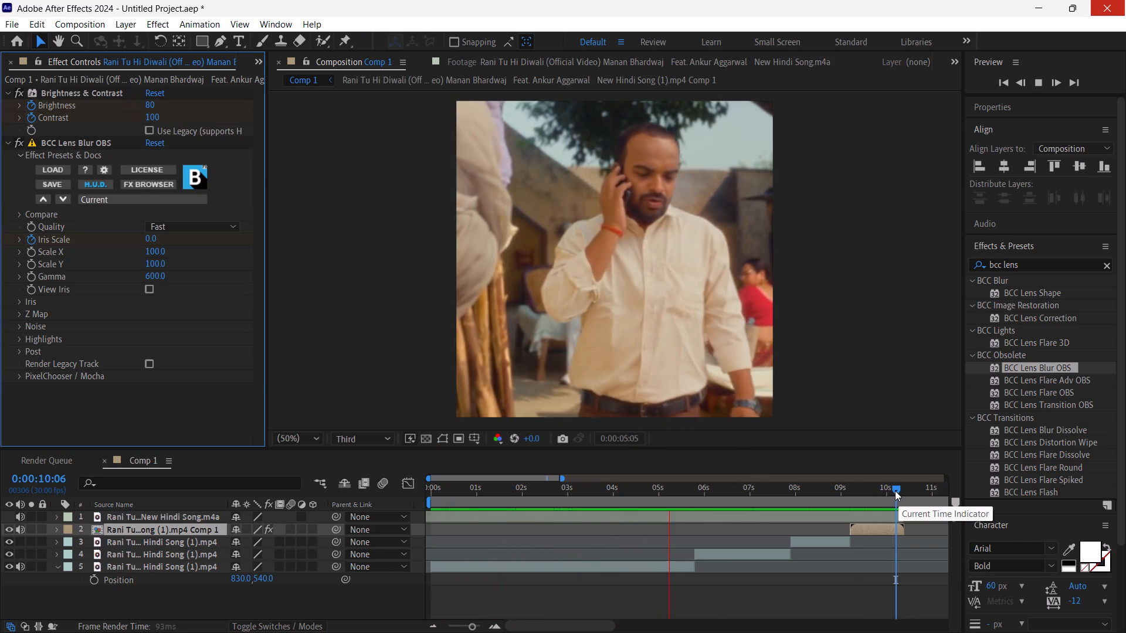
left_click(900, 494)
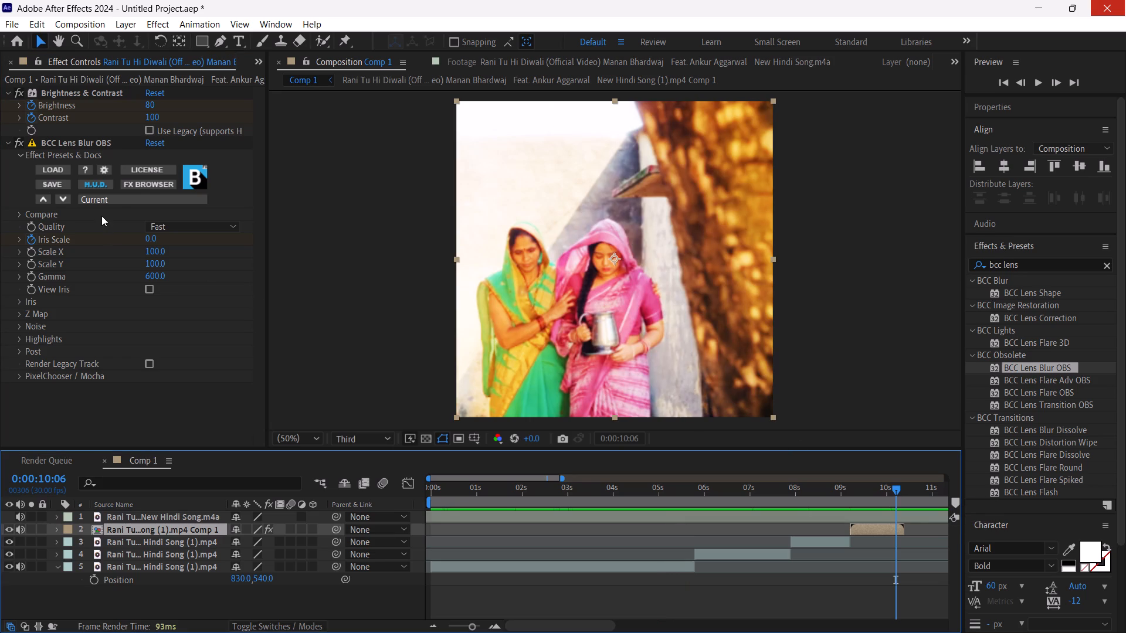
left_click(148, 110)
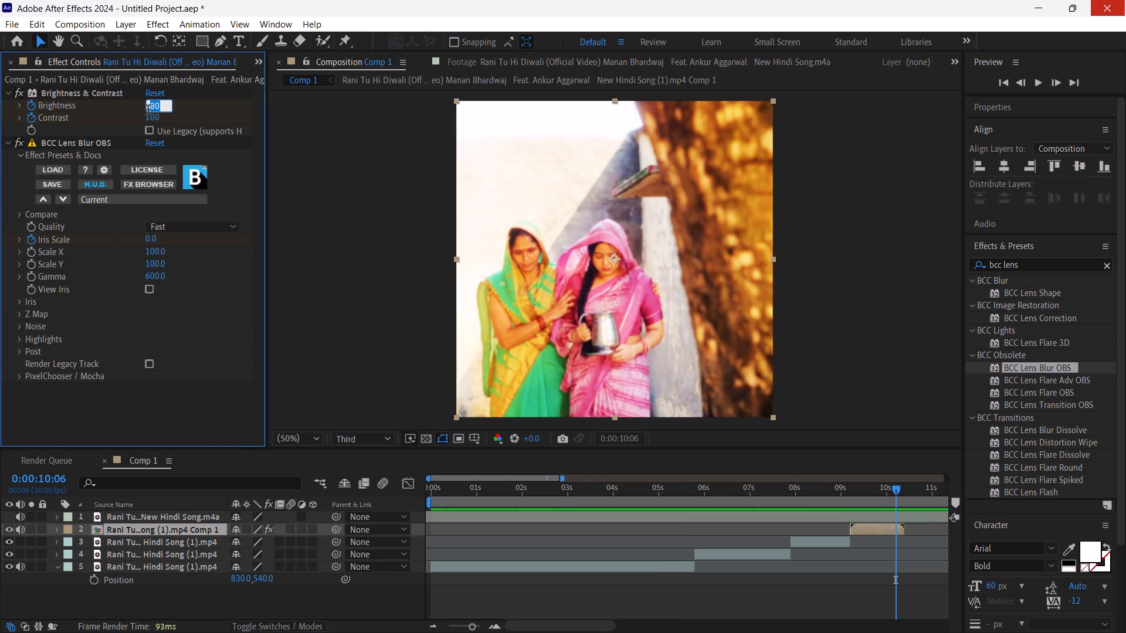
key("0")
left_click(148, 120)
key("0")
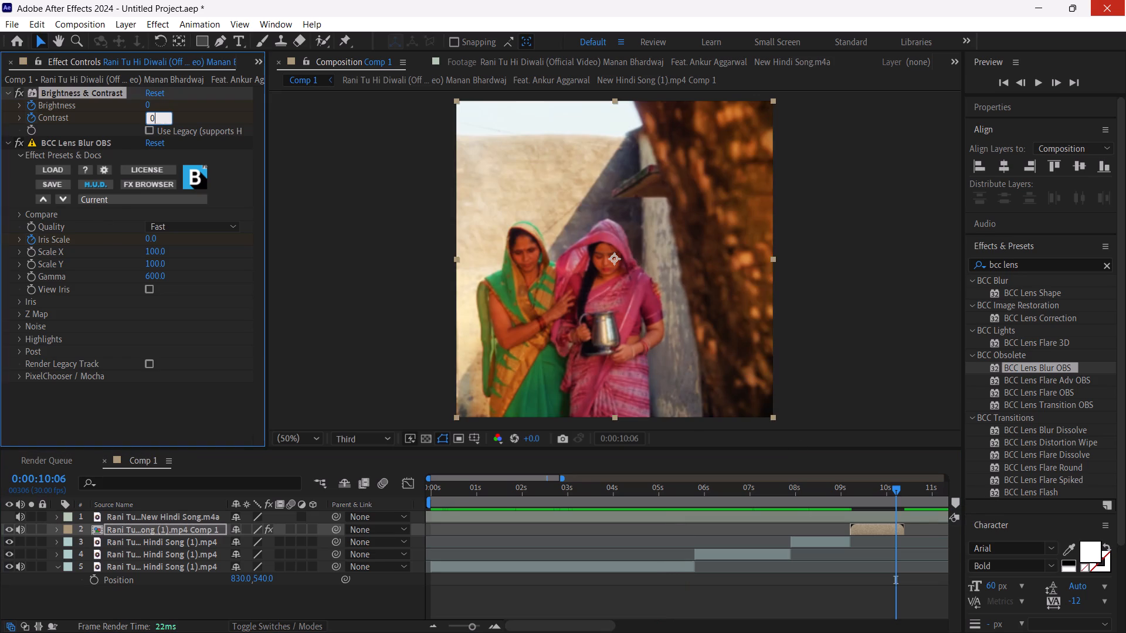
left_click(213, 105)
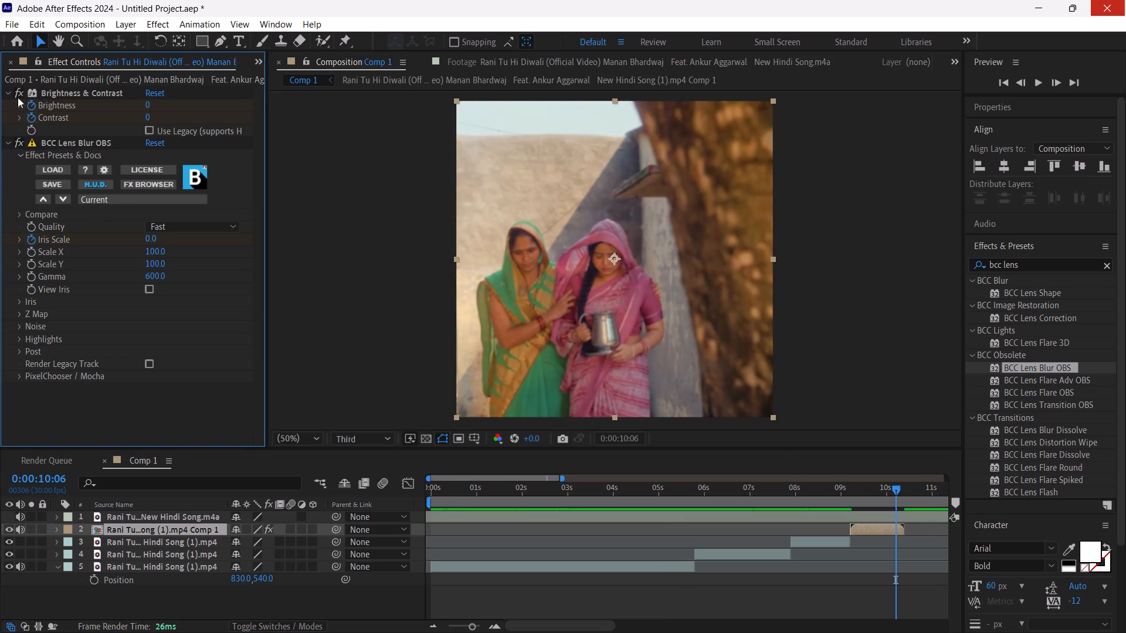
left_click(6, 91)
left_click(6, 104)
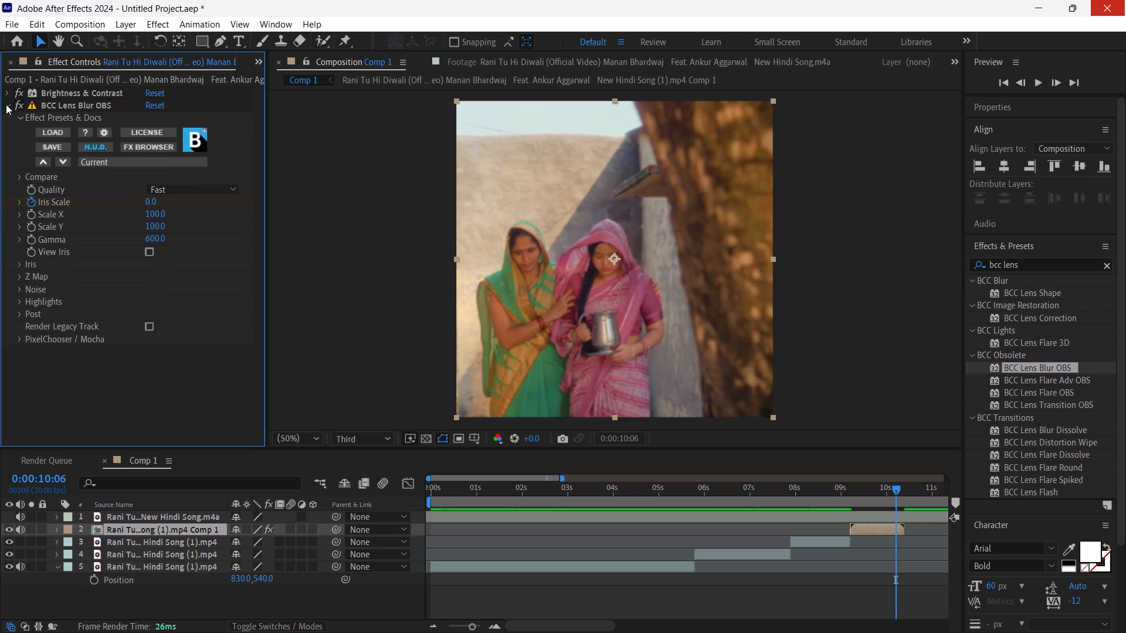
Return to the pre-composed section's first frame at 0:00:09:06 and start keyframing its Scale at 100%.
left_click_drag(854, 495, 894, 500)
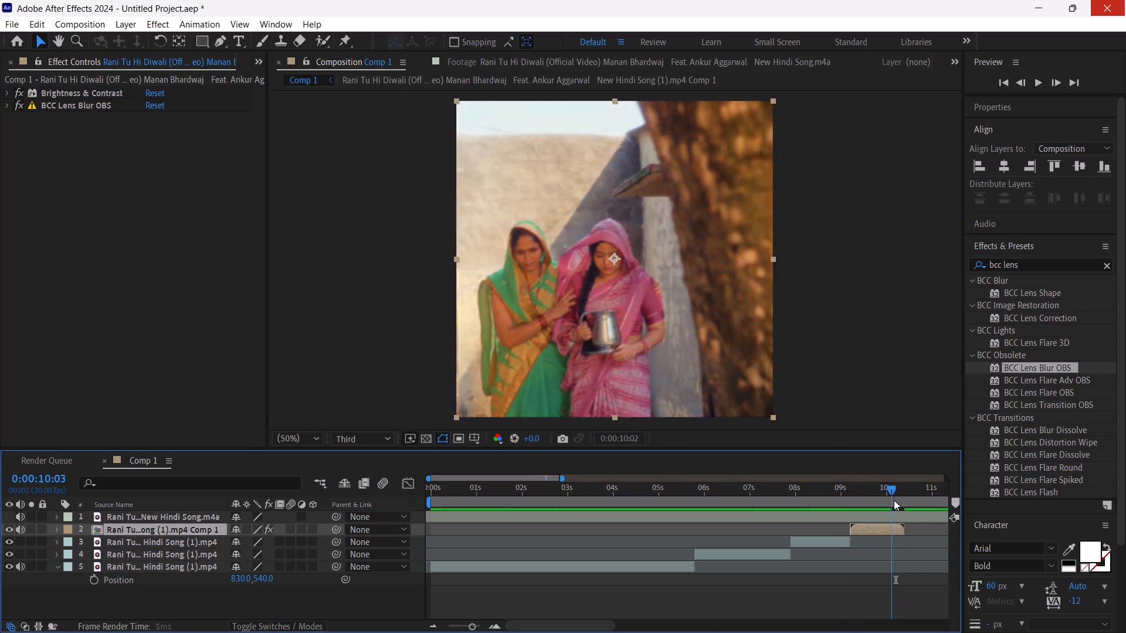
left_click_drag(894, 500, 849, 506)
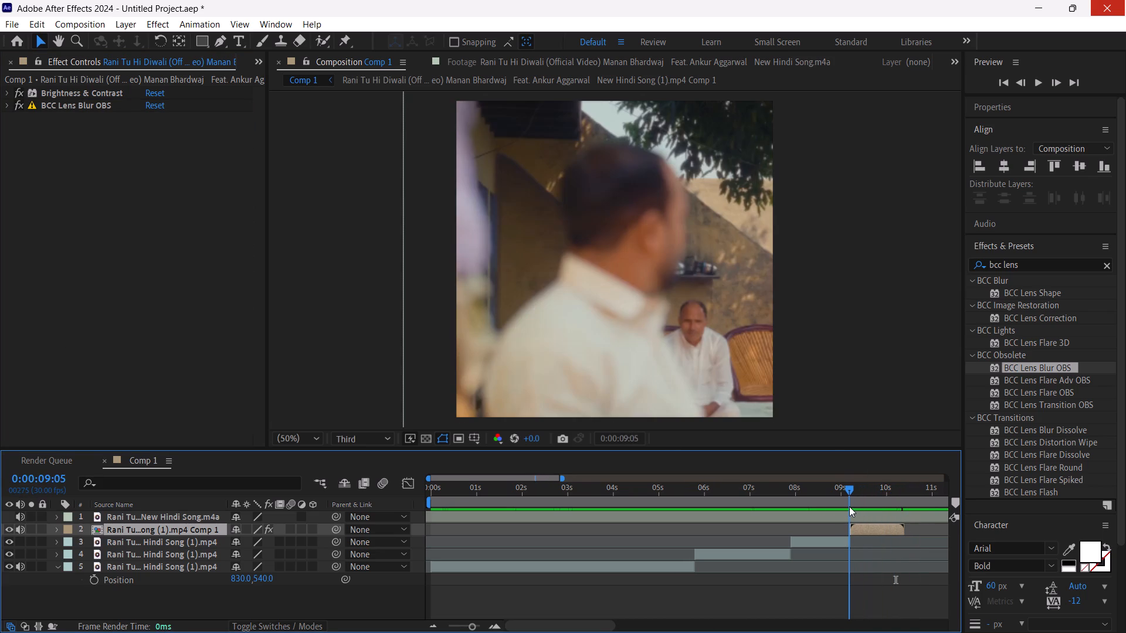
left_click_drag(849, 506, 849, 506)
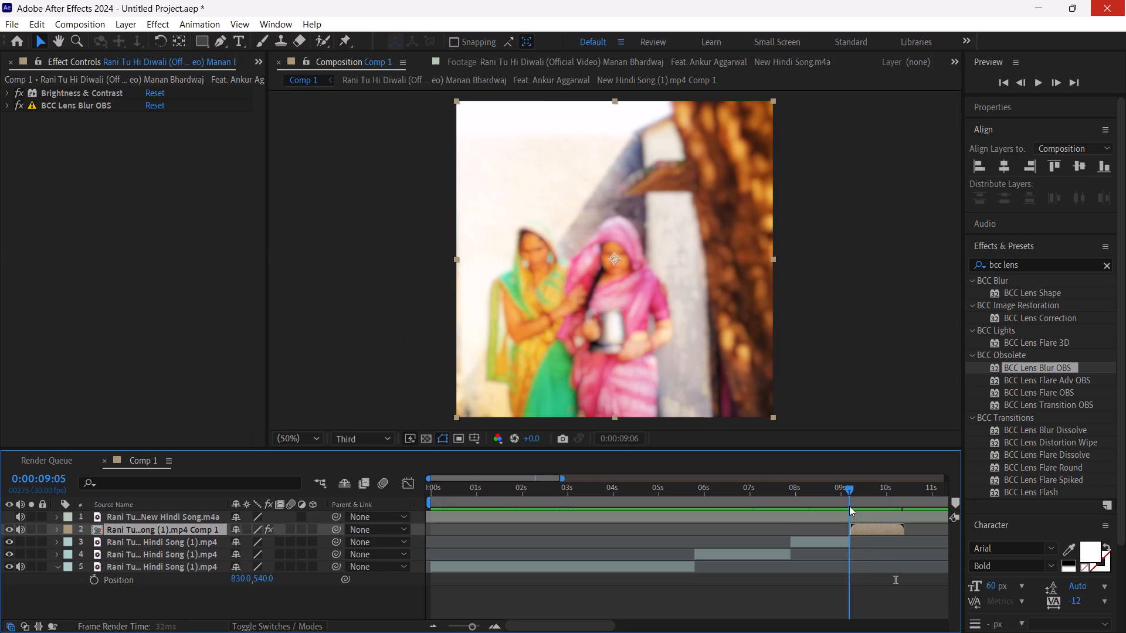
left_click_drag(849, 506, 850, 505)
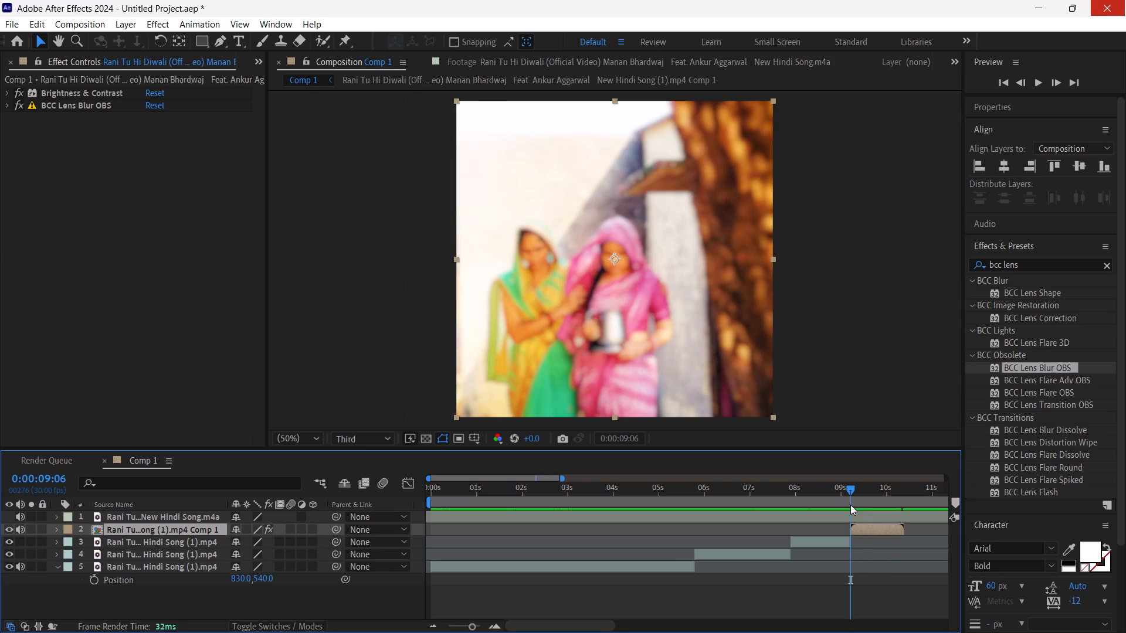
key("s")
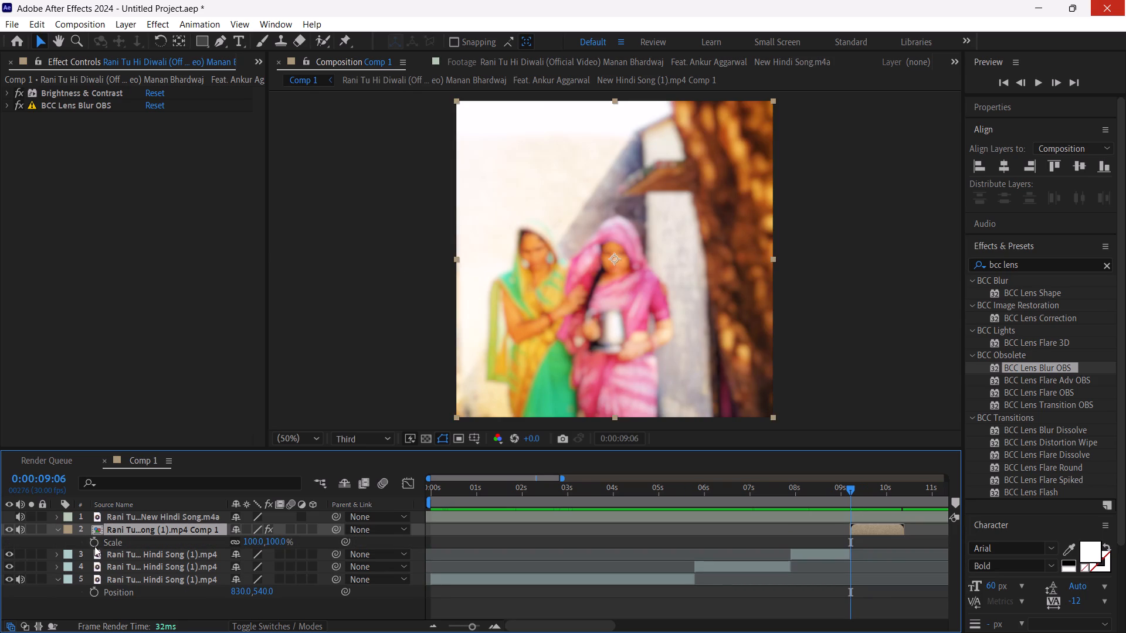
left_click(91, 540)
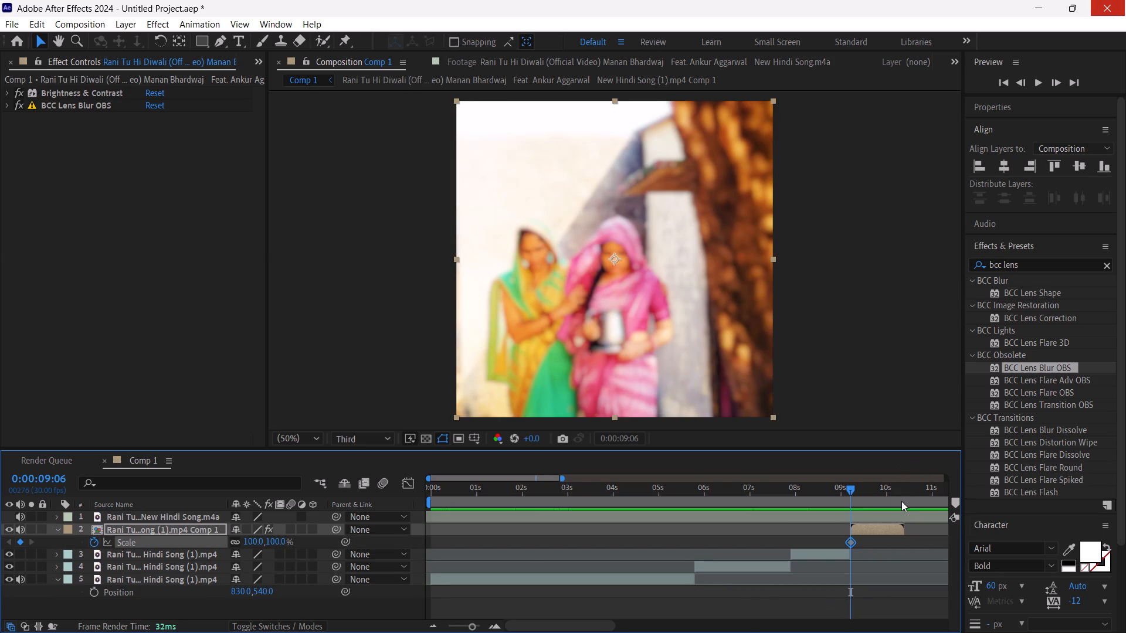
Set the pre-composed section's Scale to 130% at 0:00:10:11, near the section's end.
left_click(901, 502)
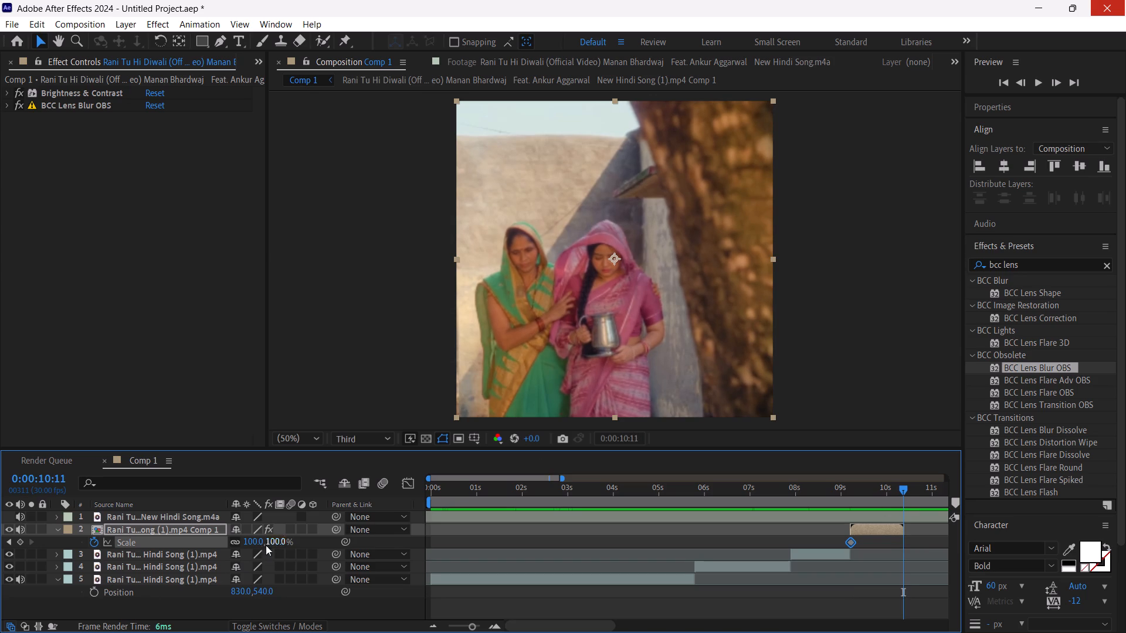
left_click_drag(261, 546, 267, 542)
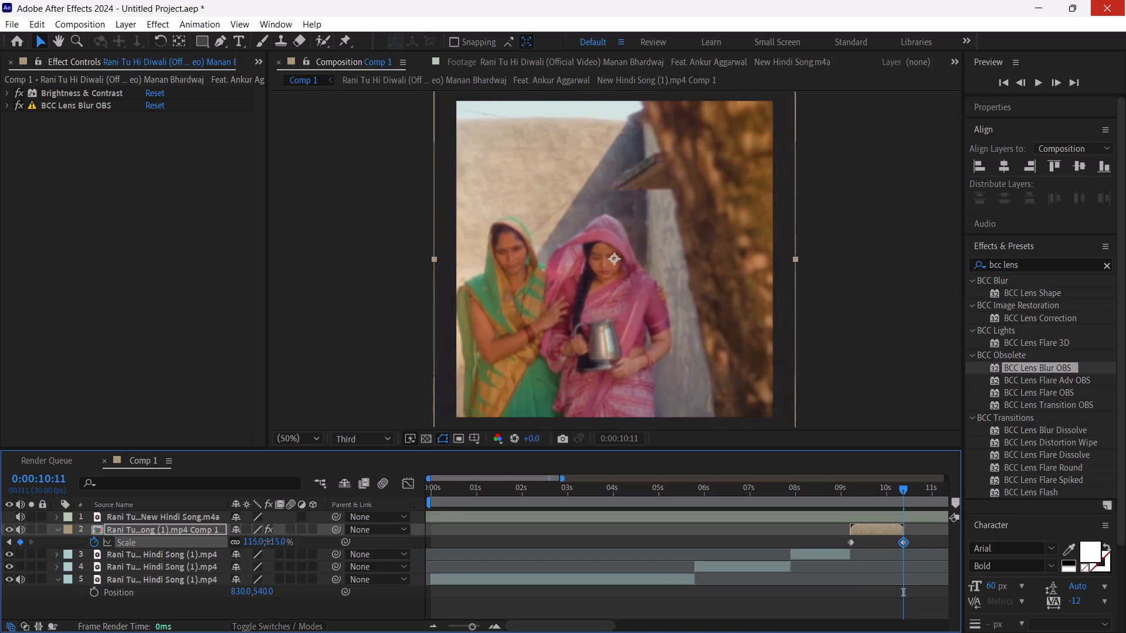
left_click_drag(267, 542, 277, 539)
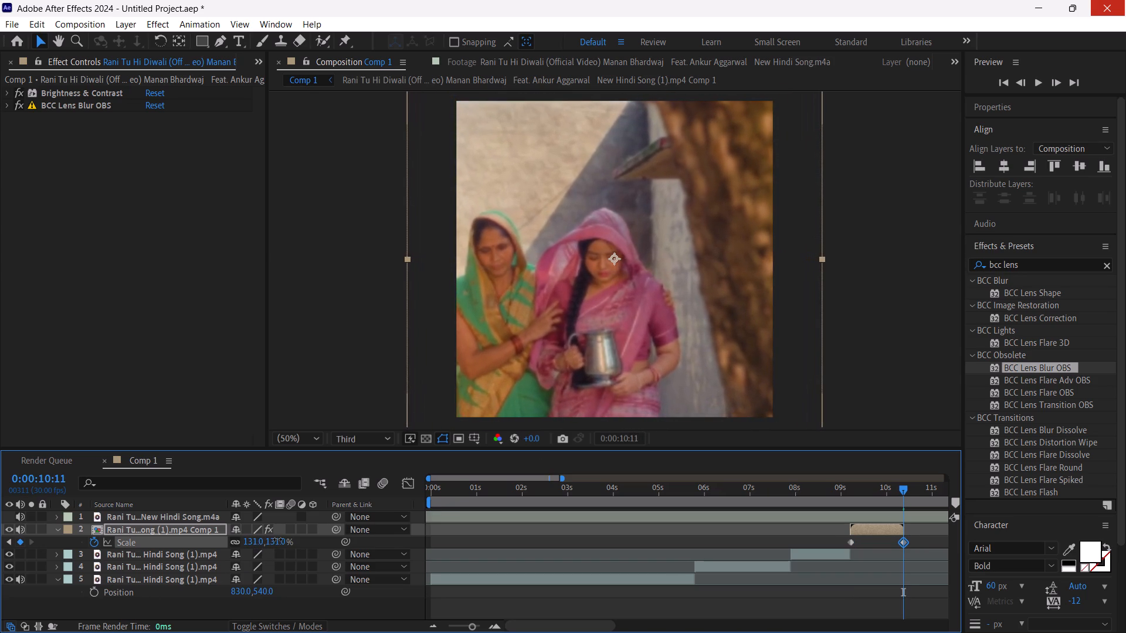
left_click_drag(277, 539, 277, 540)
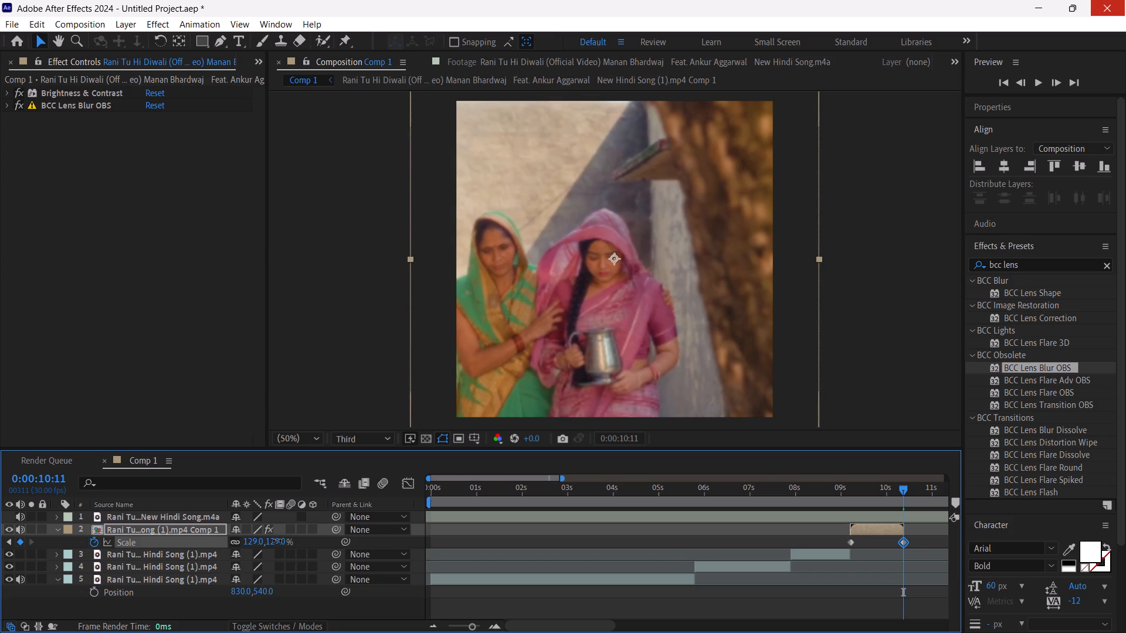
left_click_drag(277, 540, 277, 541)
left_click_drag(277, 541, 278, 541)
left_click_drag(278, 541, 279, 541)
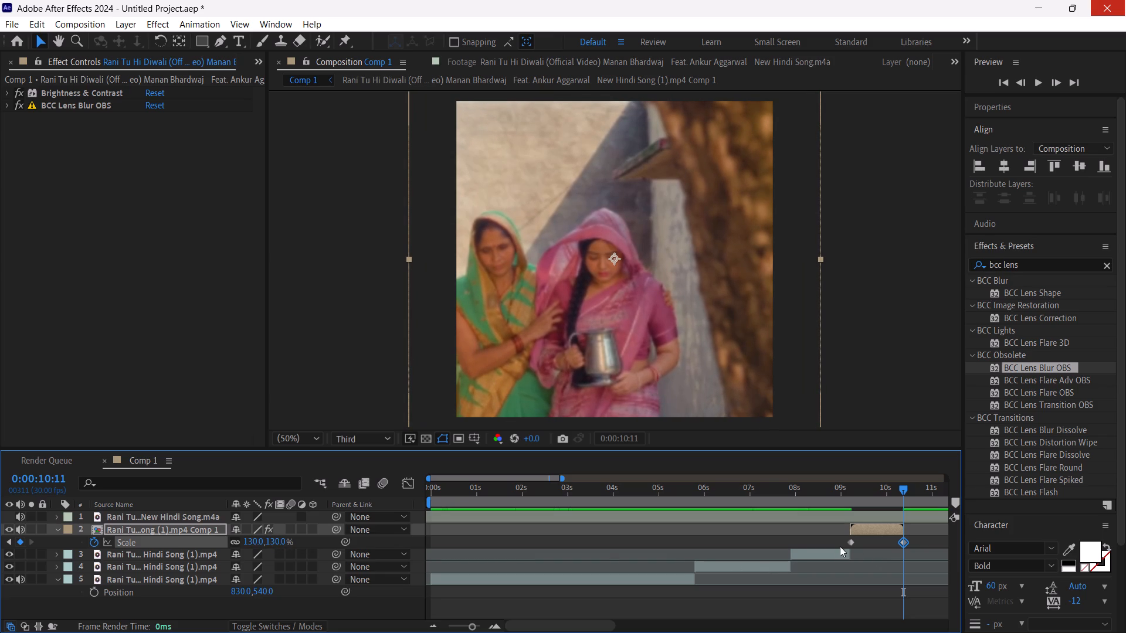
Apply Easy Ease to both Scale keyframes of the pre-composed section.
left_click_drag(837, 540, 925, 553)
key("F9")
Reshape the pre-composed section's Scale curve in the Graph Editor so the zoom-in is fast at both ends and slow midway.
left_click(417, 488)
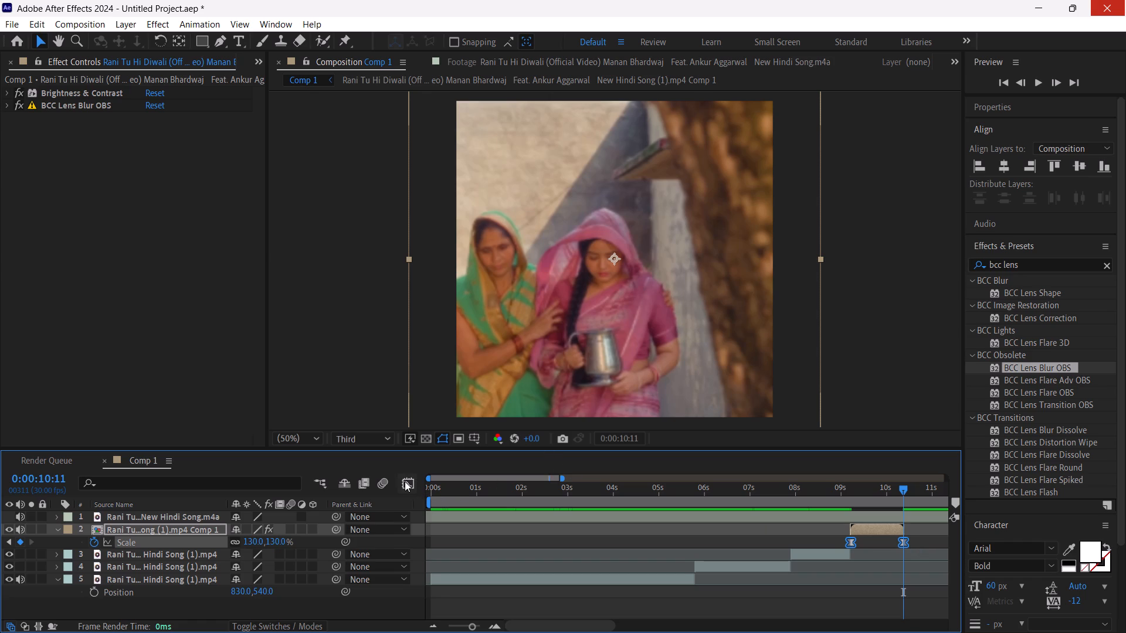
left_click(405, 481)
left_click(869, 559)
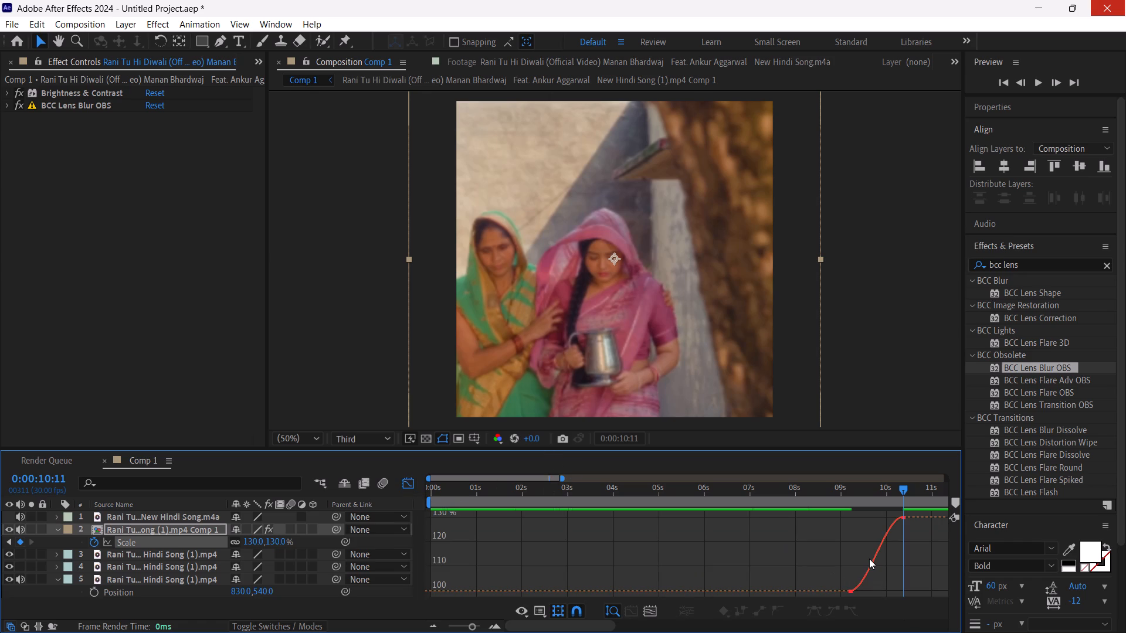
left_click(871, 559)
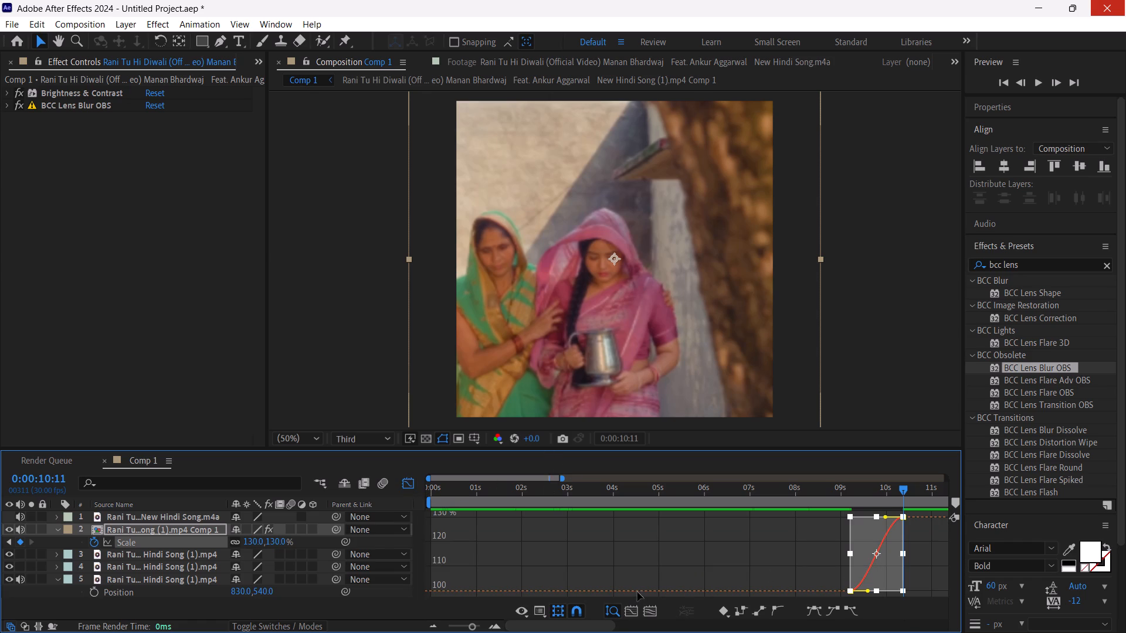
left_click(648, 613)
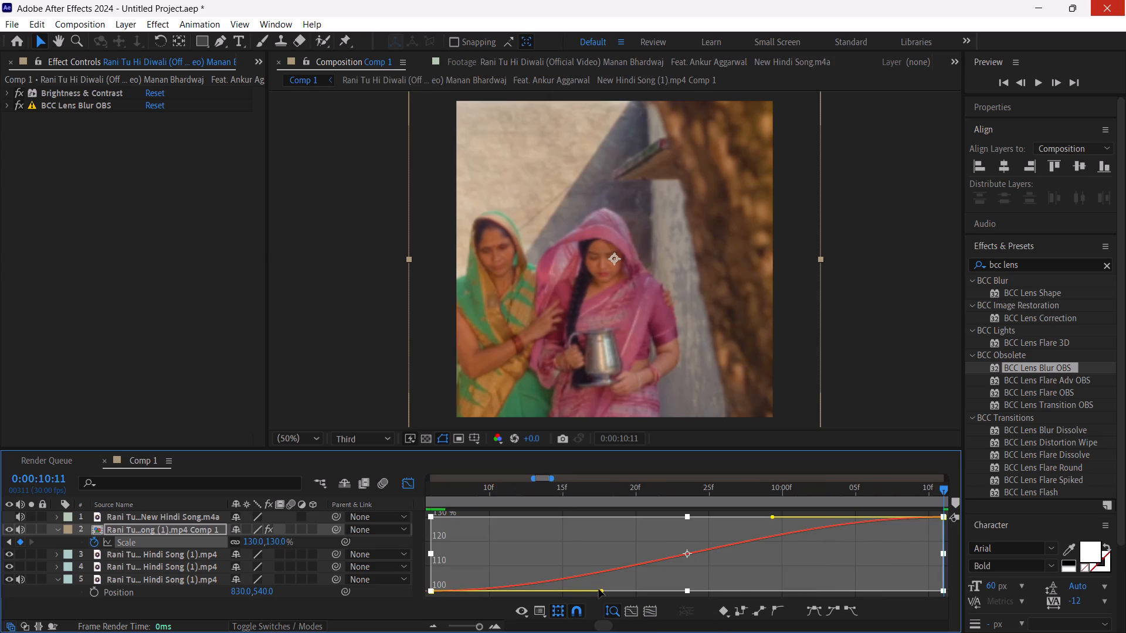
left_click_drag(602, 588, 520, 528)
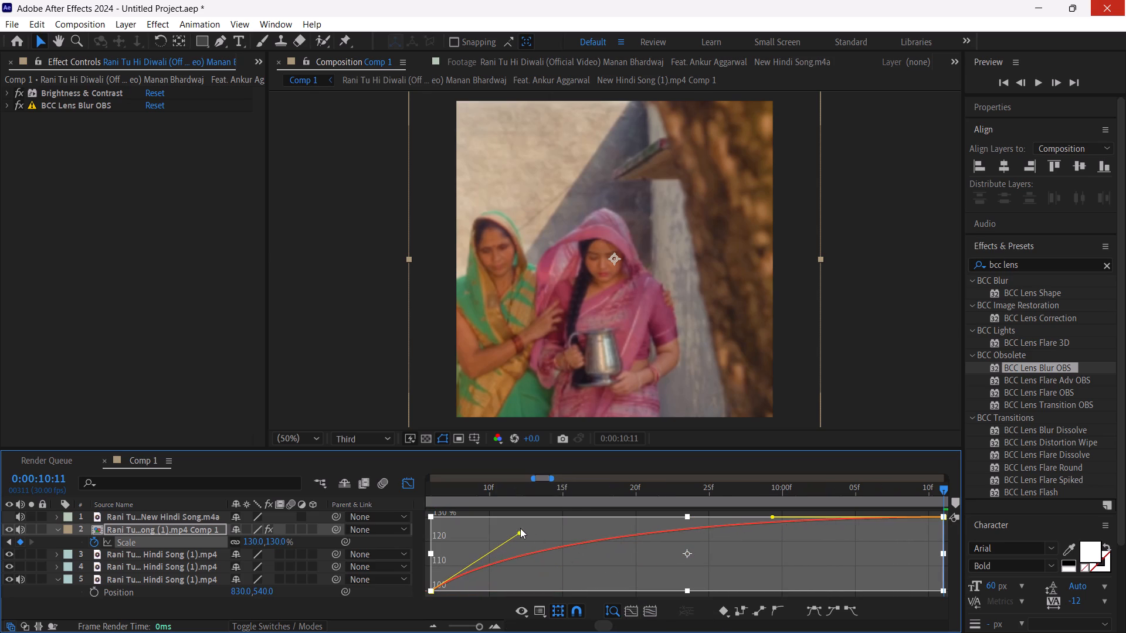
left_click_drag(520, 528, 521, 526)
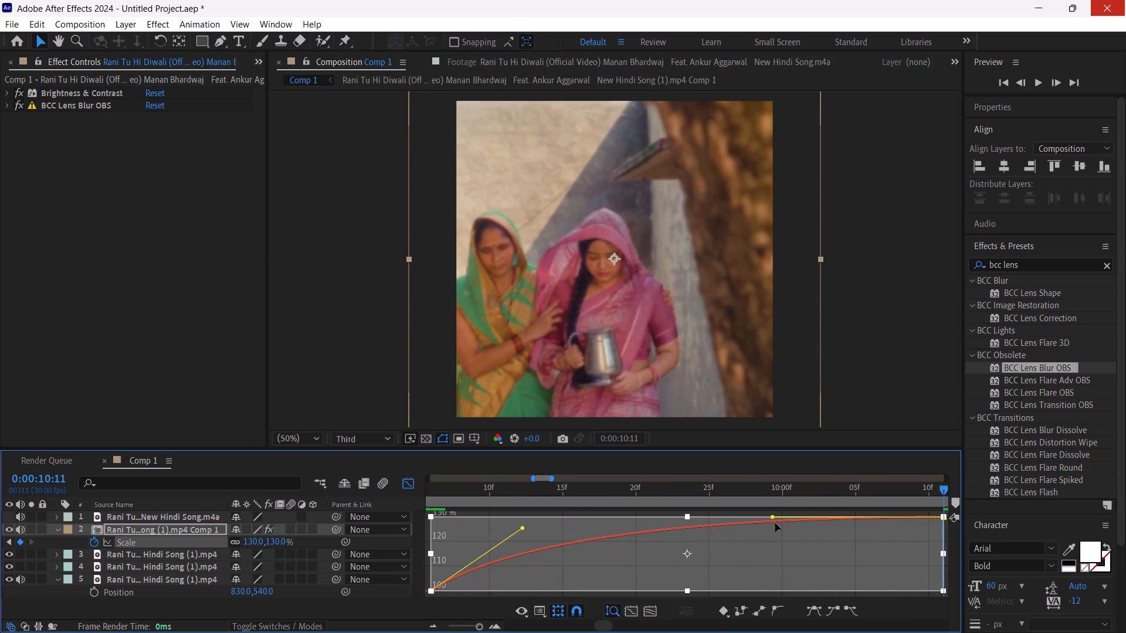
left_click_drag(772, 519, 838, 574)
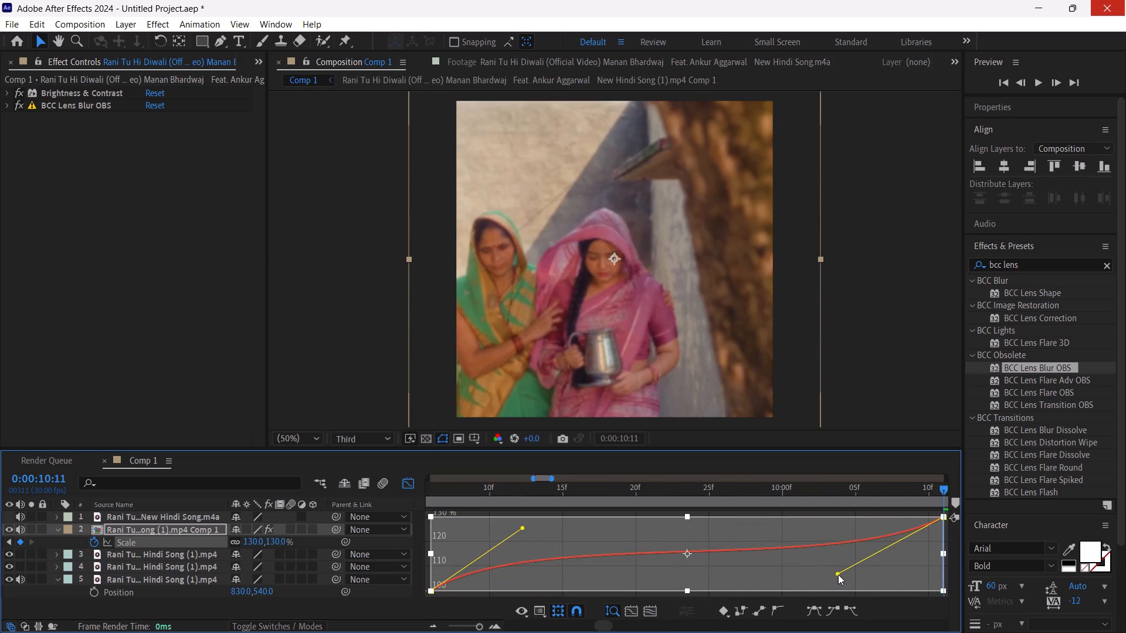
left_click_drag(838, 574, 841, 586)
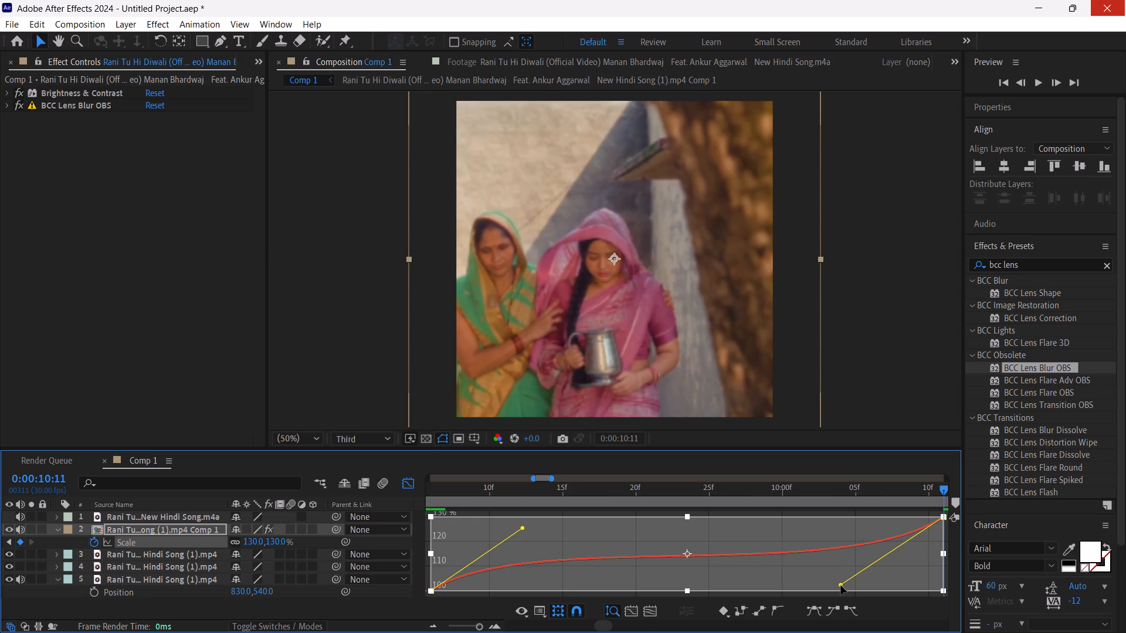
Preview the zoom-in from before the pre-composed section, and return to its first frame at 0:00:09:06.
left_click_drag(535, 503, 459, 512)
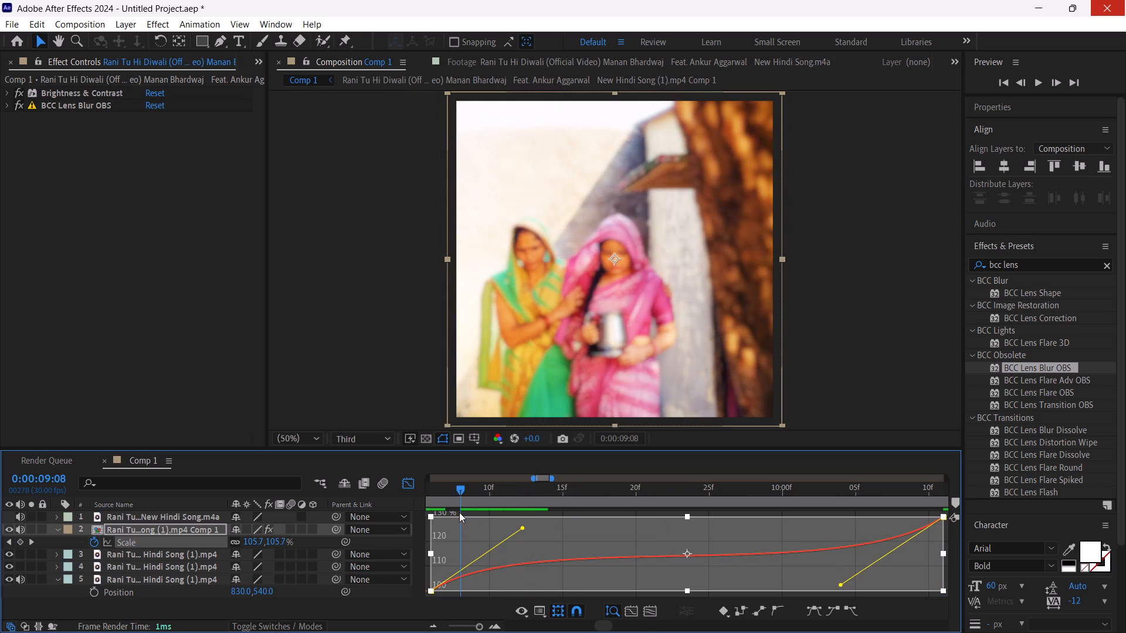
left_click_drag(460, 501, 430, 515)
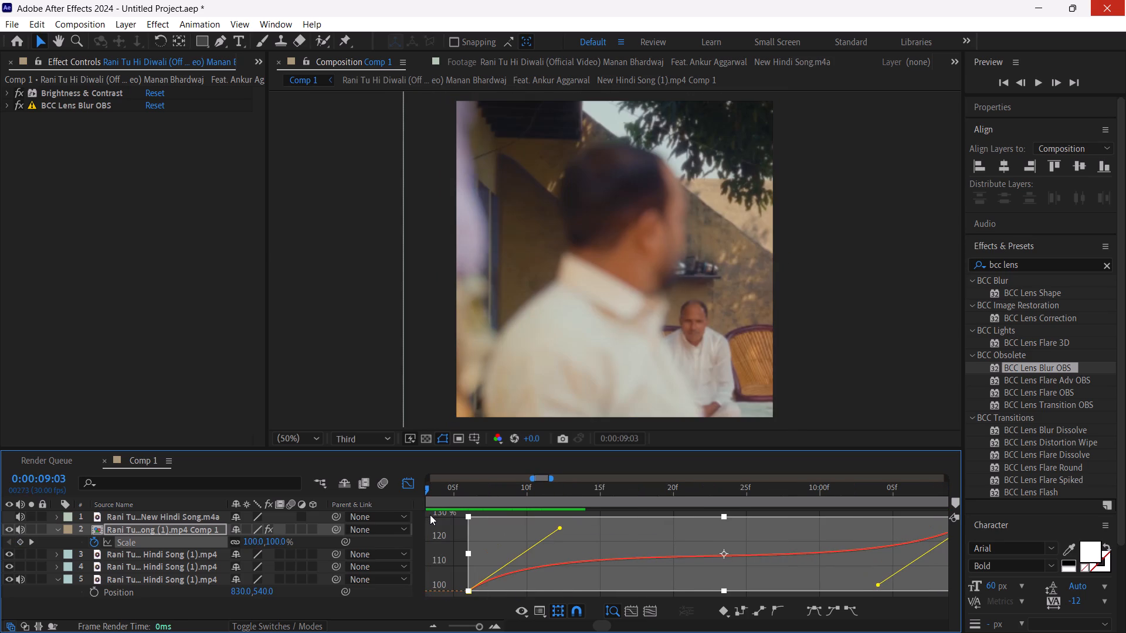
key("space")
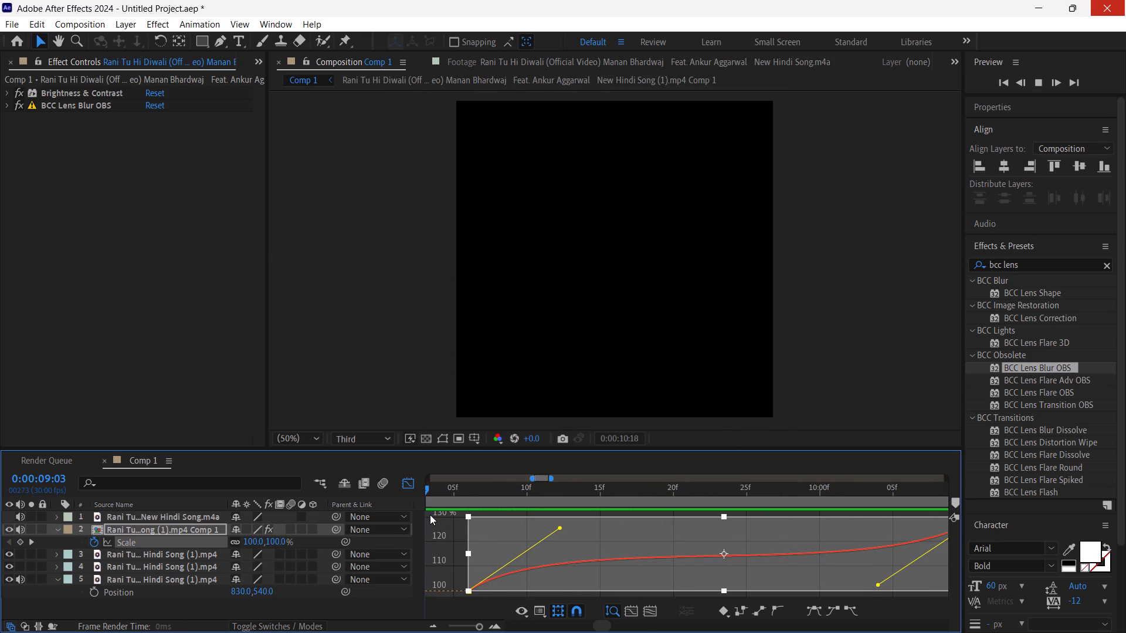
left_click_drag(500, 488, 586, 486)
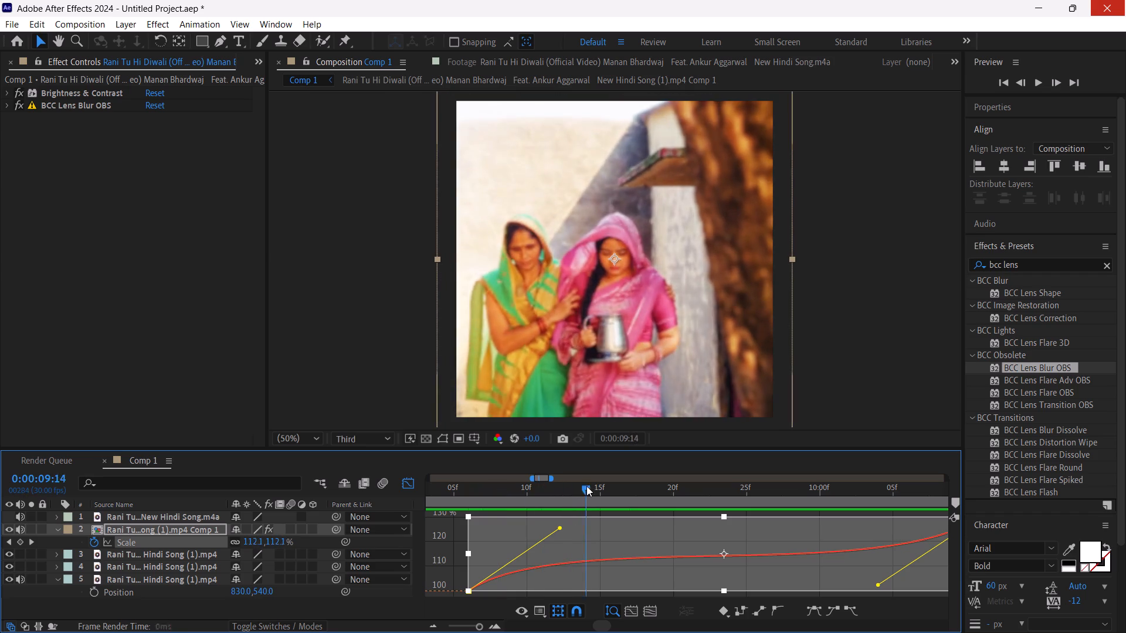
left_click_drag(586, 486, 406, 541)
key("space")
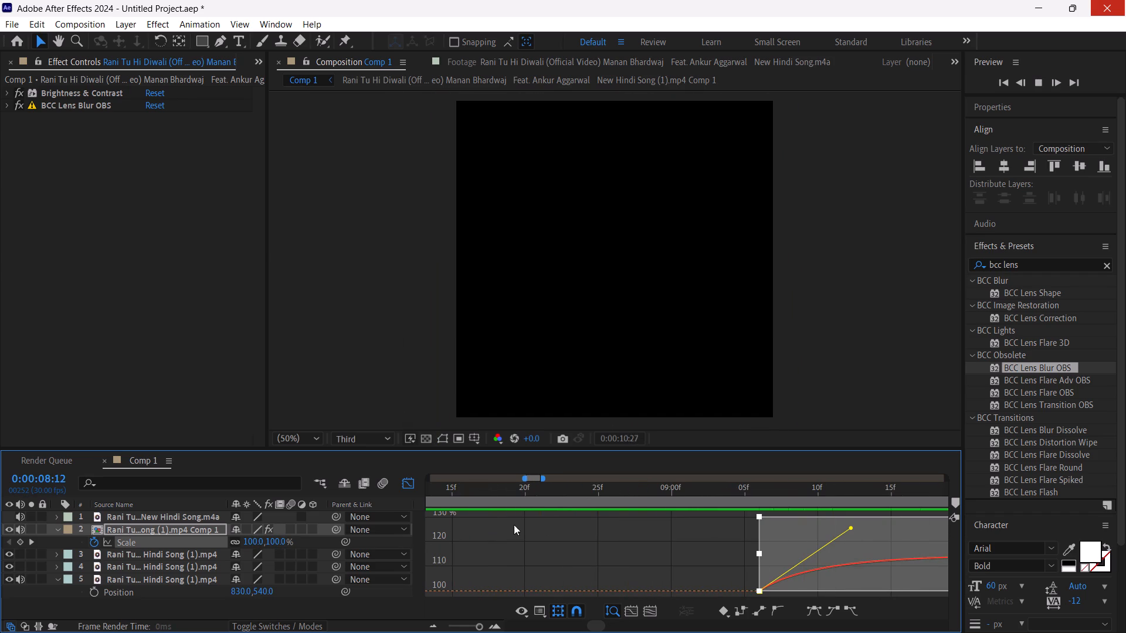
left_click_drag(747, 480, 761, 486)
double_click(761, 486)
left_click(391, 472)
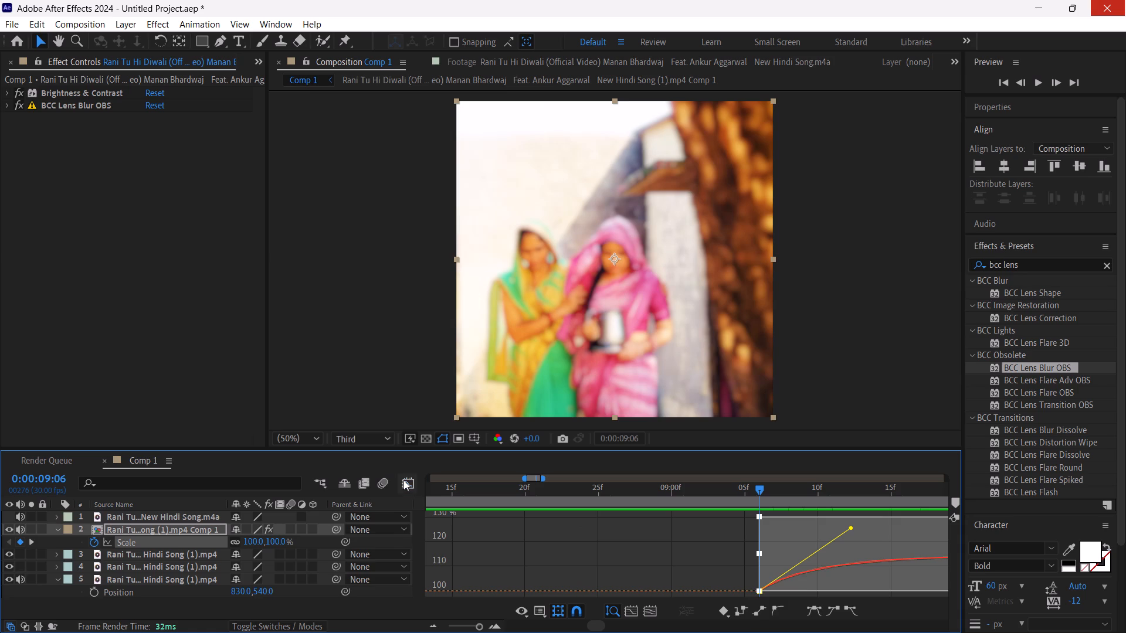
Swap the two Scale keyframes so the pre-composed section starts at 130% at 0:00:09:06 and reaches 100% at its end.
left_click(403, 480)
double_click(431, 628)
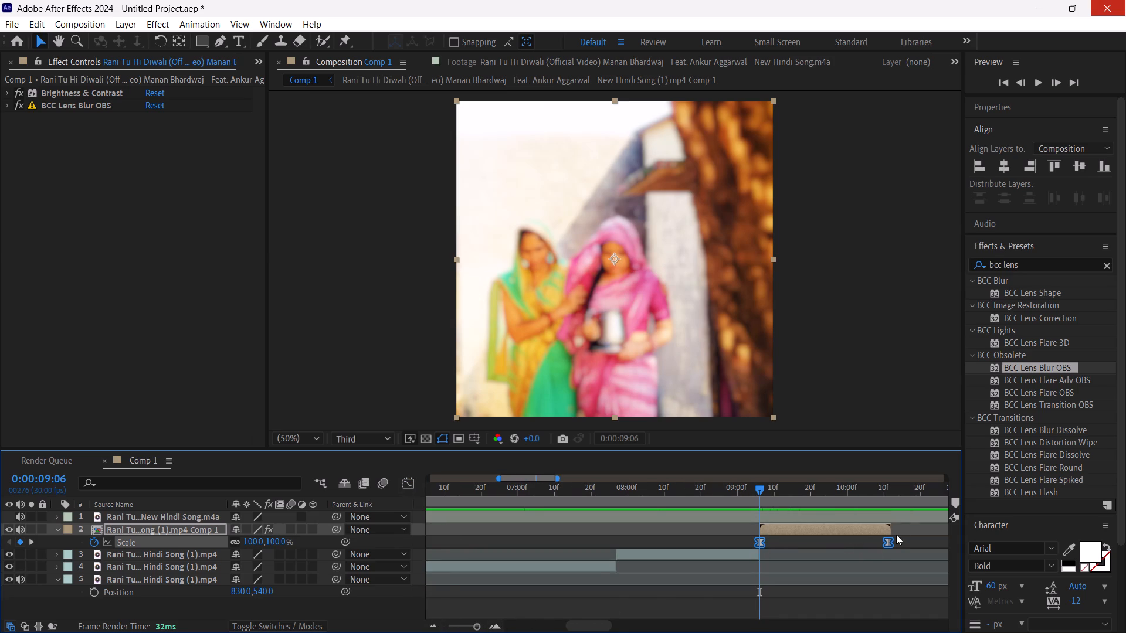
left_click(857, 560)
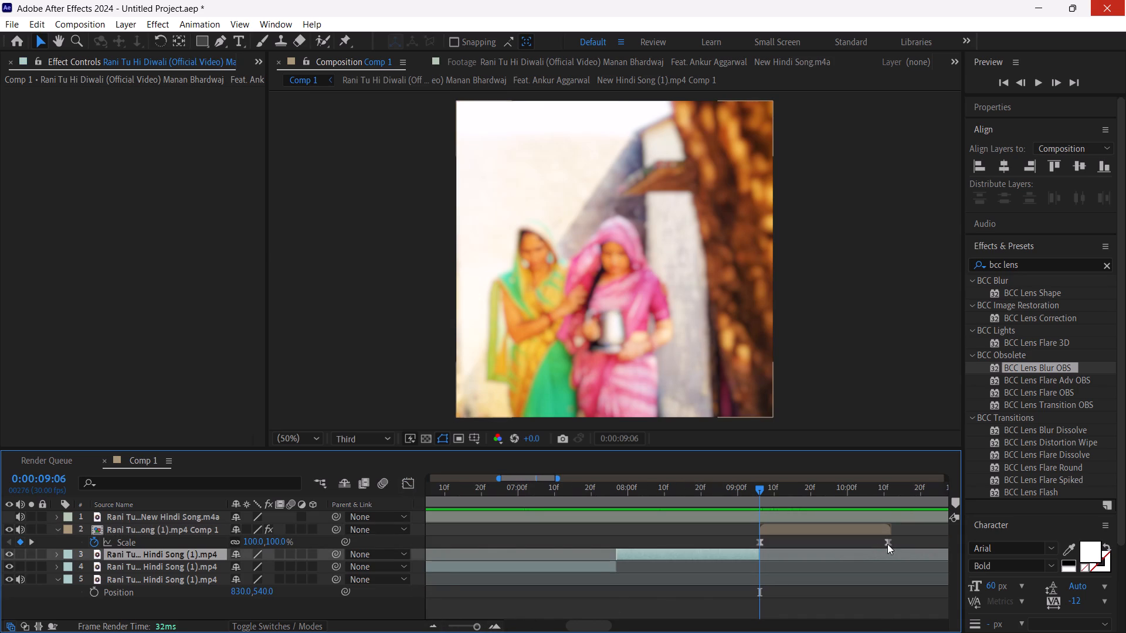
left_click(887, 544)
left_click_drag(887, 544, 742, 562)
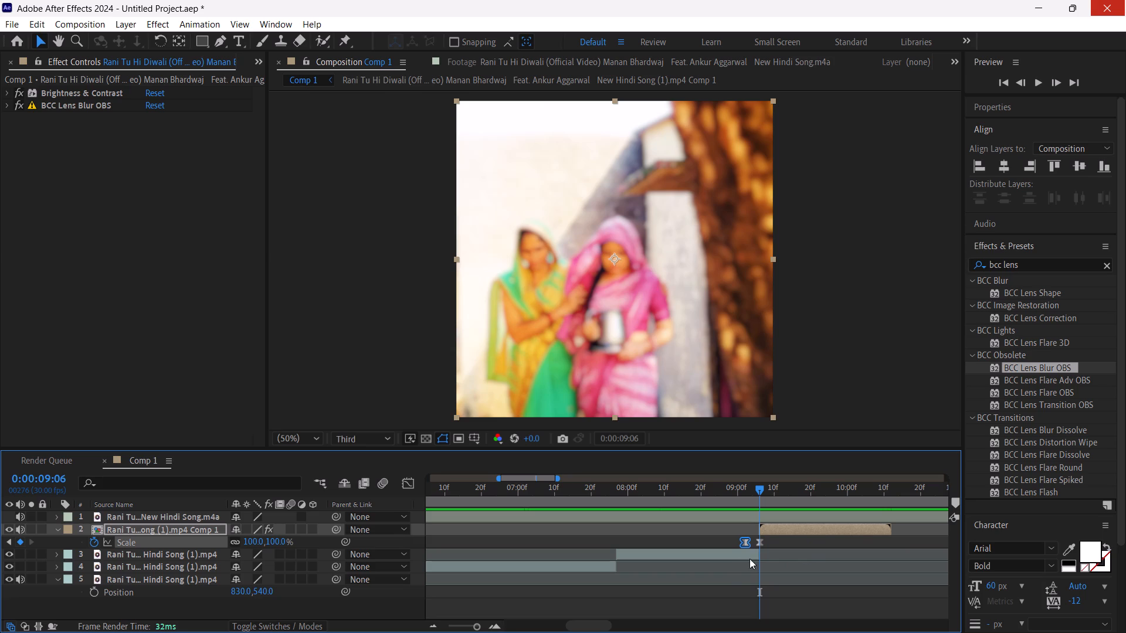
left_click_drag(758, 540, 884, 556)
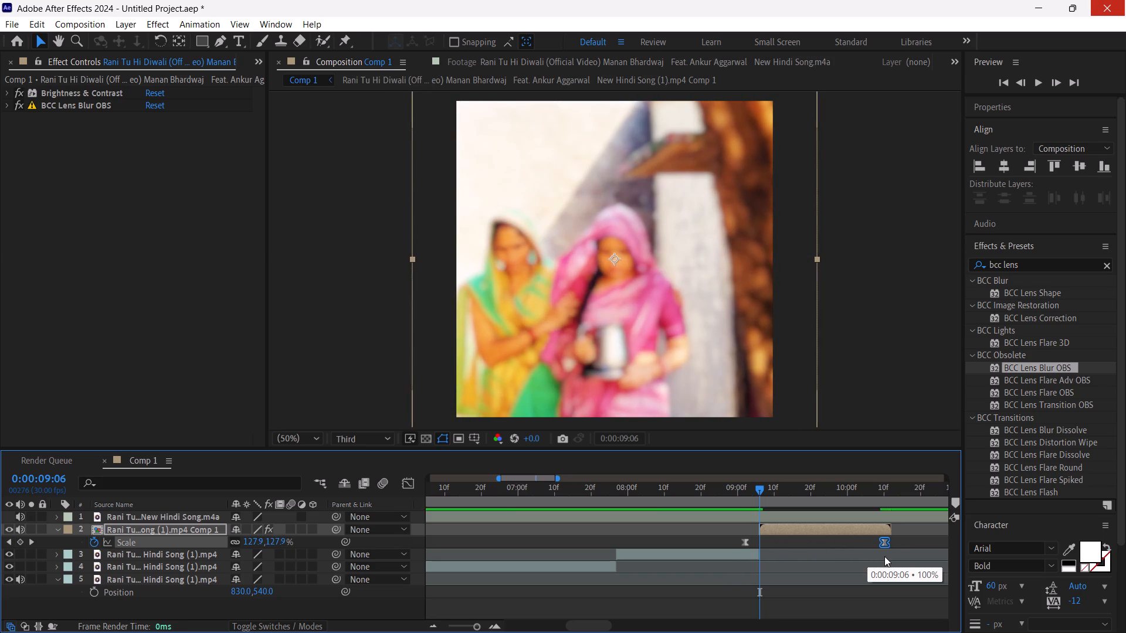
left_click_drag(884, 556, 890, 556)
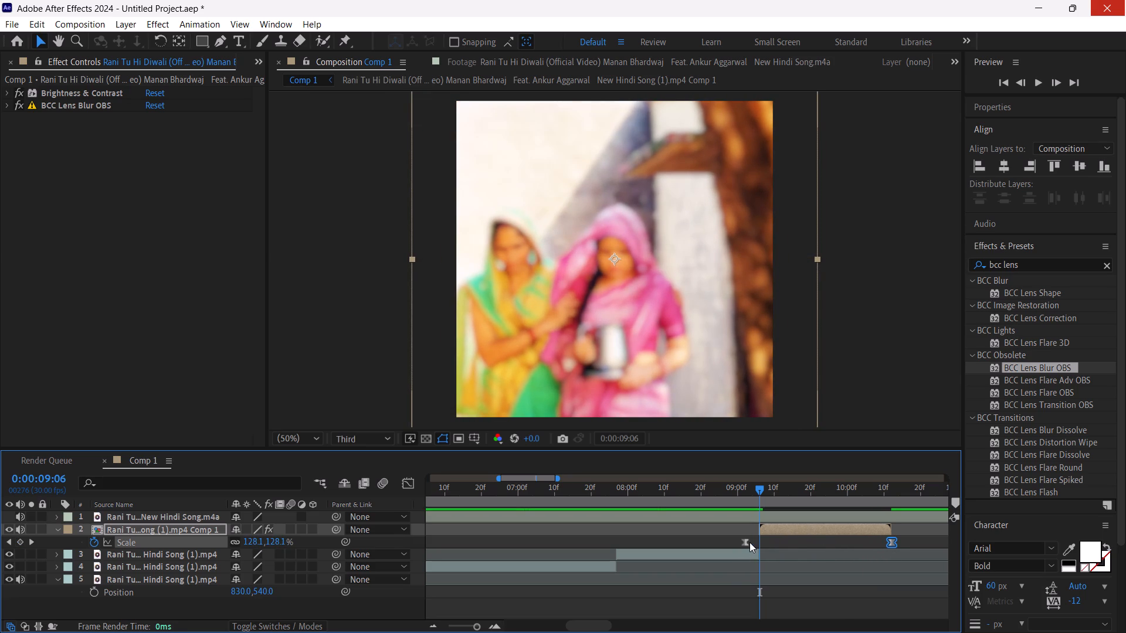
left_click_drag(742, 545, 750, 545)
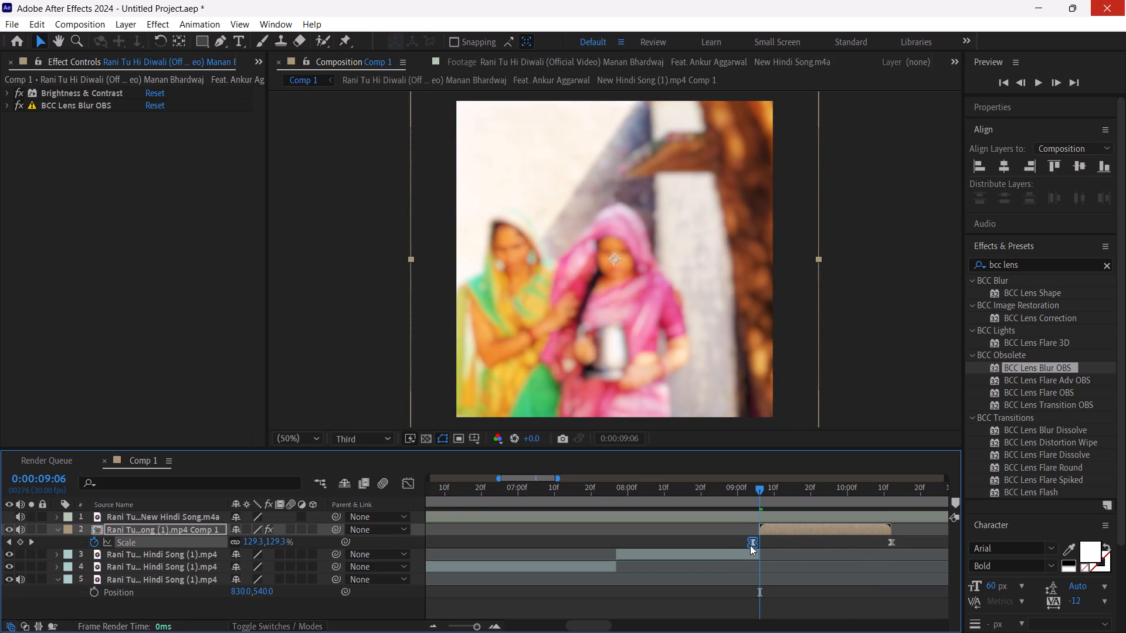
left_click_drag(750, 545, 758, 545)
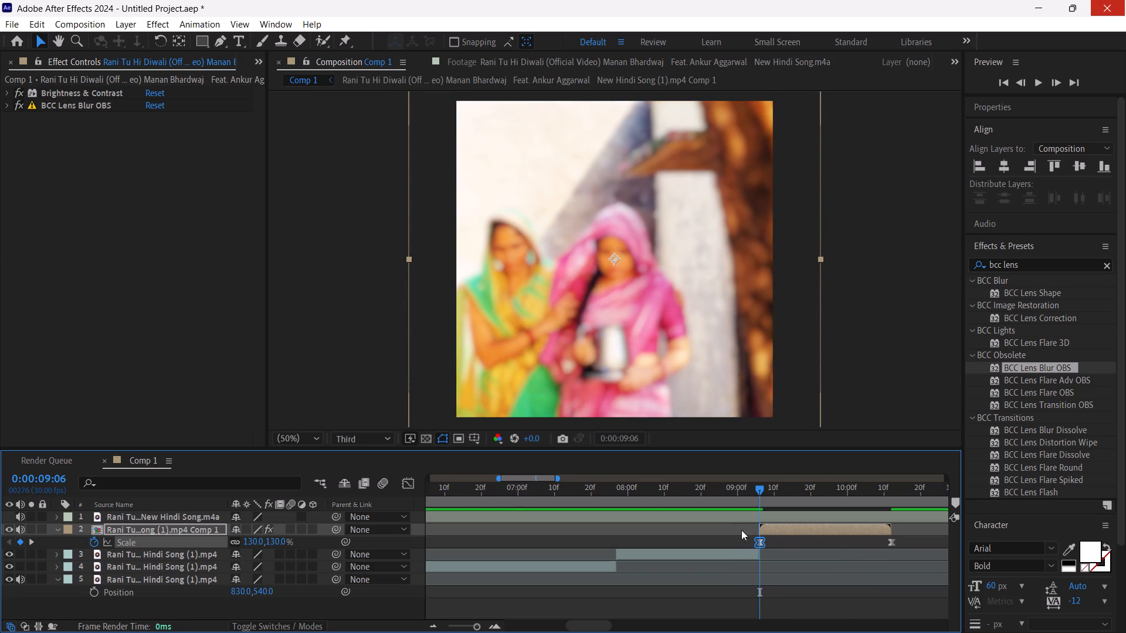
Reshape the reversed Scale curve in the Graph Editor to drop steeply at both ends and flatten midway, and preview the zoom-out.
left_click_drag(728, 523, 925, 562)
left_click(403, 477)
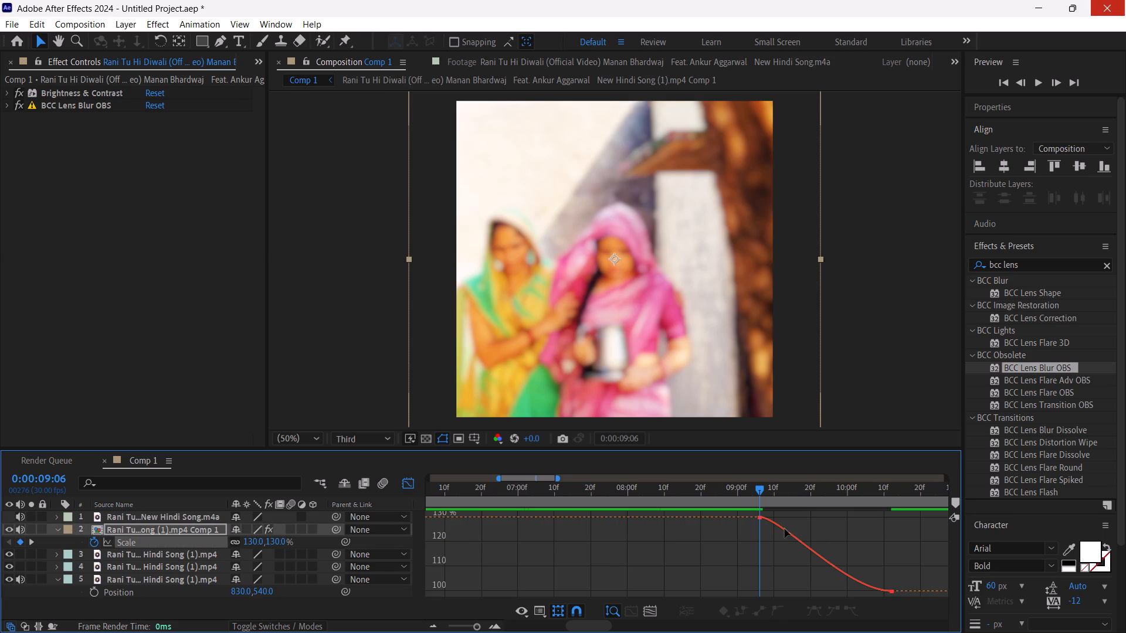
left_click(794, 537)
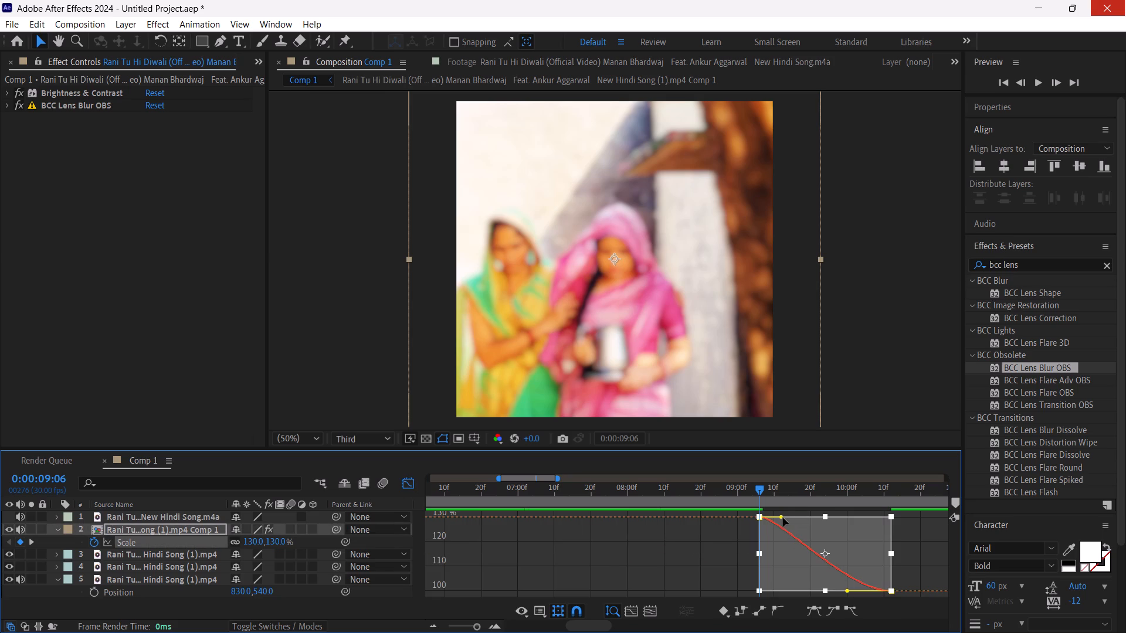
left_click_drag(781, 518, 776, 565)
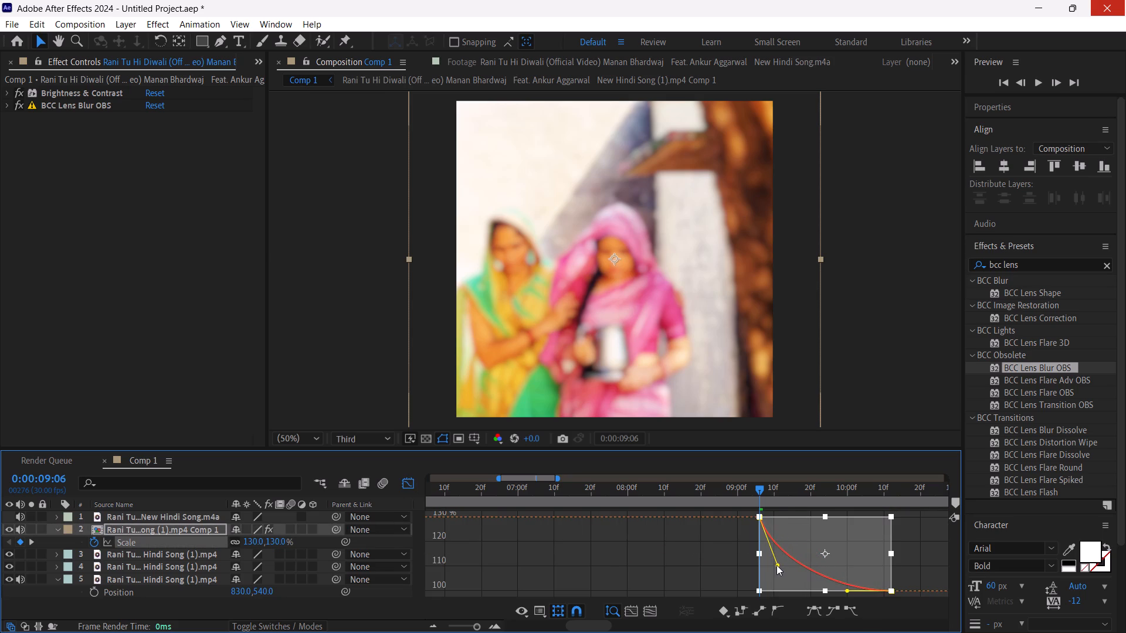
left_click_drag(776, 565, 781, 567)
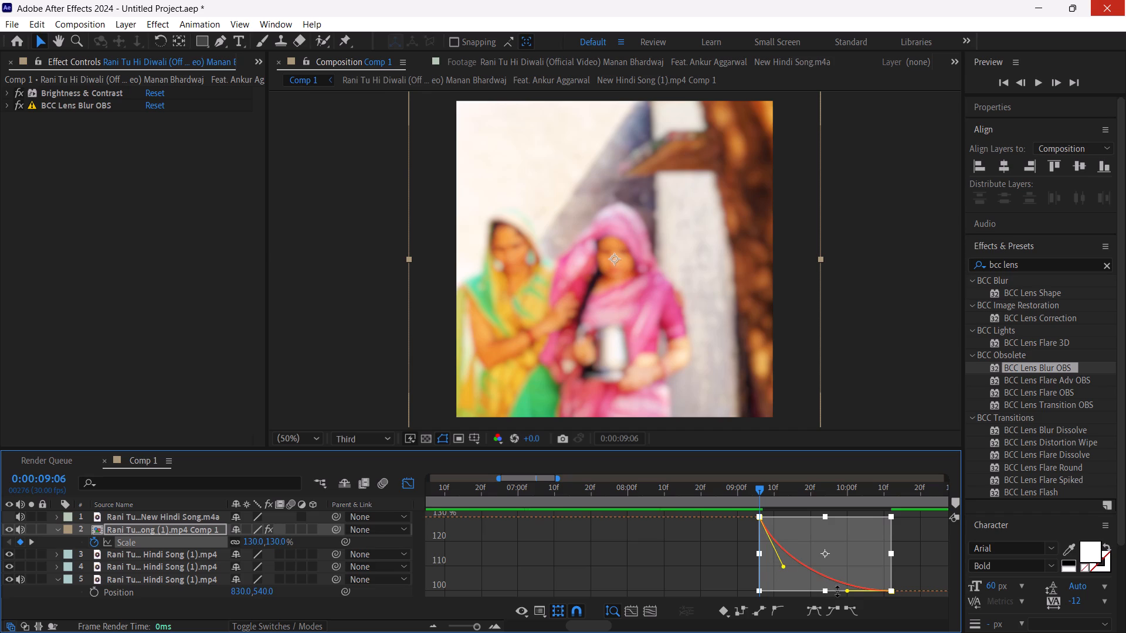
left_click_drag(847, 591, 869, 541)
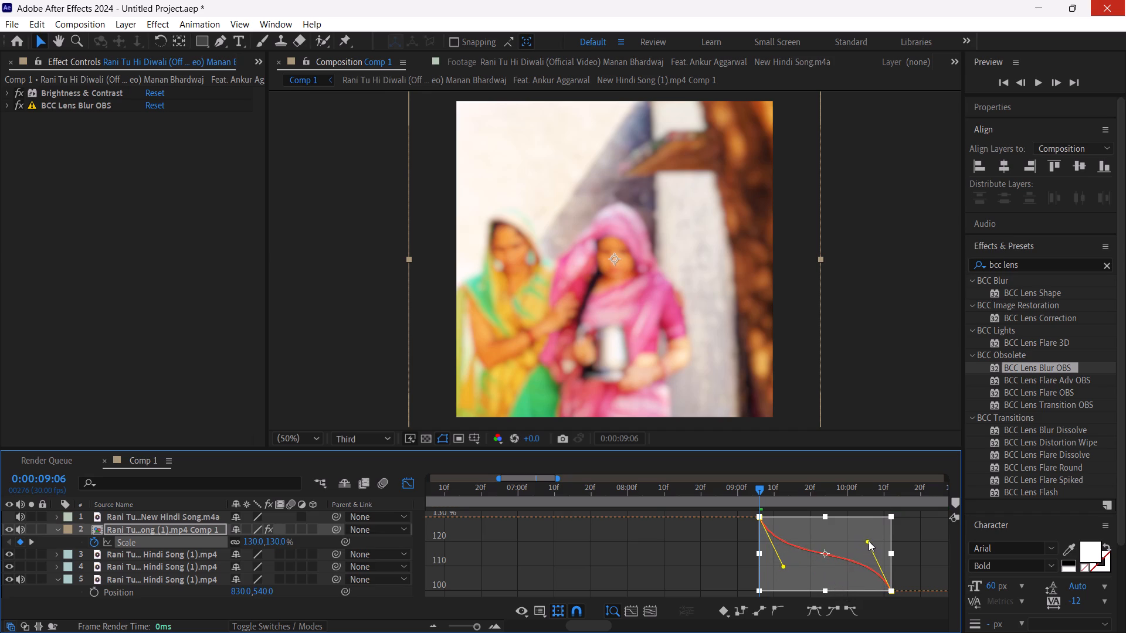
left_click_drag(869, 541, 870, 541)
left_click_drag(870, 541, 869, 540)
key("space")
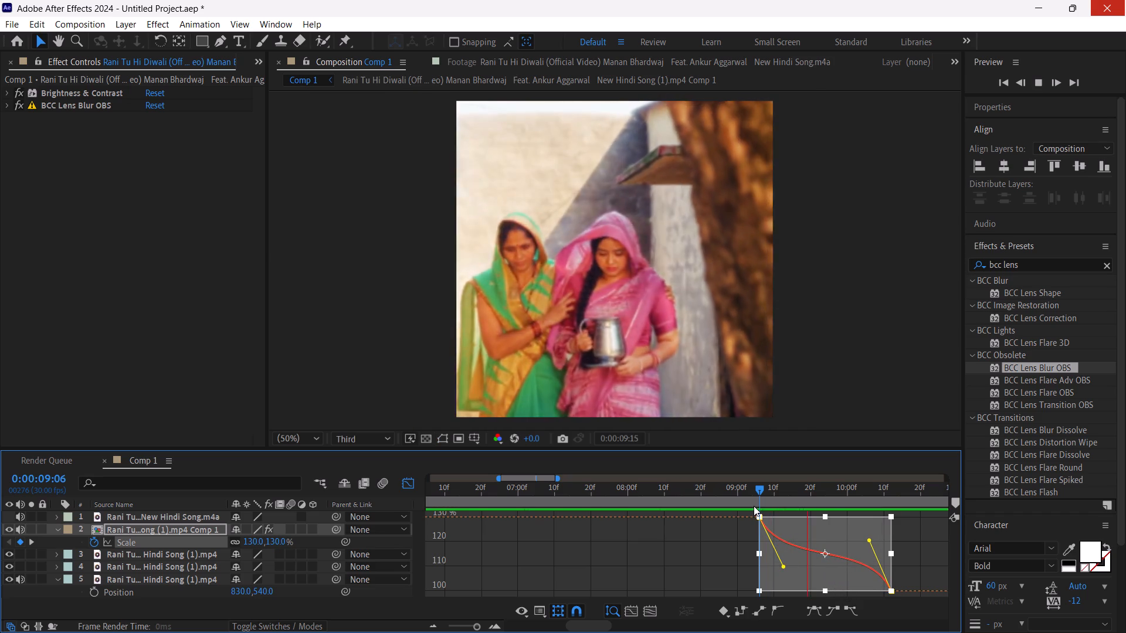
left_click(761, 491)
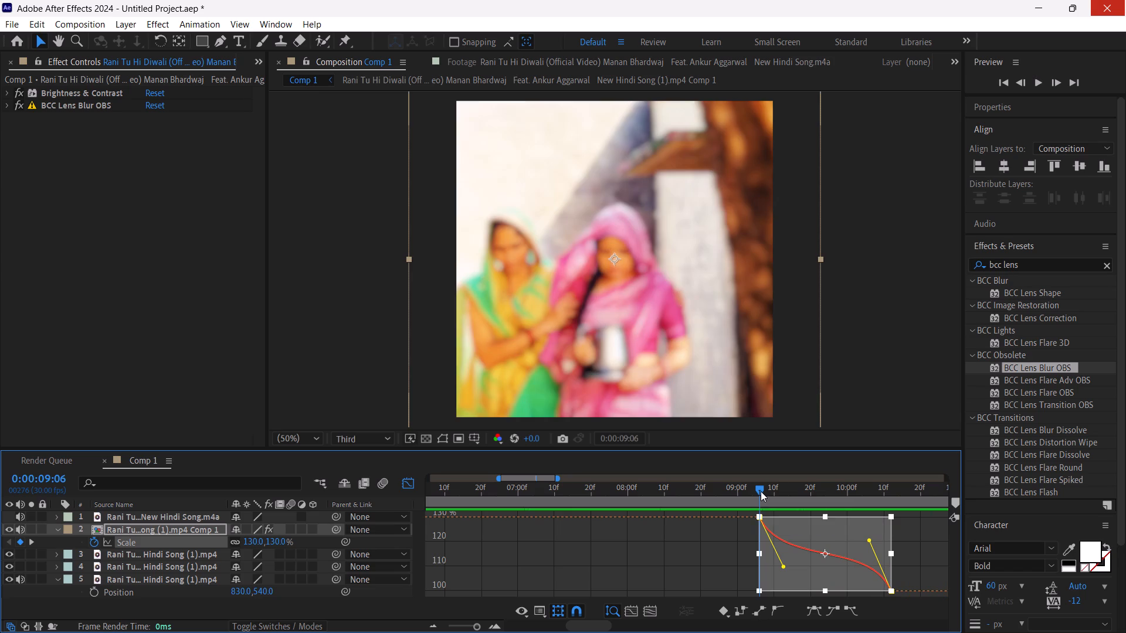
left_click(406, 479)
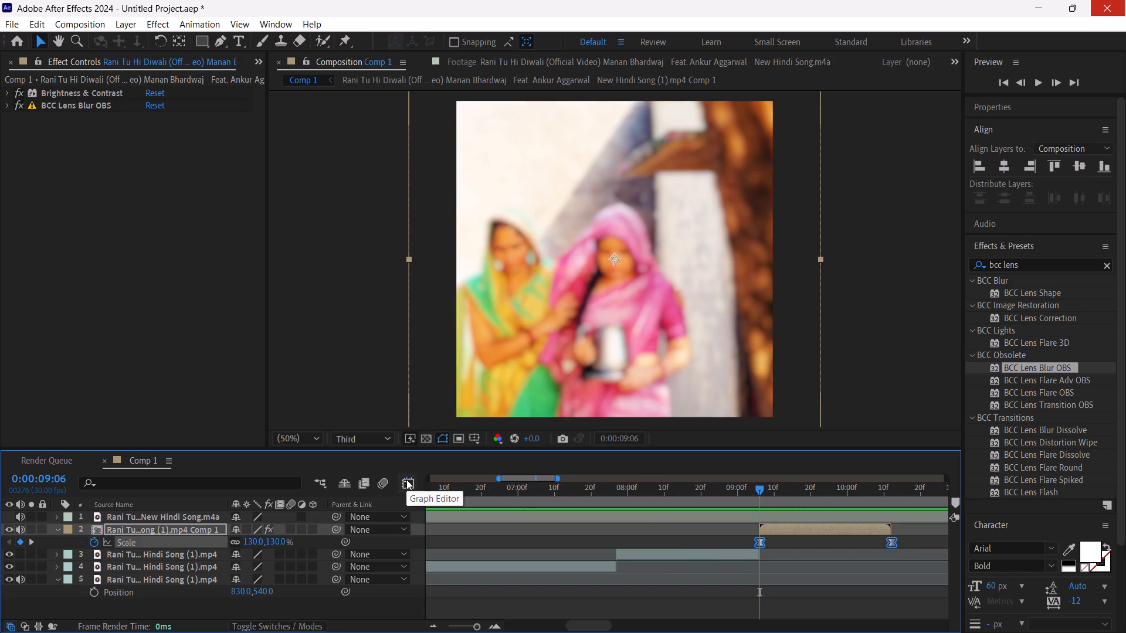
Keyframe the pre-composed section's Opacity to fade in from 0% at 0:00:09:06 to 100% at 0:00:09:11.
key("t")
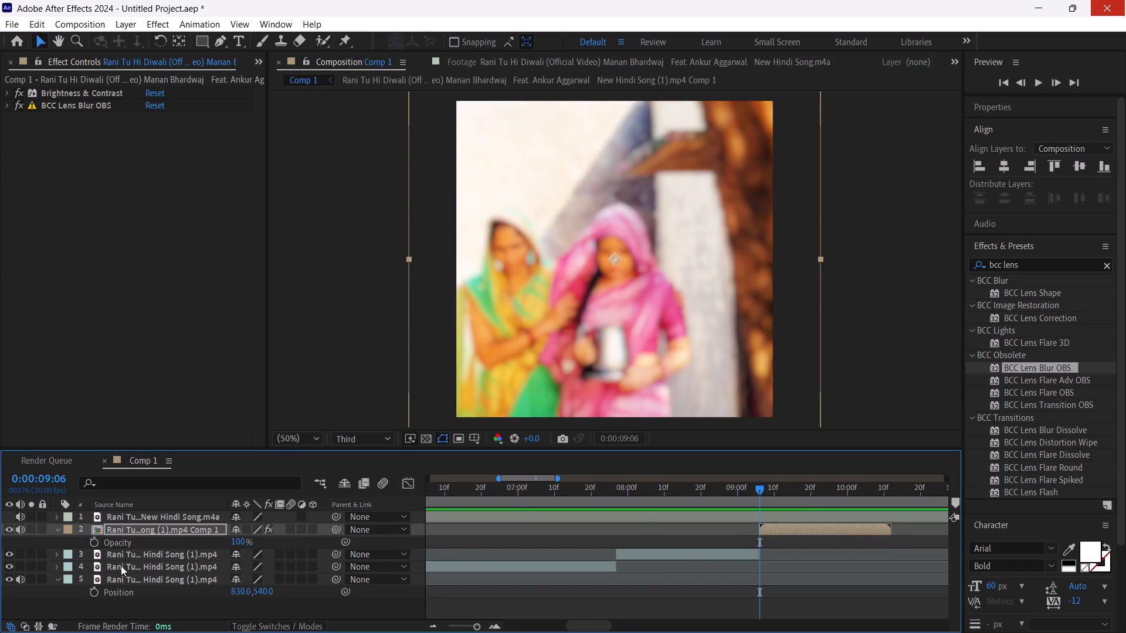
left_click(94, 540)
key("ctrl+Right")
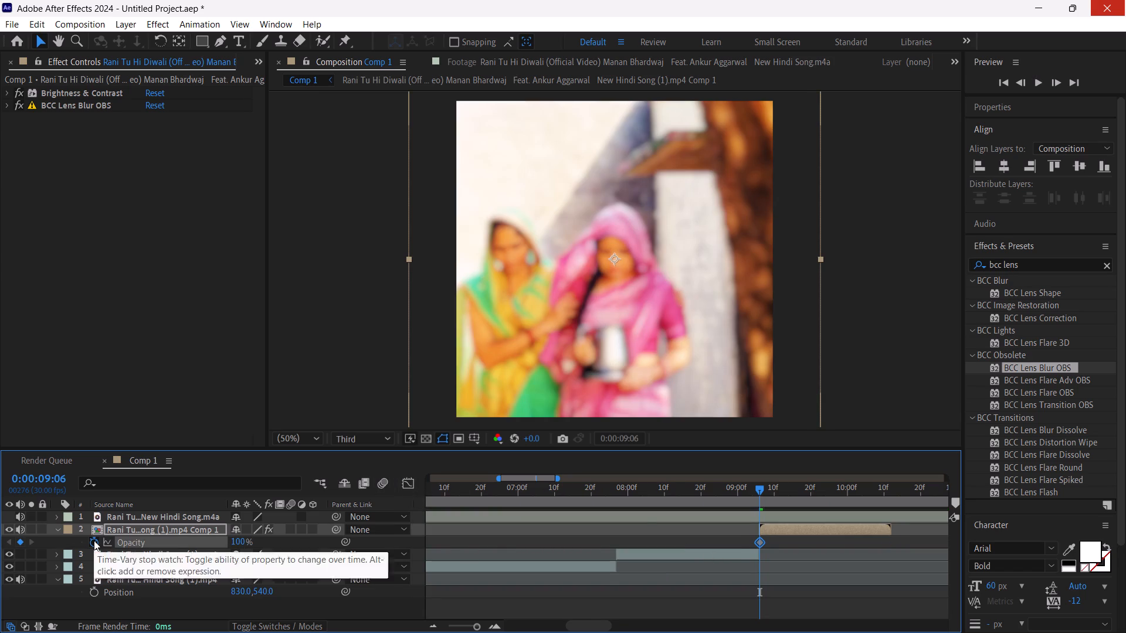
key("ctrl+Right")
key("ctrl+Right")
key("ctrl+Right")
key("ctrl+Right")
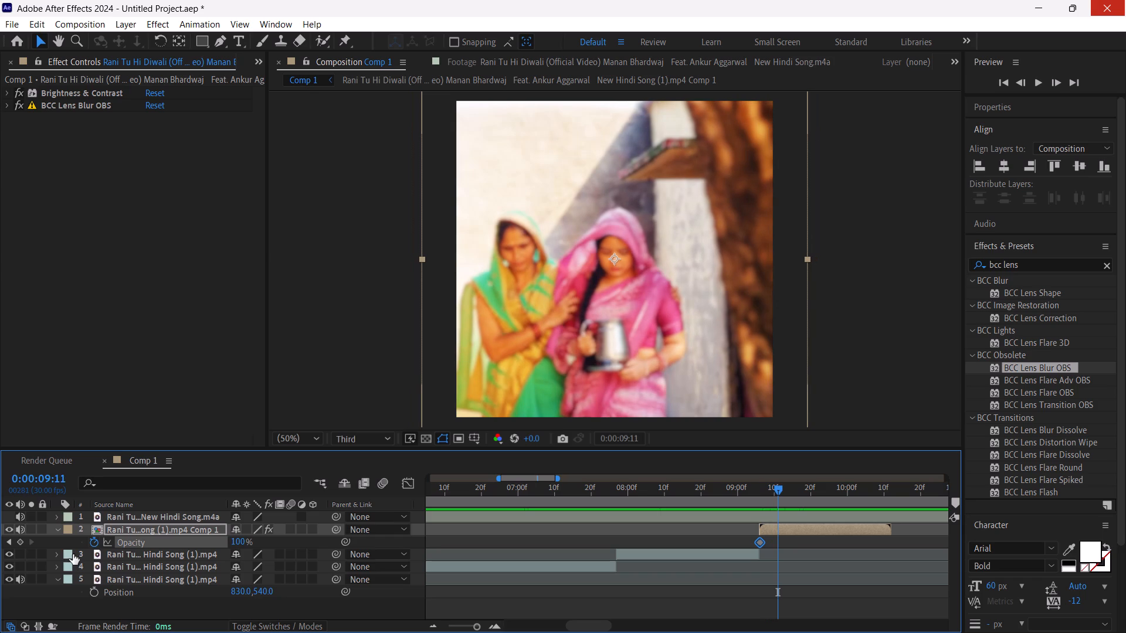
left_click(25, 543)
left_click(9, 540)
left_click_drag(233, 543, 177, 562)
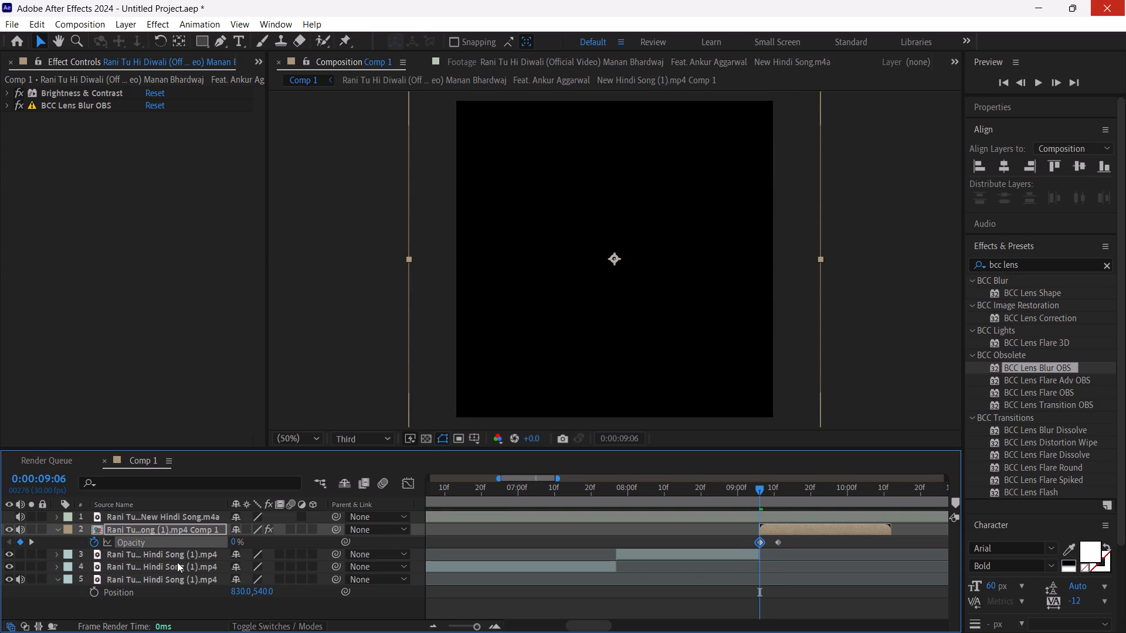
Preview the fade-in and lengthen it by moving the 100% Opacity keyframe to 0:00:09:16.
key("space")
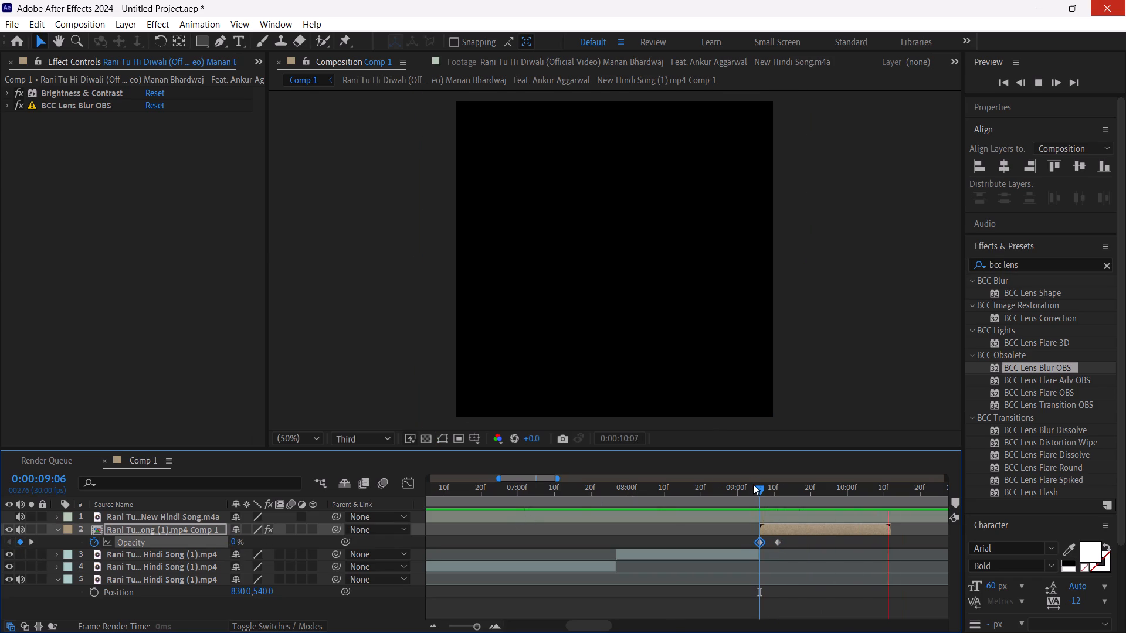
left_click_drag(771, 481, 761, 490)
left_click_drag(761, 490, 781, 494)
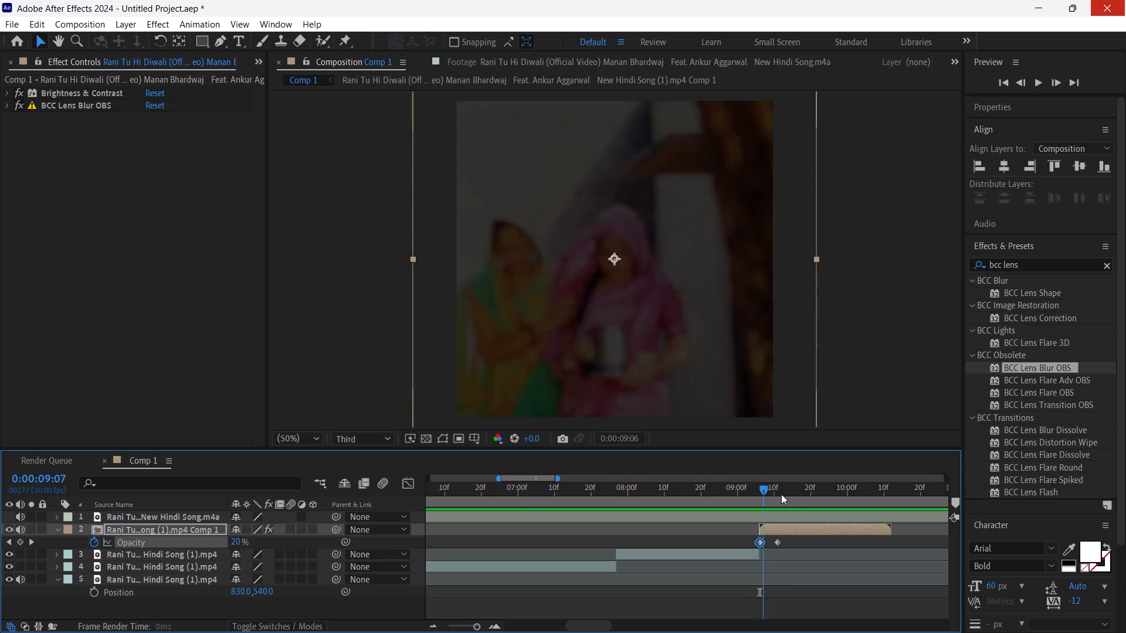
left_click_drag(781, 494, 762, 498)
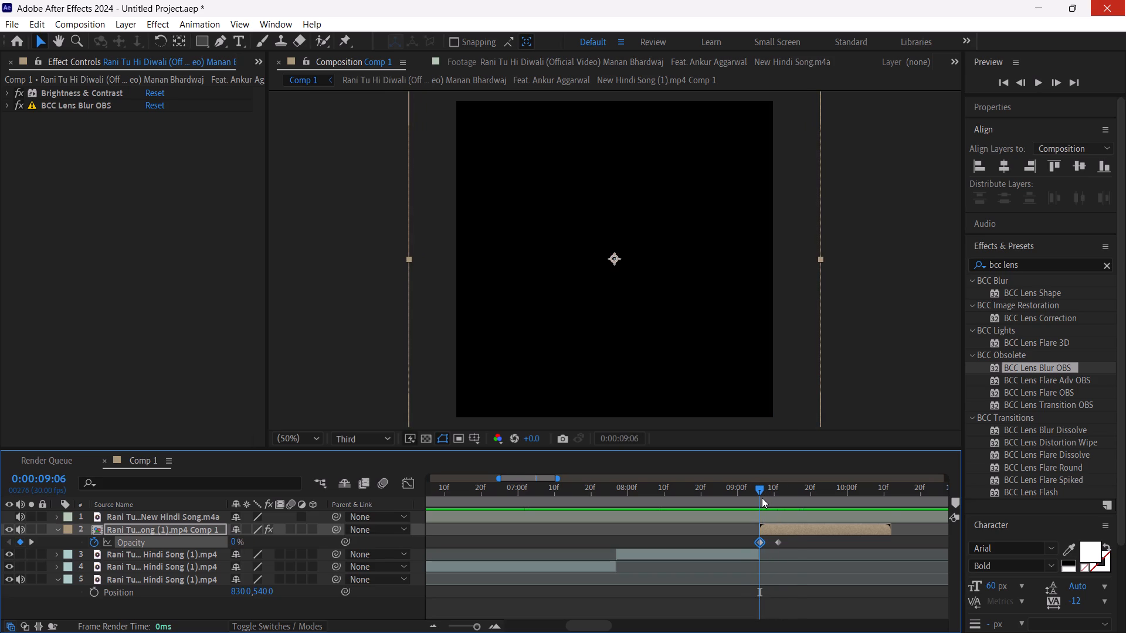
key("ctrl+shift+Right")
left_click_drag(781, 543, 798, 543)
Add a fade-out to the pre-composed section with Opacity keyframes of 100% at 0:00:10:02 and 0% at 0:00:10:12.
key("ctrl+shift+Right")
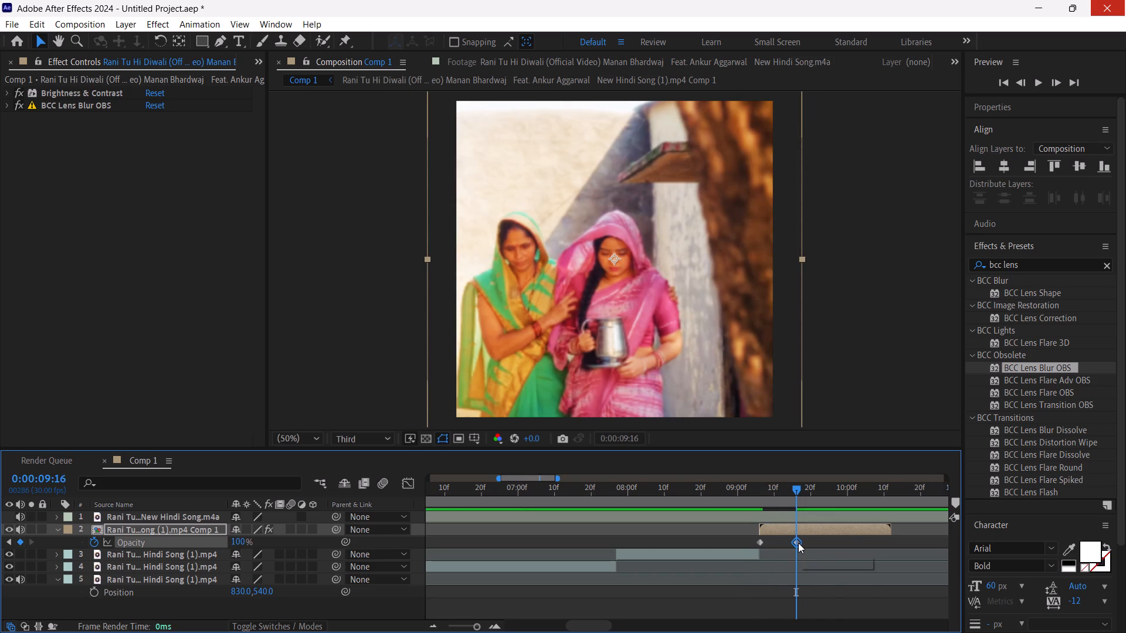
key("ctrl+shift+Right")
key("ctrl+shift+Right")
key("ctrl+Left")
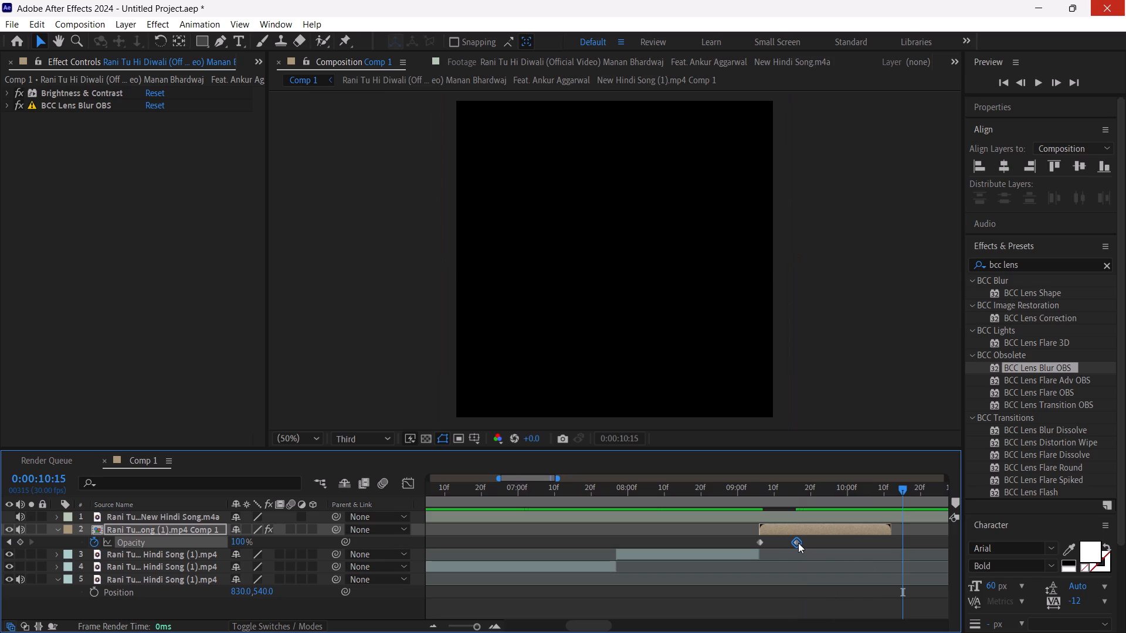
key("ctrl+Left")
key("ctrl+Left")
key("ctrl+Left")
key("ctrl+Left")
left_click(798, 543, "ctrl")
key("ctrl+Right")
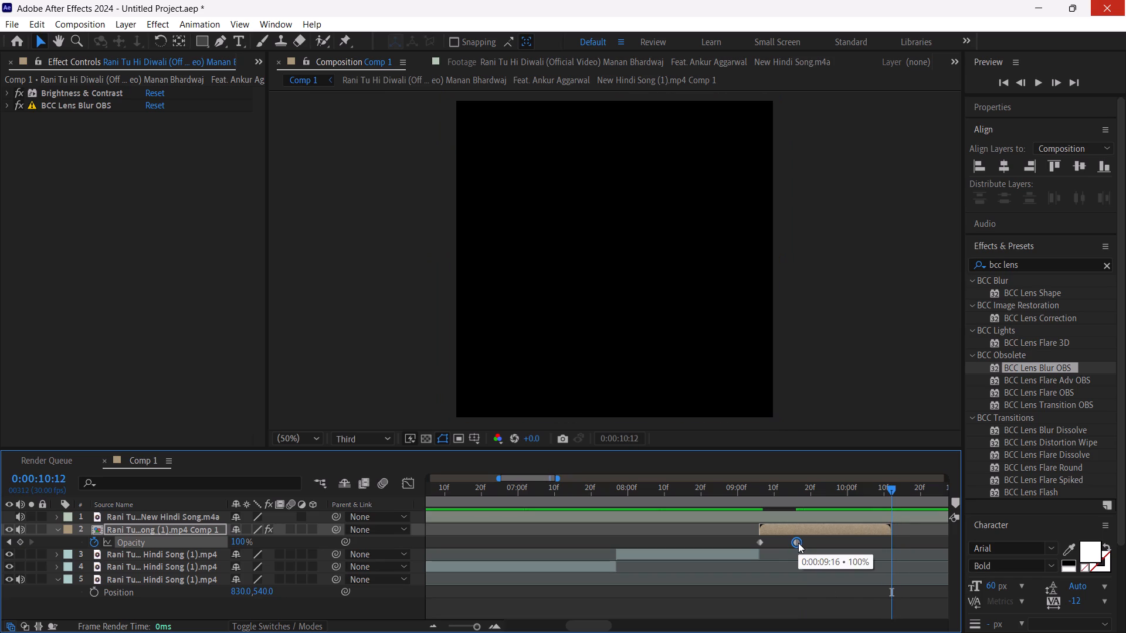
left_click(18, 542)
key("ctrl+shift+Left")
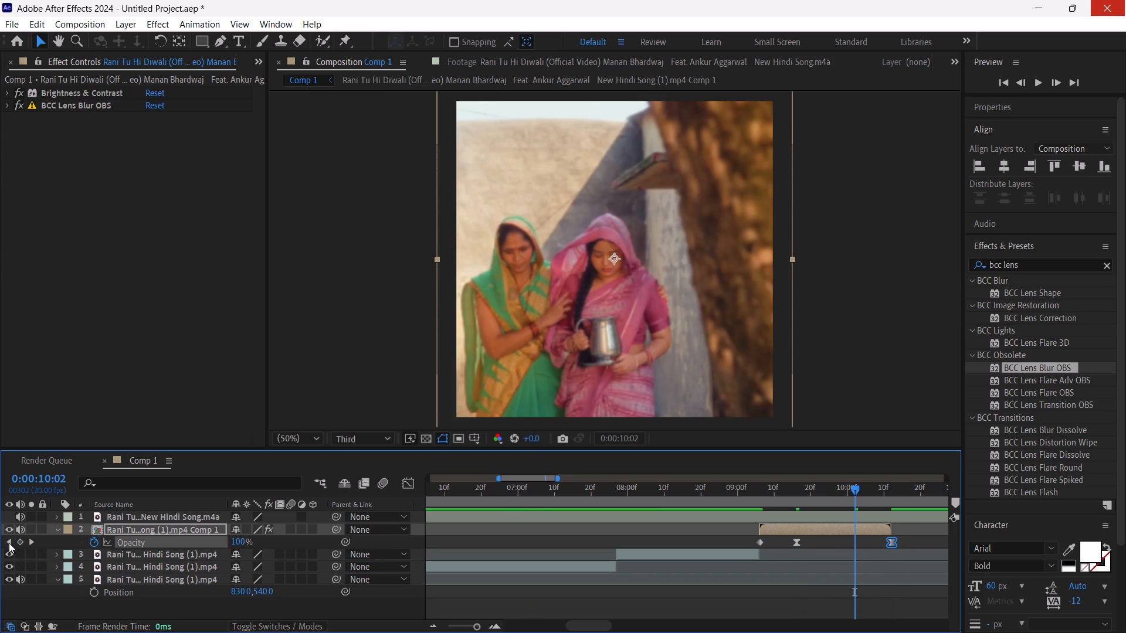
left_click(16, 538)
left_click(32, 538)
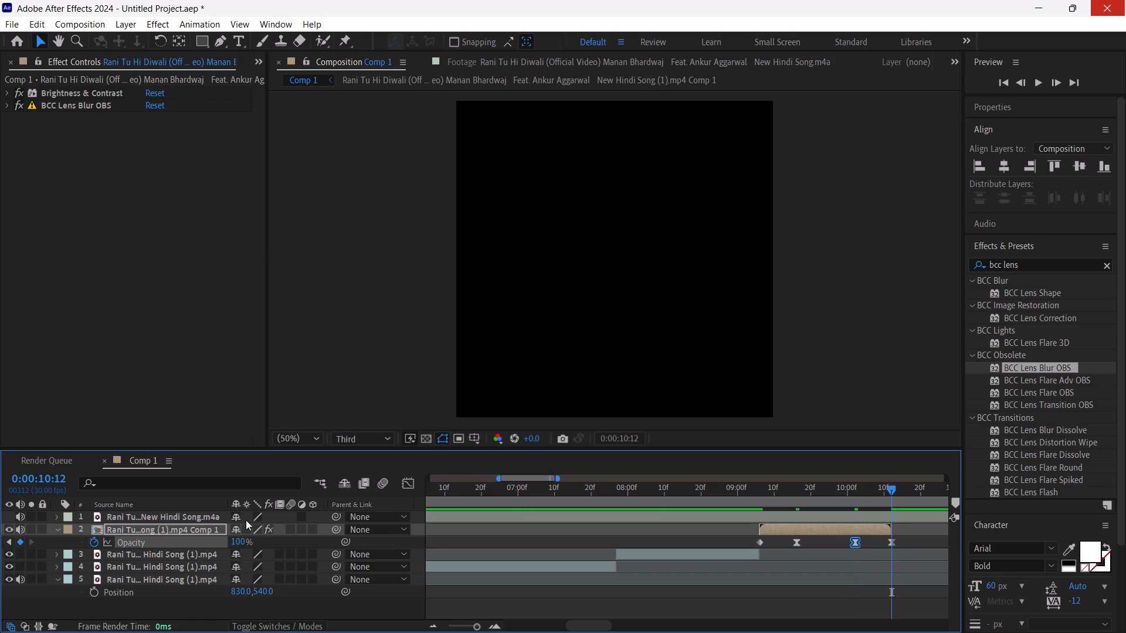
left_click_drag(243, 542, 108, 563)
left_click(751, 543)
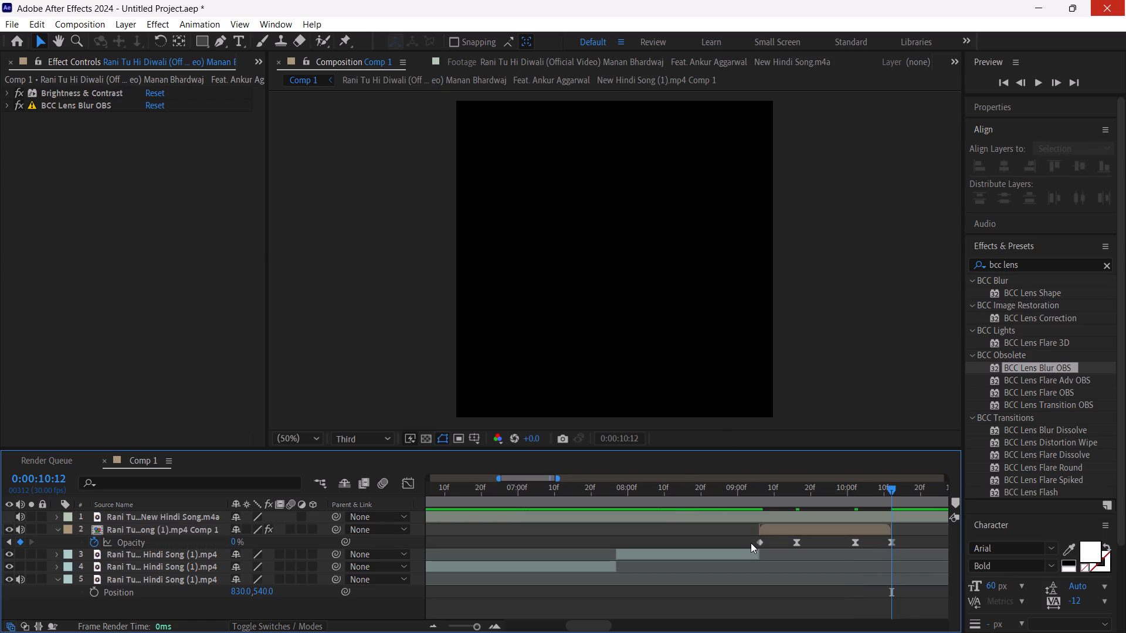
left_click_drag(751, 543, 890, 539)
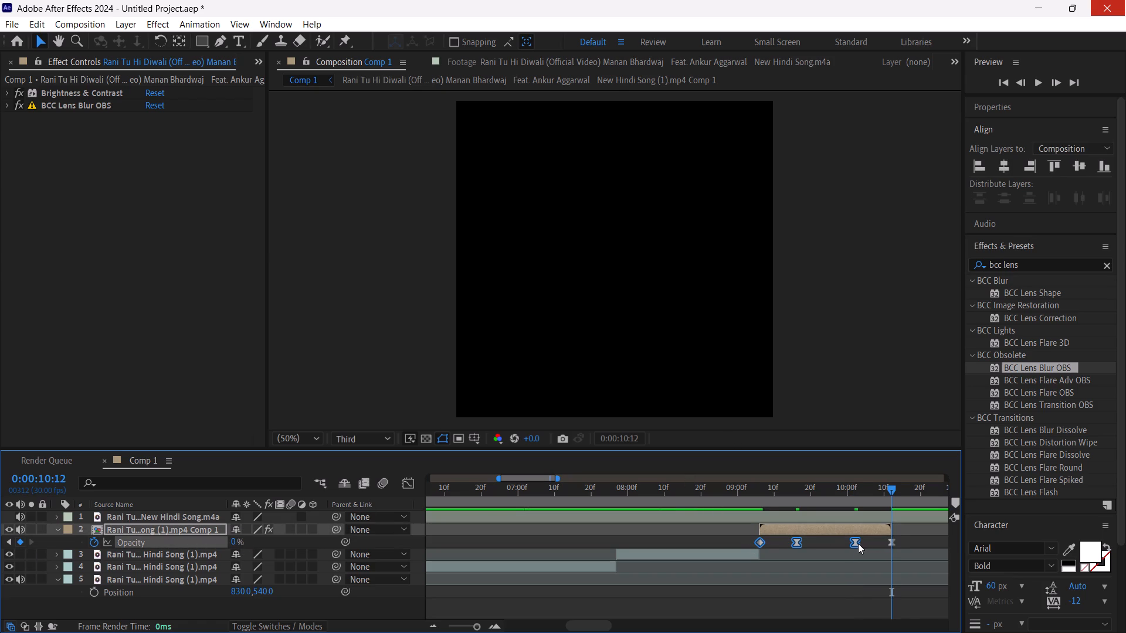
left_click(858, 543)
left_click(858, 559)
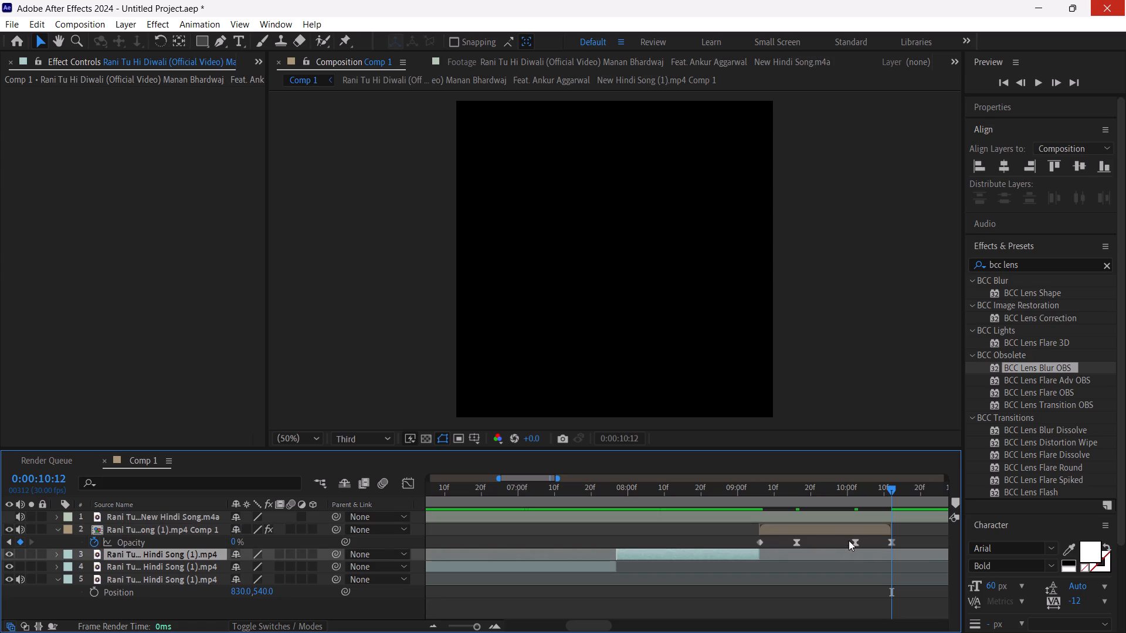
Preview the pre-composed section's fade-in and fade-out several times, starting from 0:00:09:01.
double_click(742, 488)
key("space")
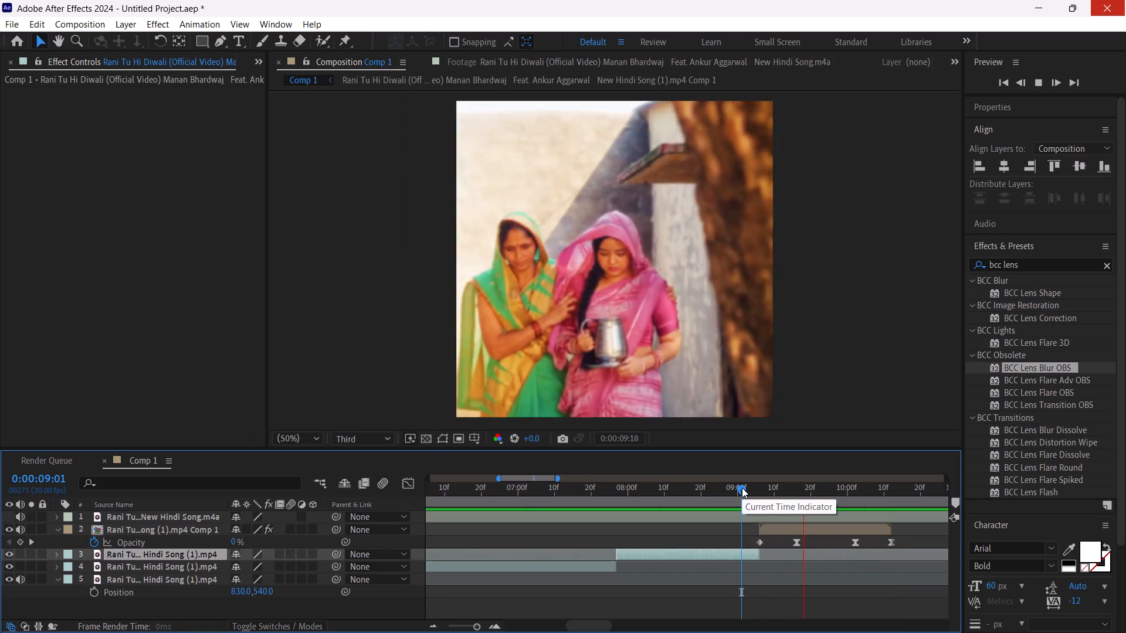
double_click(742, 488)
key("space")
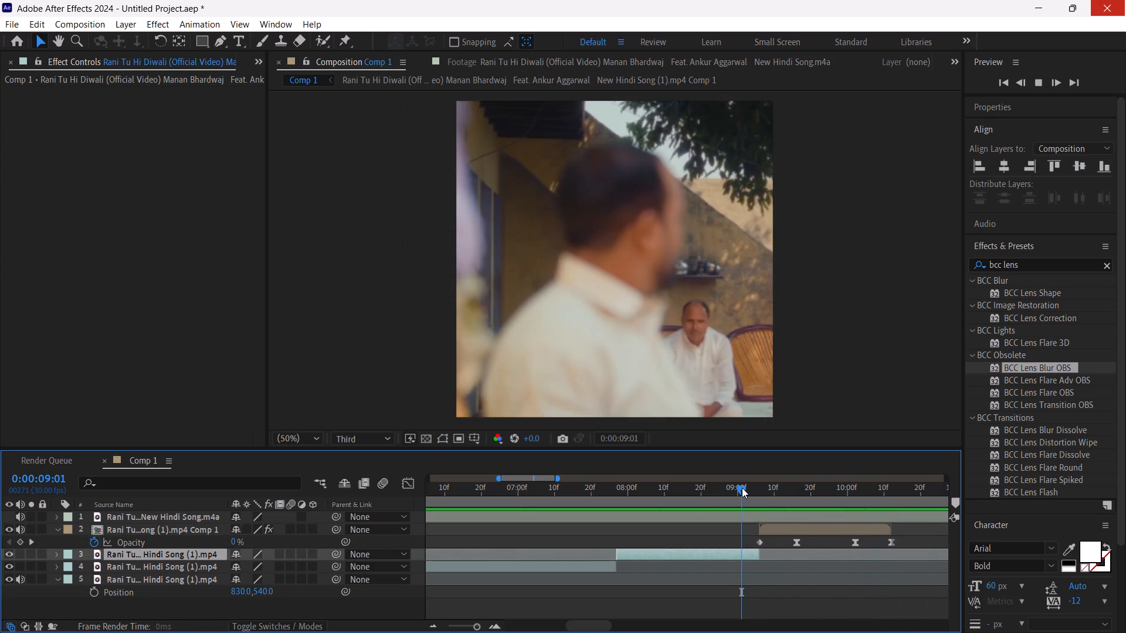
left_click(742, 488)
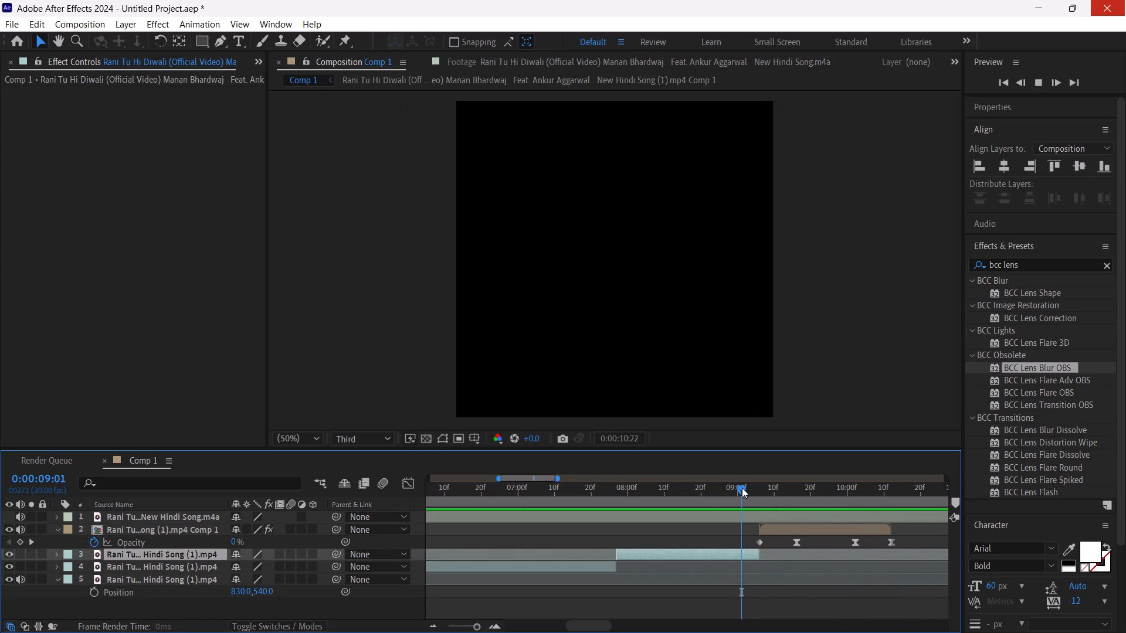
key("space")
key("space")
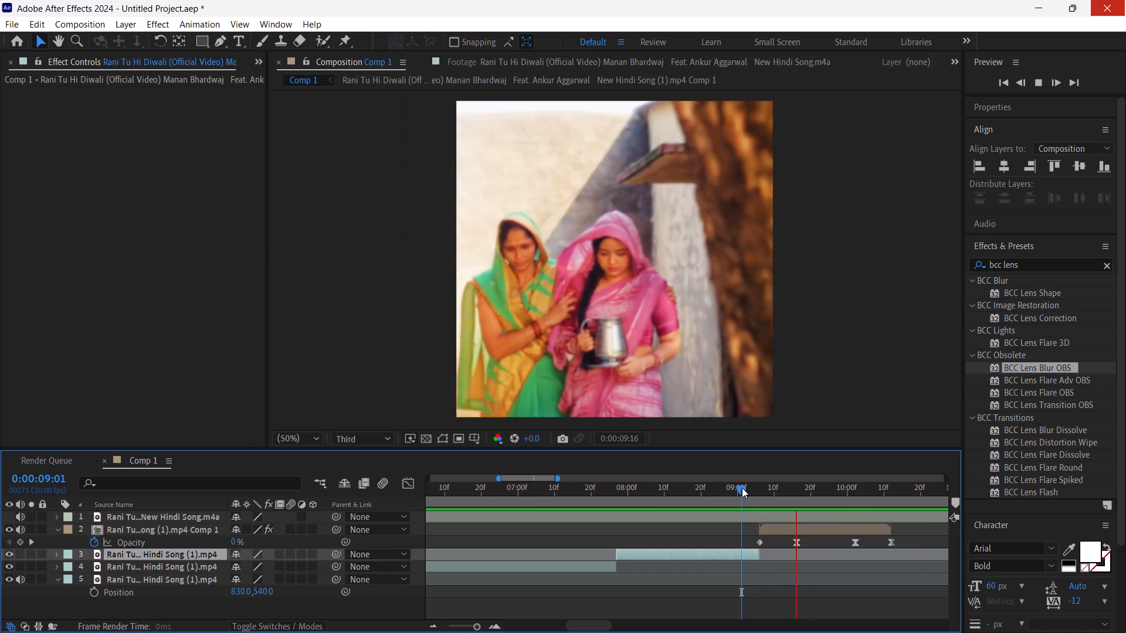
Pre-compose the three remaining video clip layers together, moving all attributes into the new composition.
left_click_drag(742, 488, 421, 632)
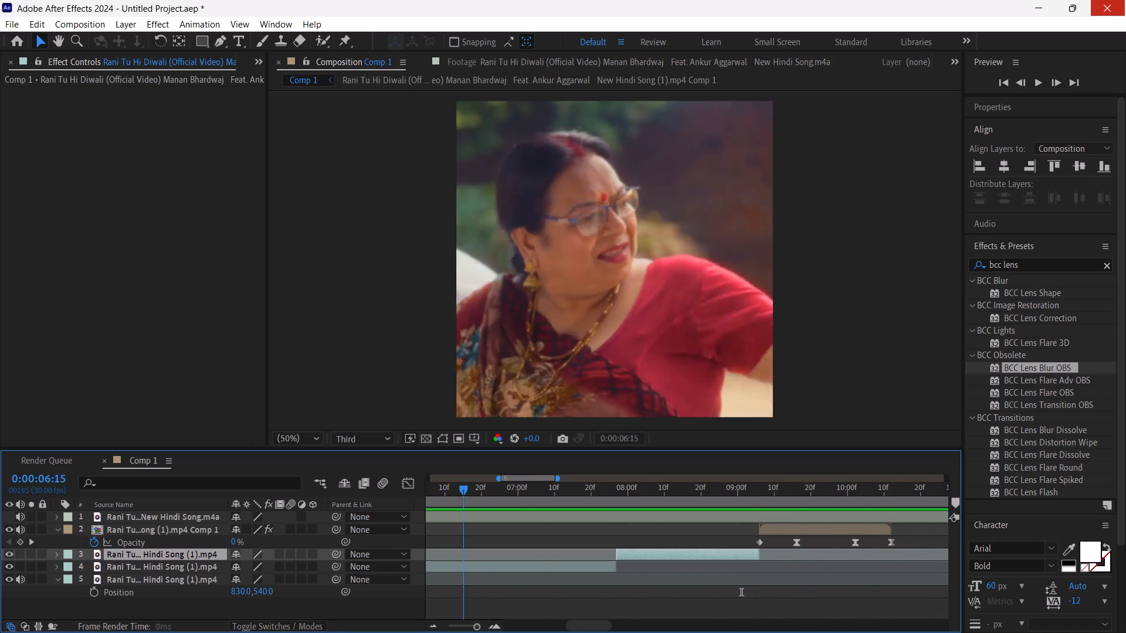
left_click_drag(421, 632, 395, 632)
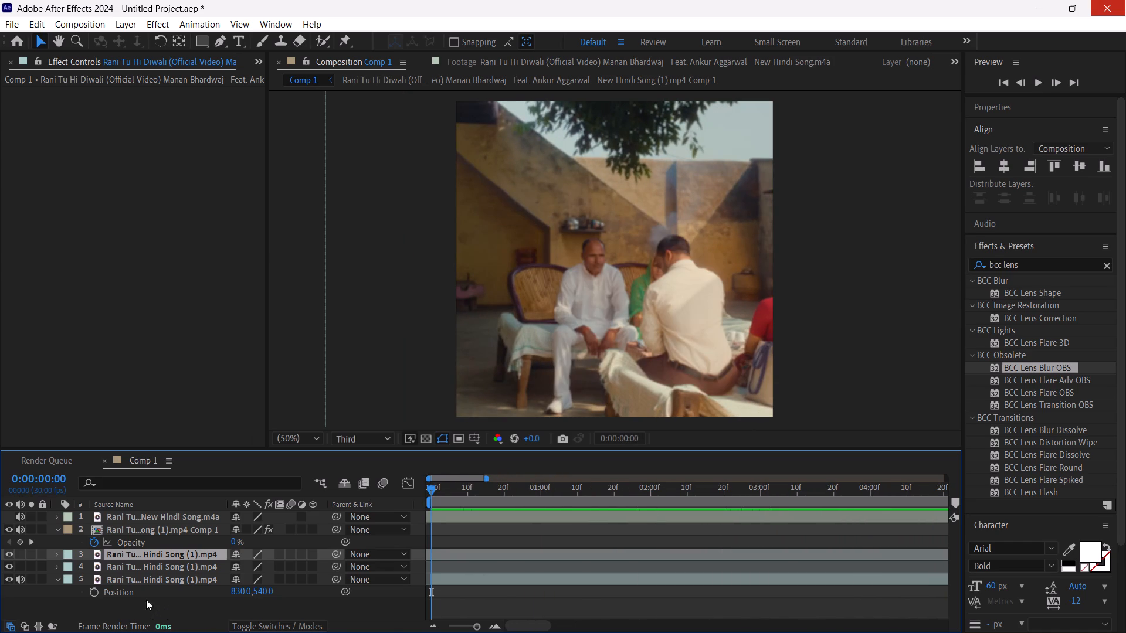
left_click(147, 580, "ctrl")
left_click(147, 580, "ctrl+shift")
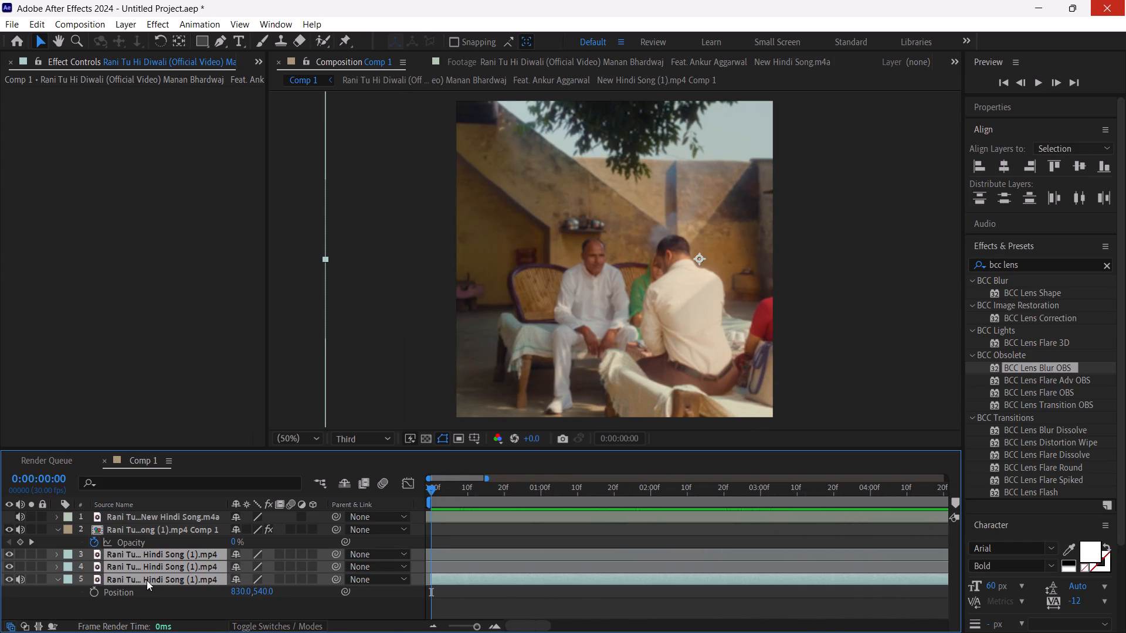
right_click(147, 580)
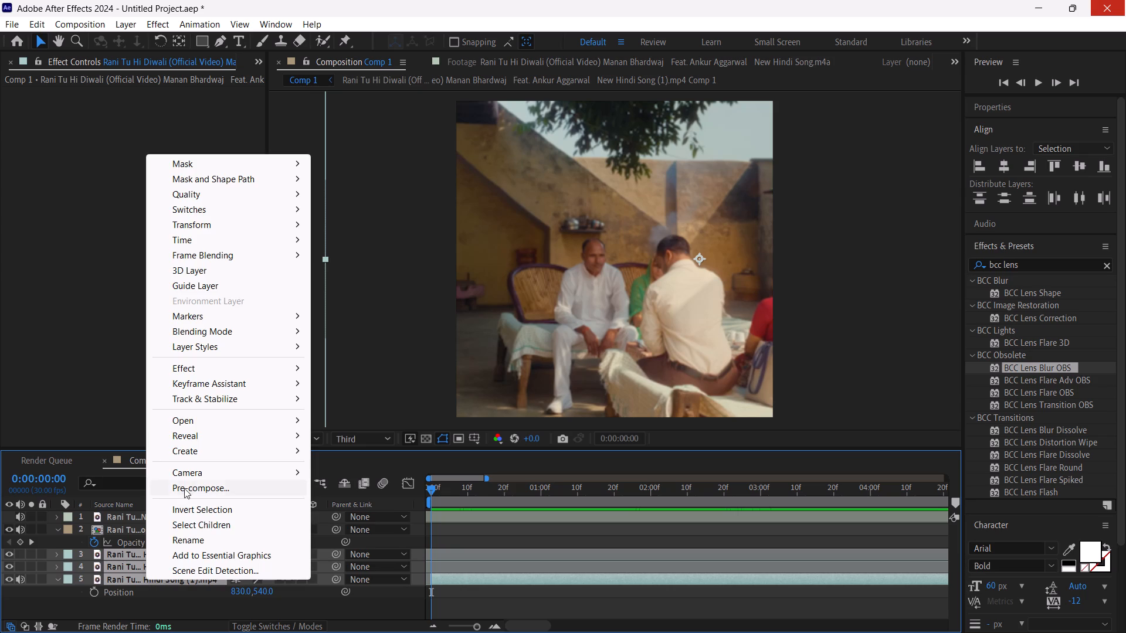
left_click(187, 485)
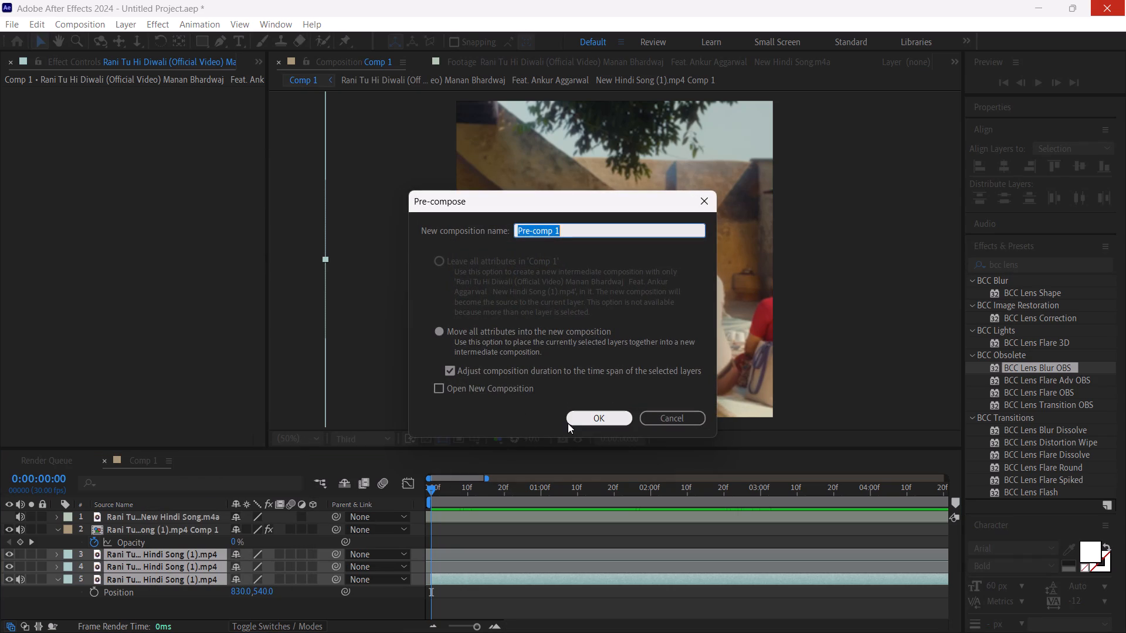
left_click(568, 423)
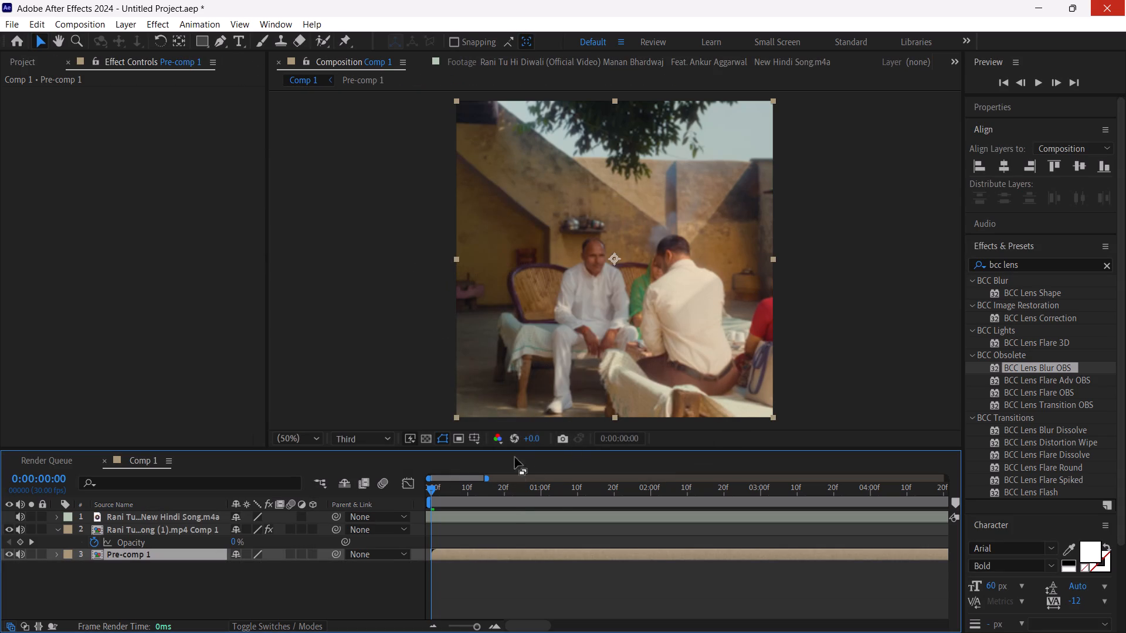
Play the whole edit from 0:00:00:00, and set the current time to the transition's end at 0:00:10:12.
double_click(437, 623)
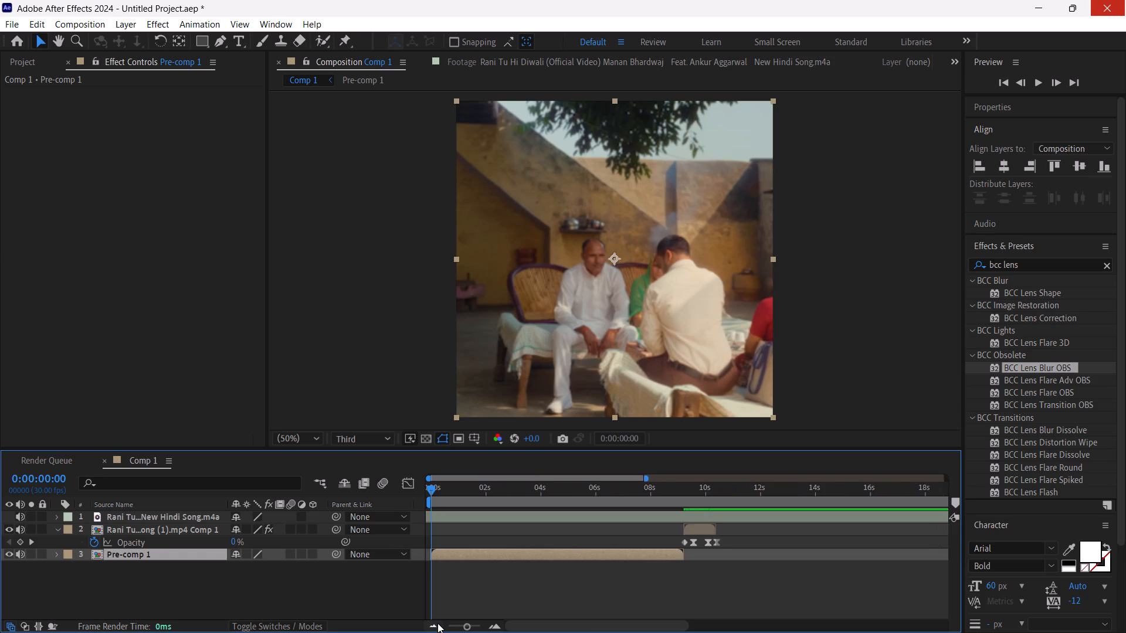
key("space")
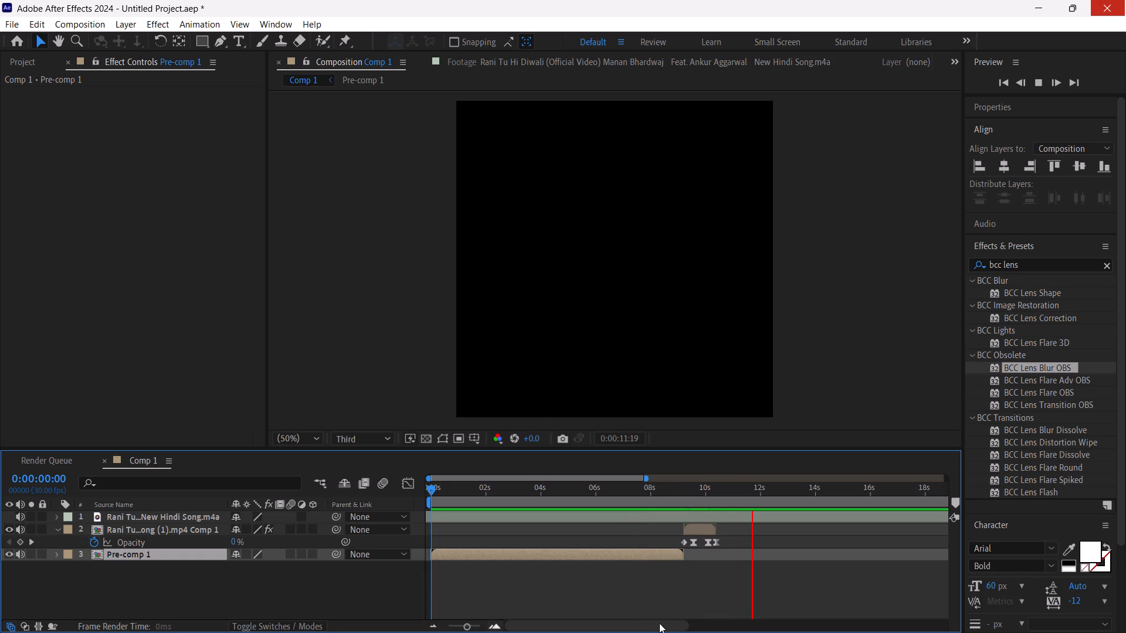
left_click_drag(705, 485, 714, 495)
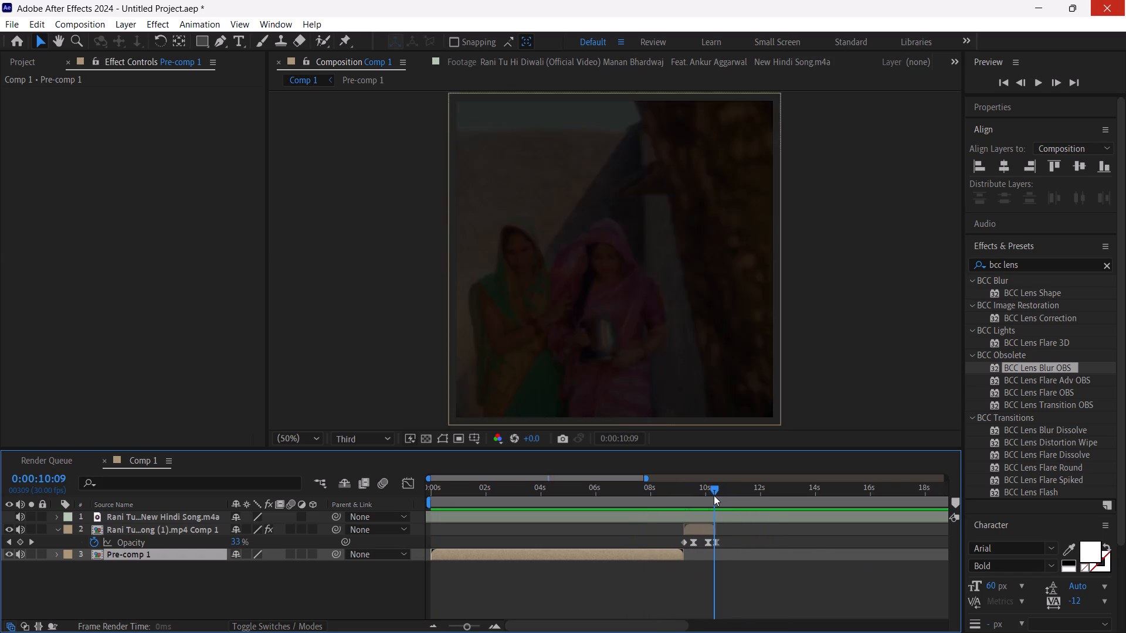
left_click_drag(714, 495, 718, 494)
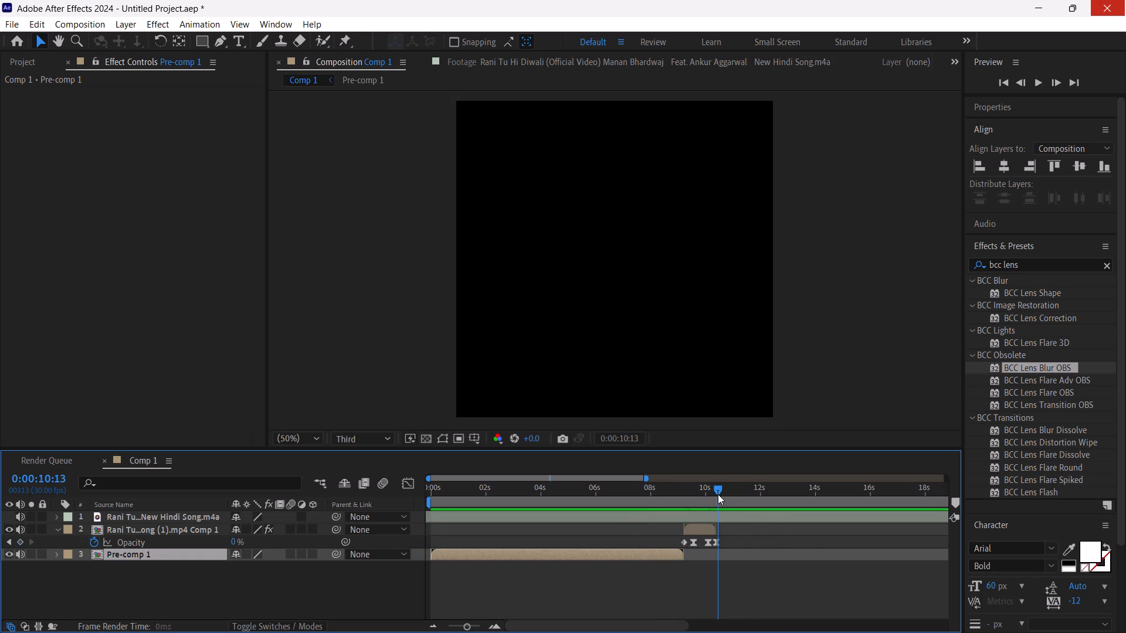
left_click_drag(718, 494, 717, 494)
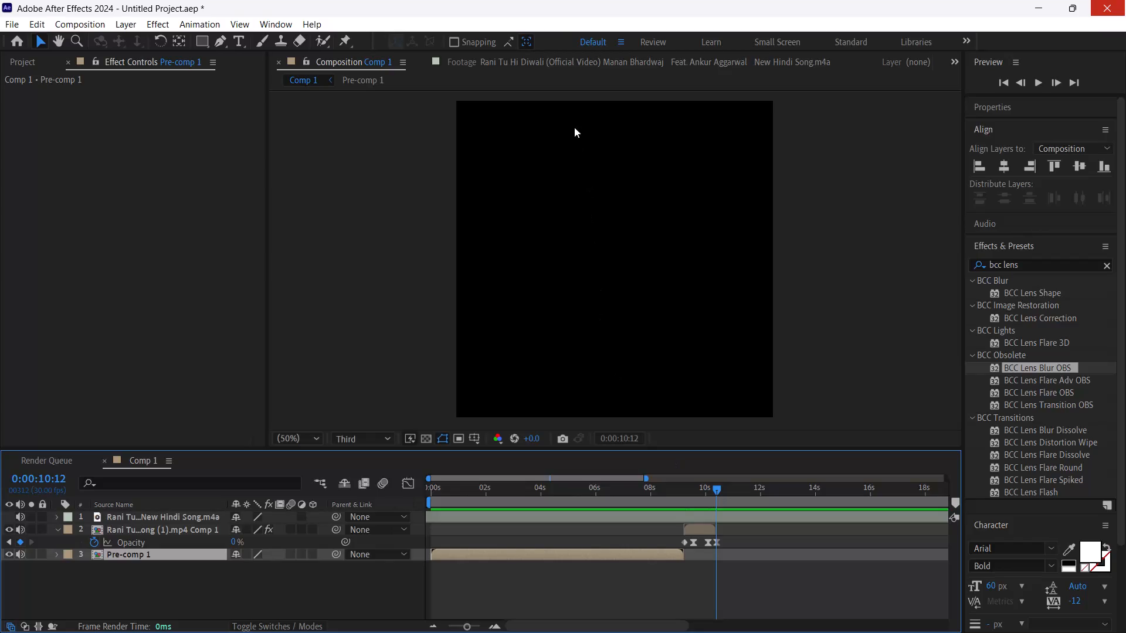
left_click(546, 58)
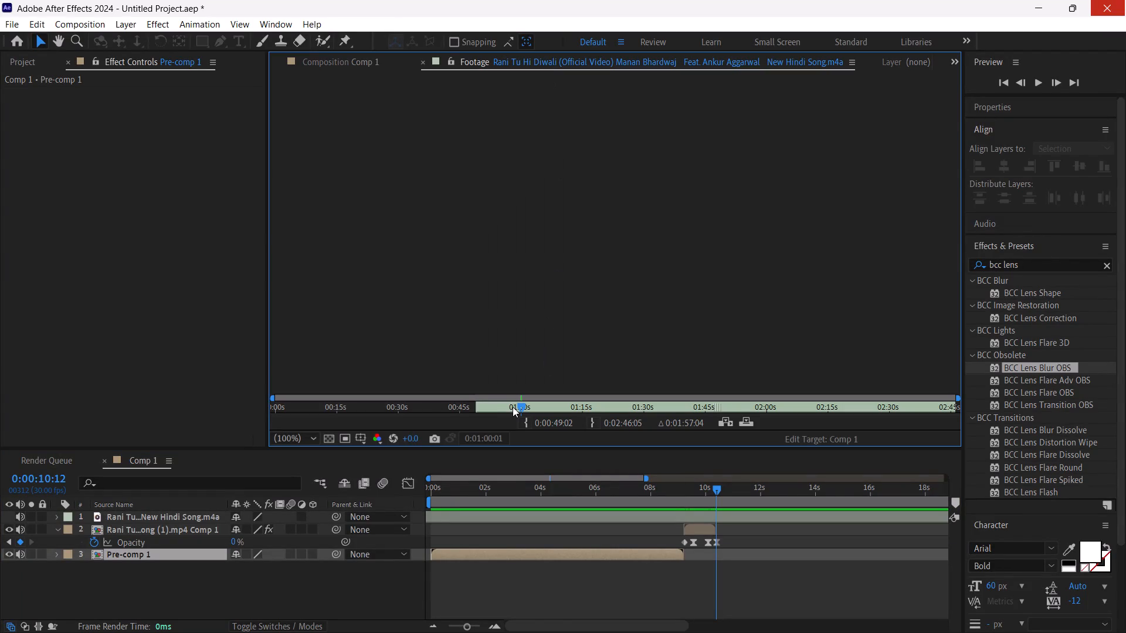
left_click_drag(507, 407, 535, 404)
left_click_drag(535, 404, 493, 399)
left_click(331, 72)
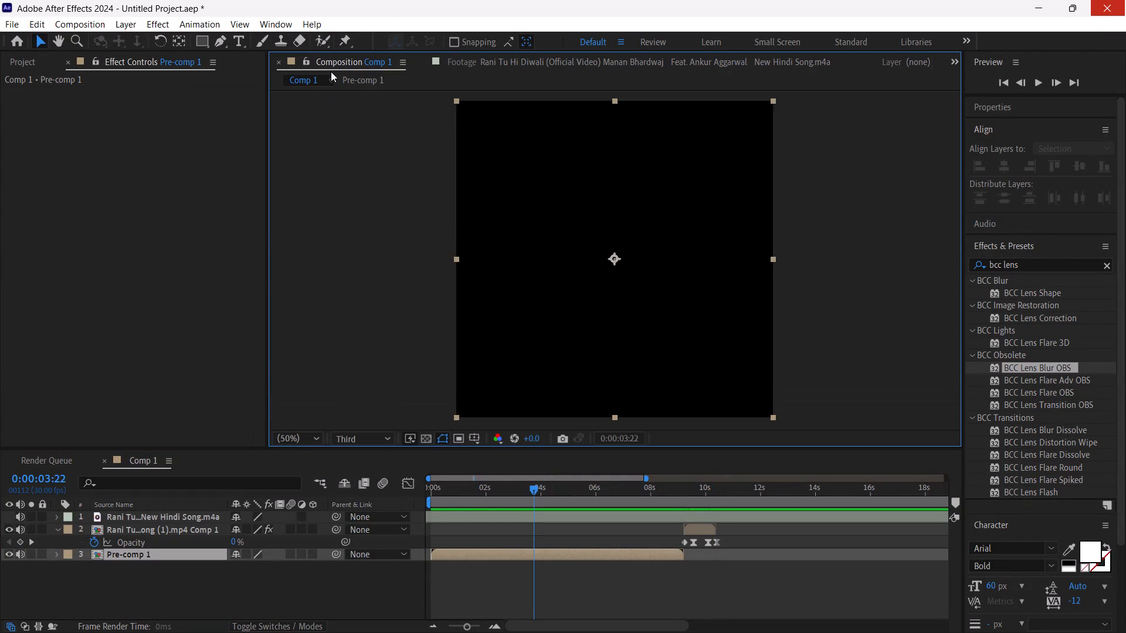
Open the source MP4 footage, find the close-up of the man seated beside the woman, and set the In point at 0:00:27:23.
left_click(32, 55)
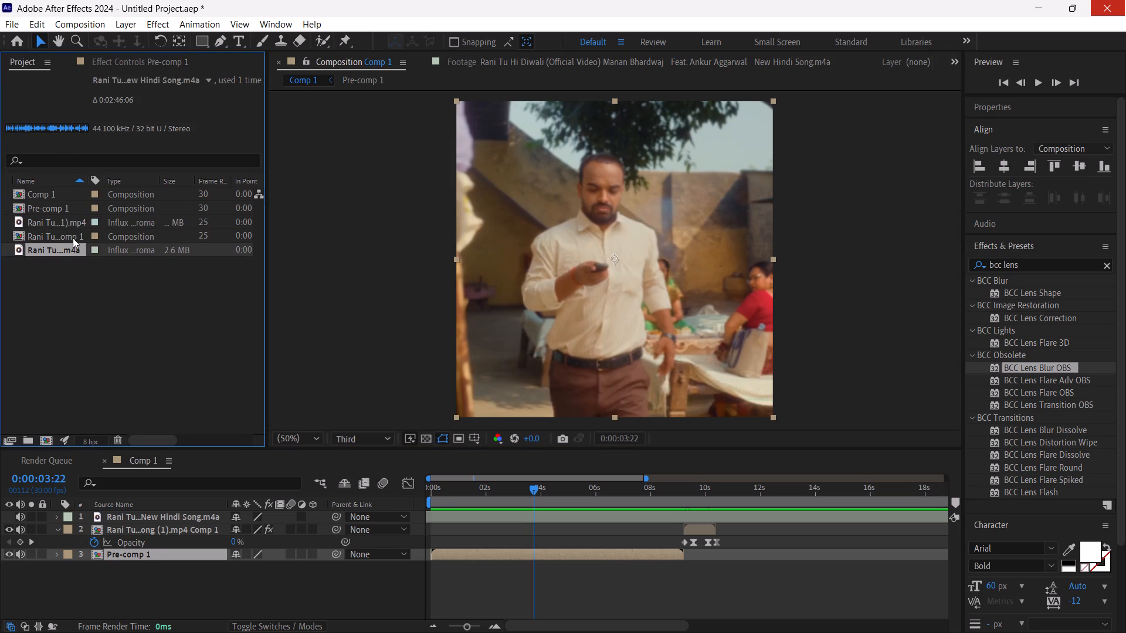
double_click(67, 219)
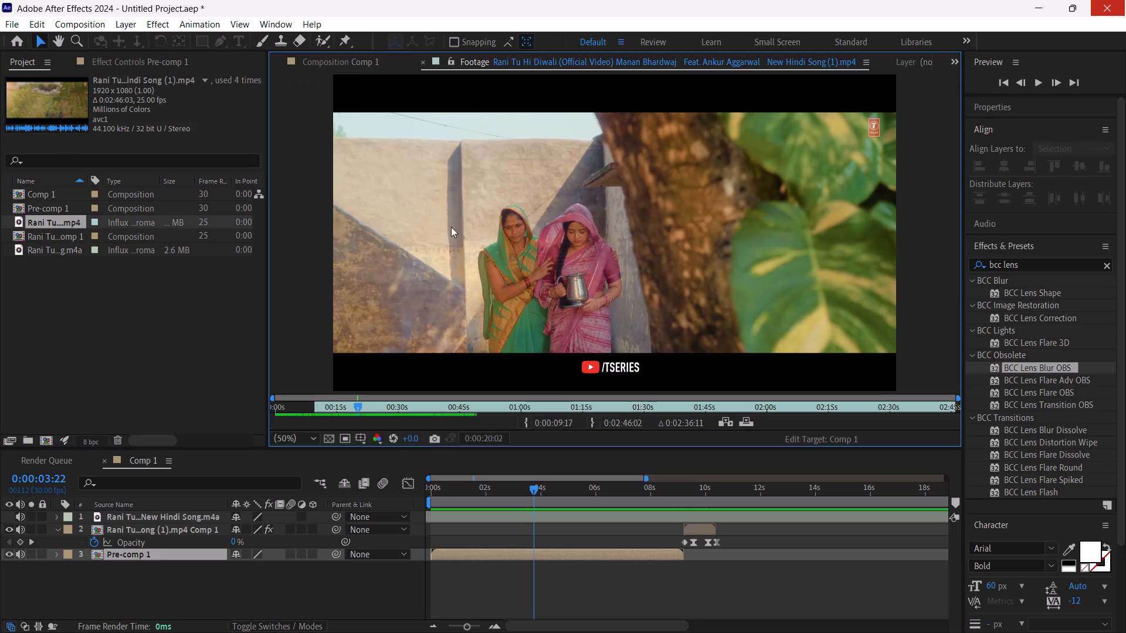
left_click_drag(354, 407, 368, 407)
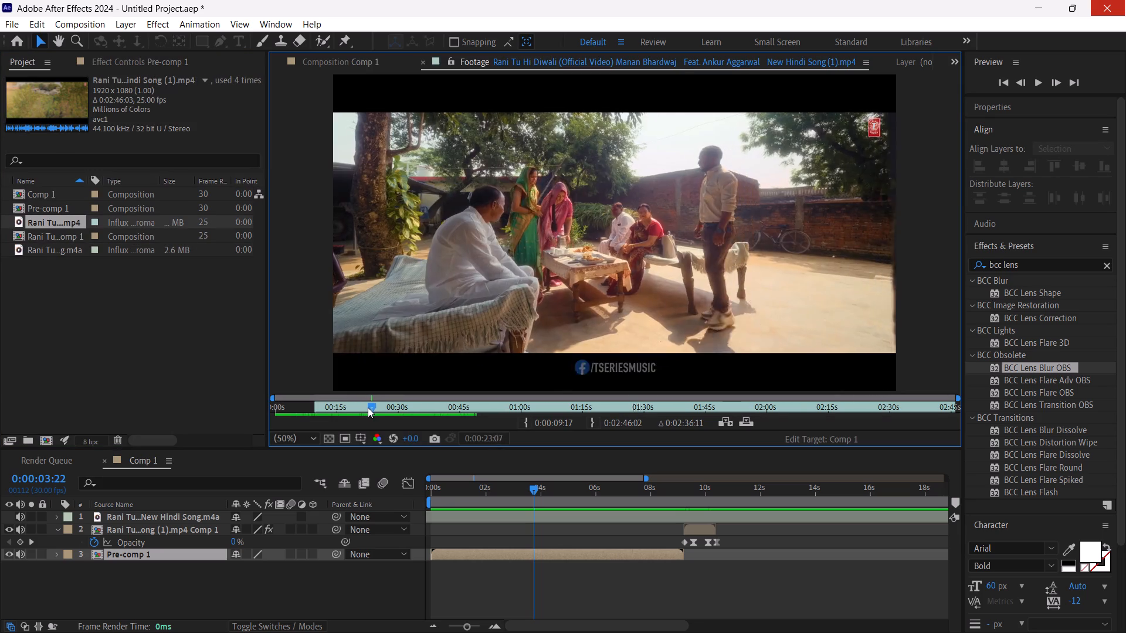
left_click_drag(368, 407, 378, 411)
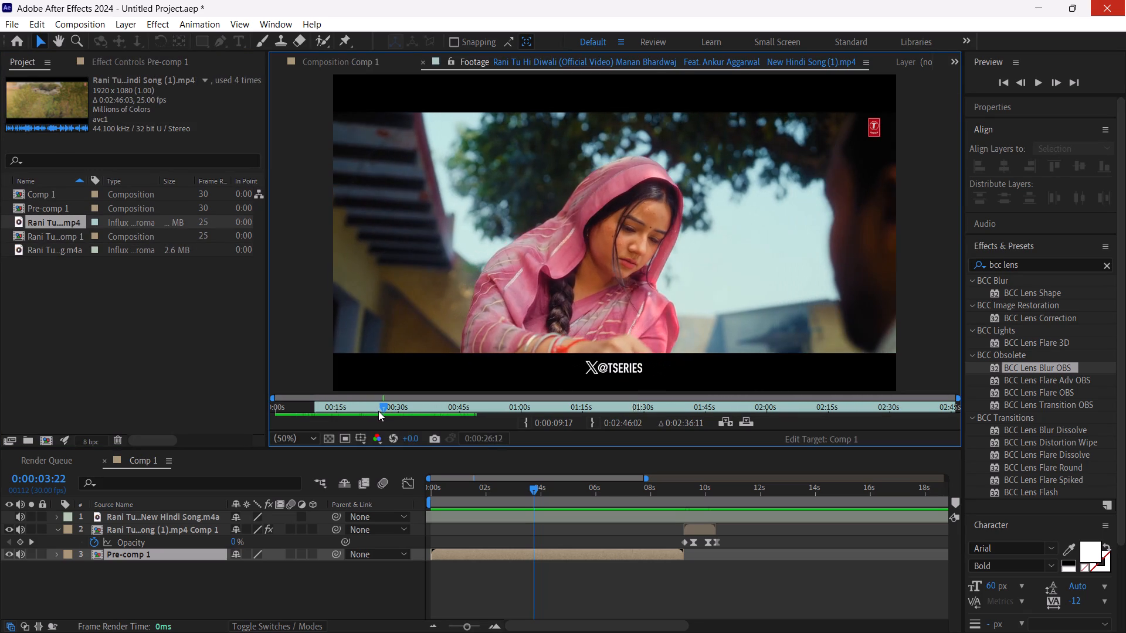
left_click_drag(378, 411, 359, 409)
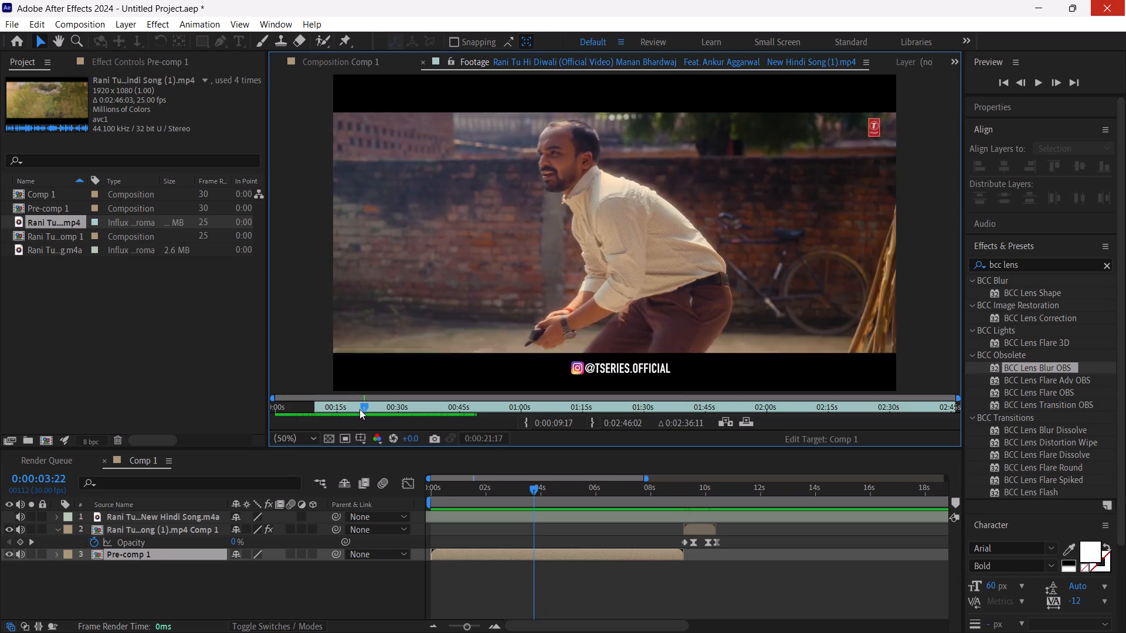
left_click_drag(359, 409, 368, 407)
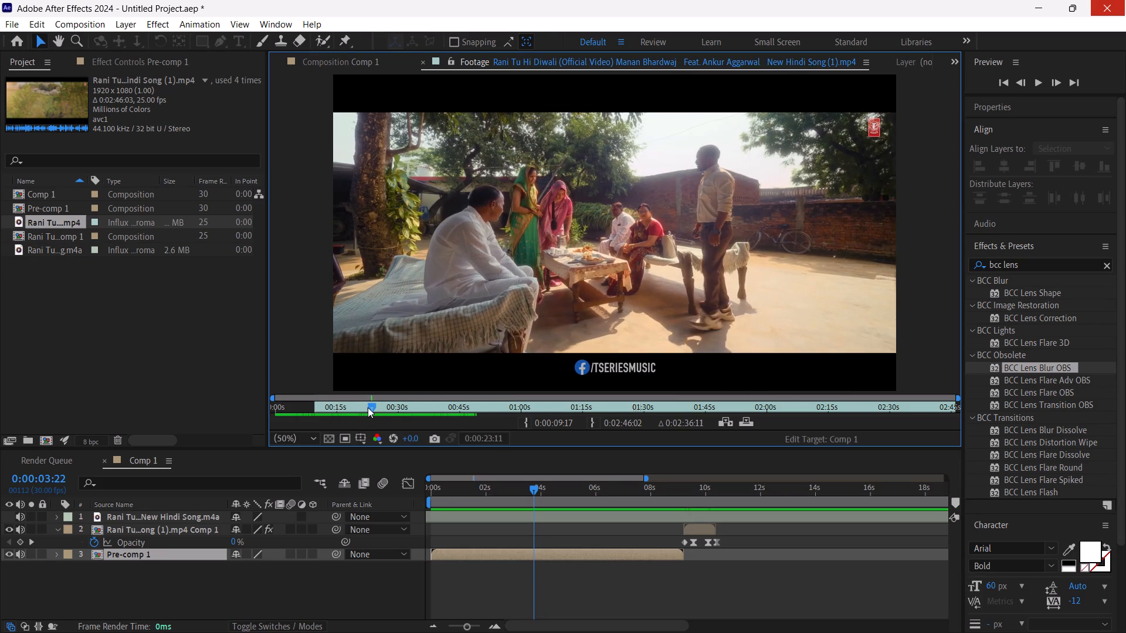
left_click_drag(368, 407, 377, 403)
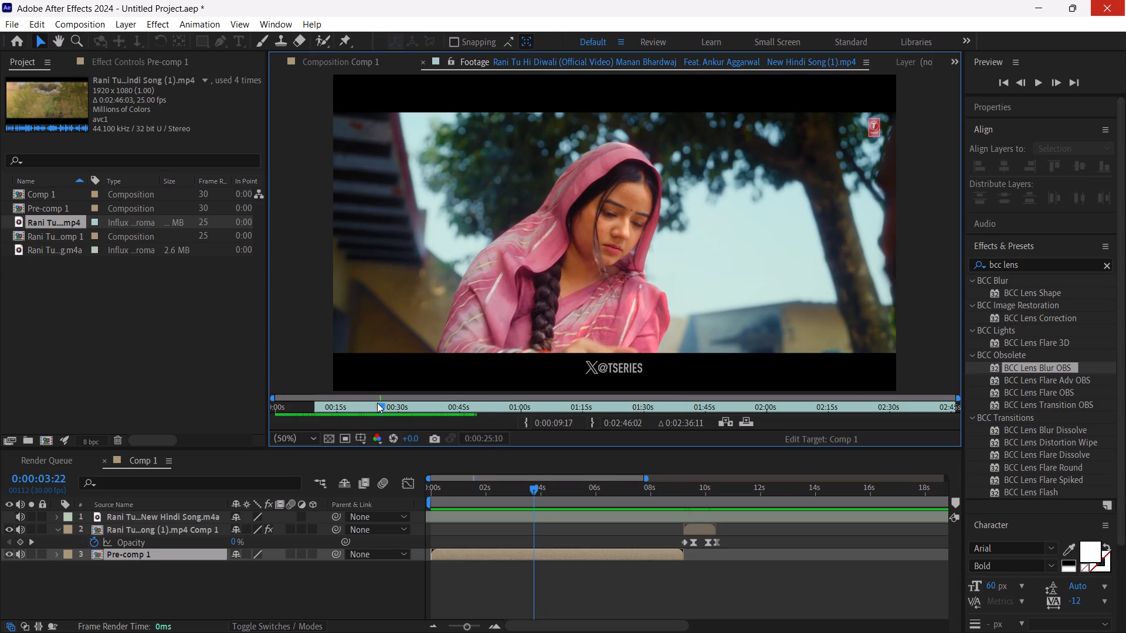
left_click_drag(377, 403, 385, 404)
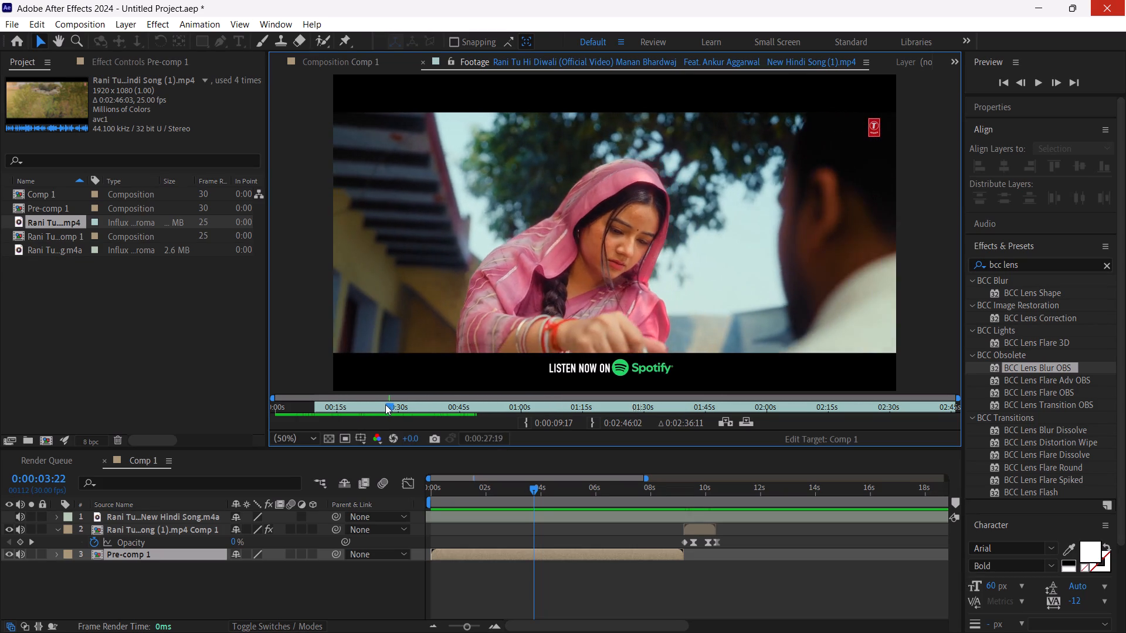
left_click_drag(385, 404, 385, 404)
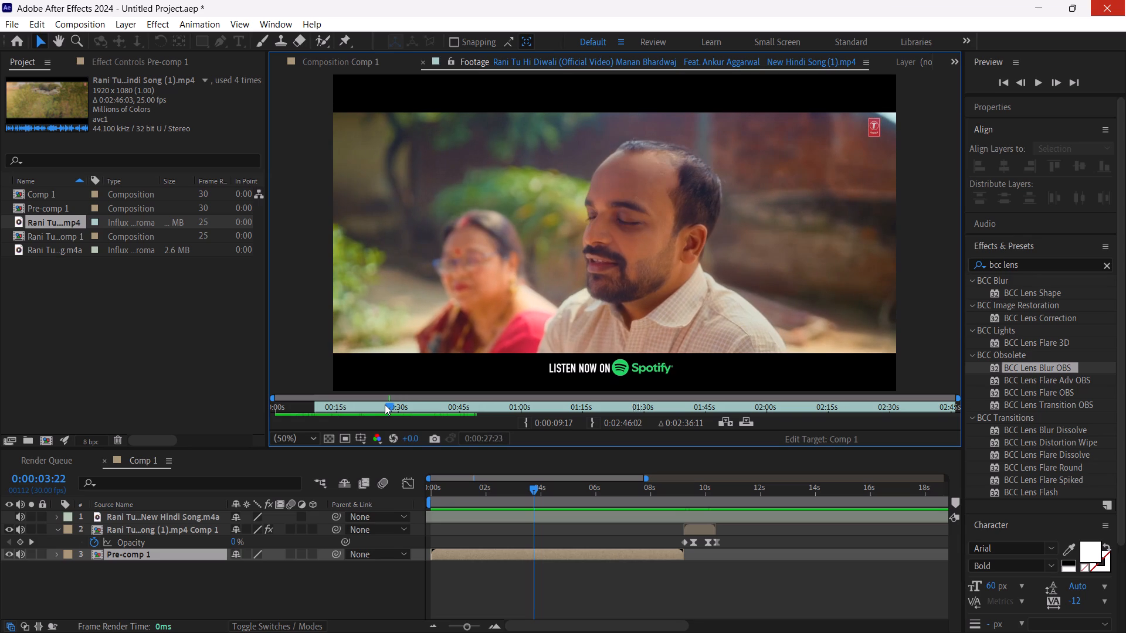
left_click_drag(385, 404, 387, 404)
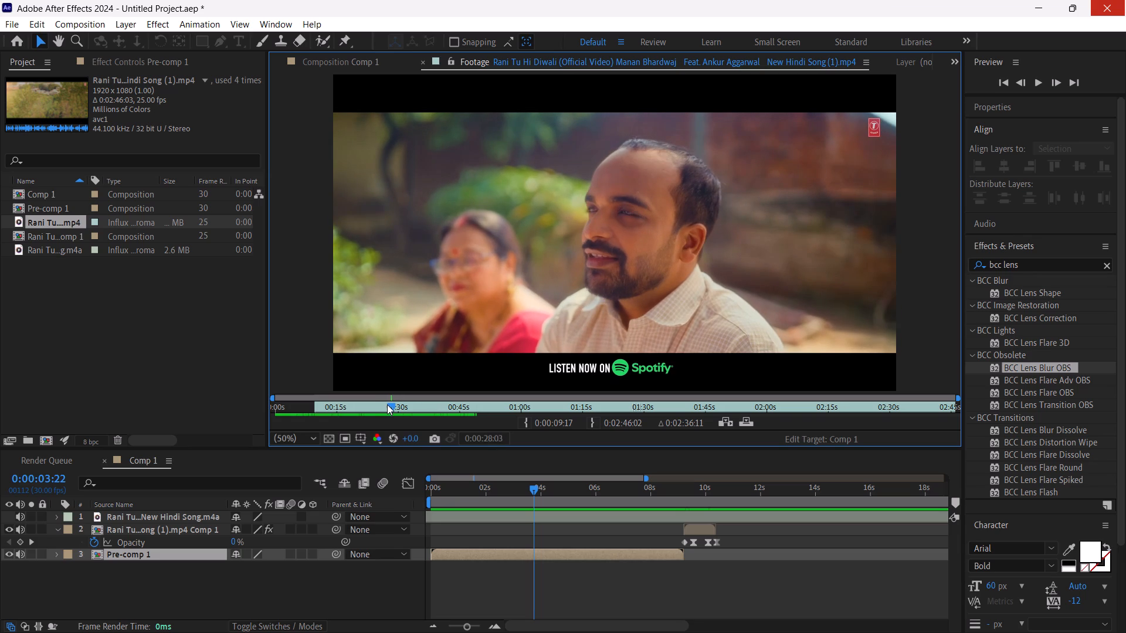
left_click_drag(387, 404, 386, 404)
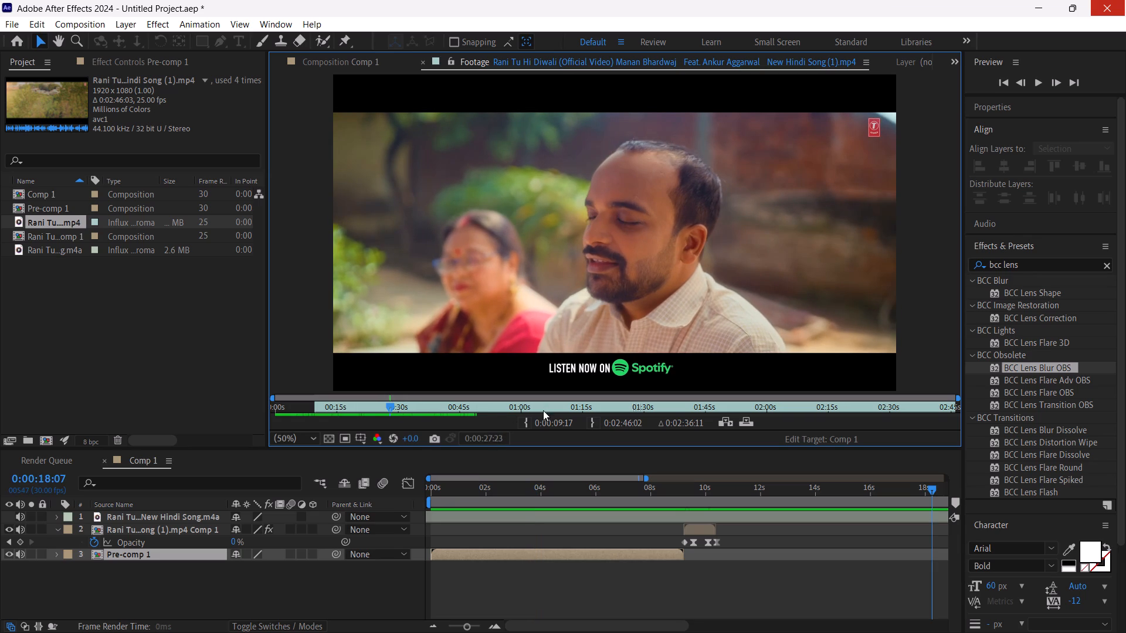
left_click(524, 421)
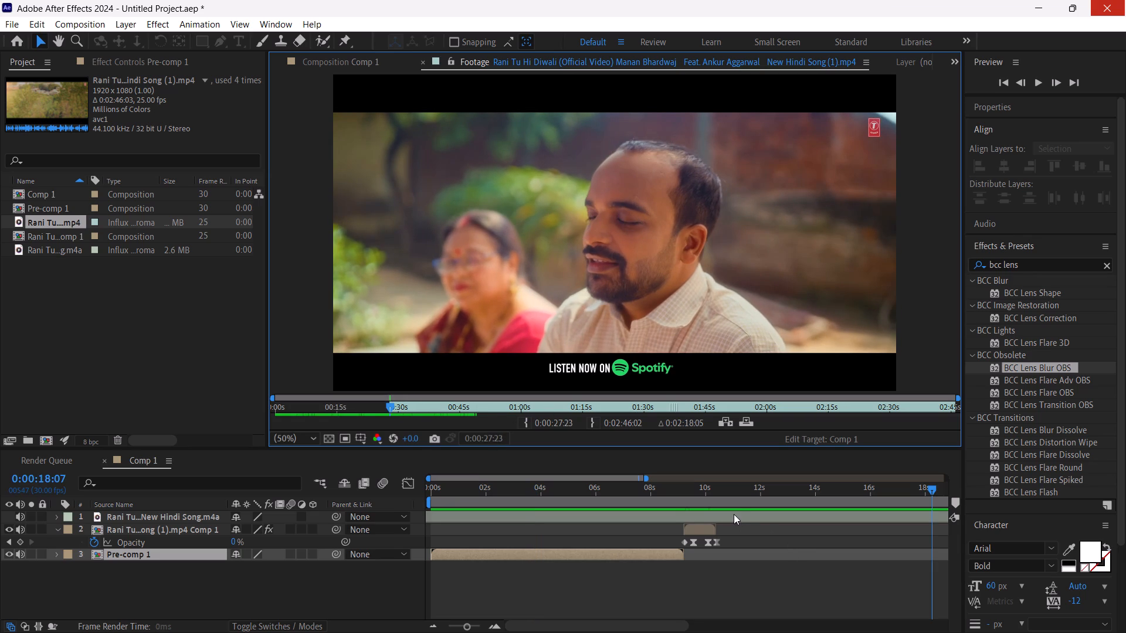
Overlay the marked video footage into Comp 1 at 0:00:10:12, right where the fading pre-composed section ends.
left_click(717, 494)
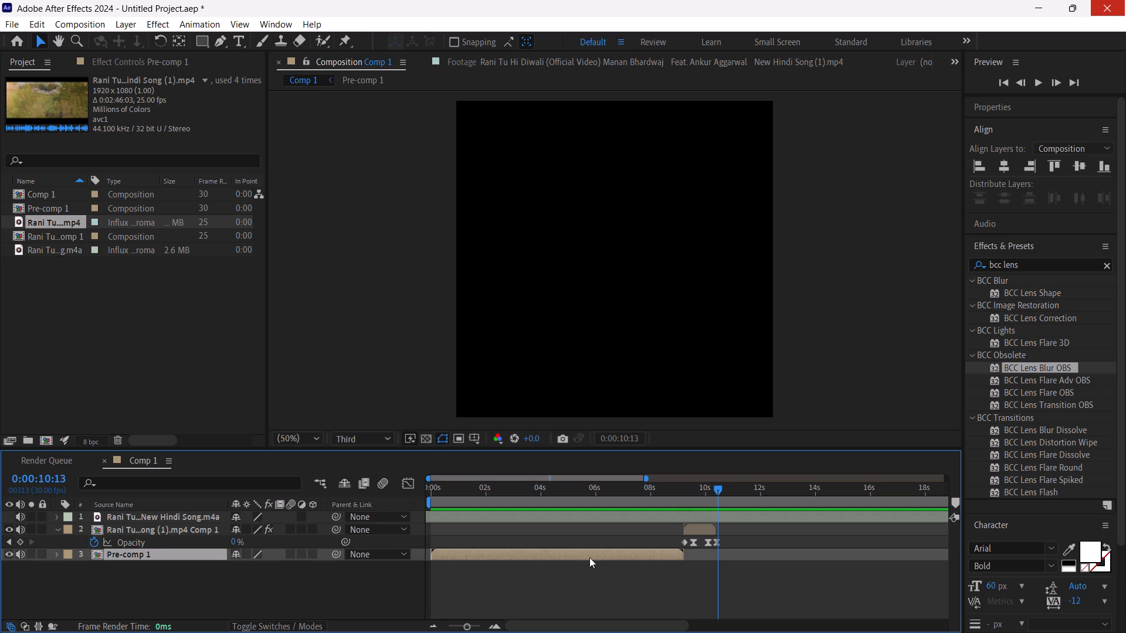
left_click(494, 626)
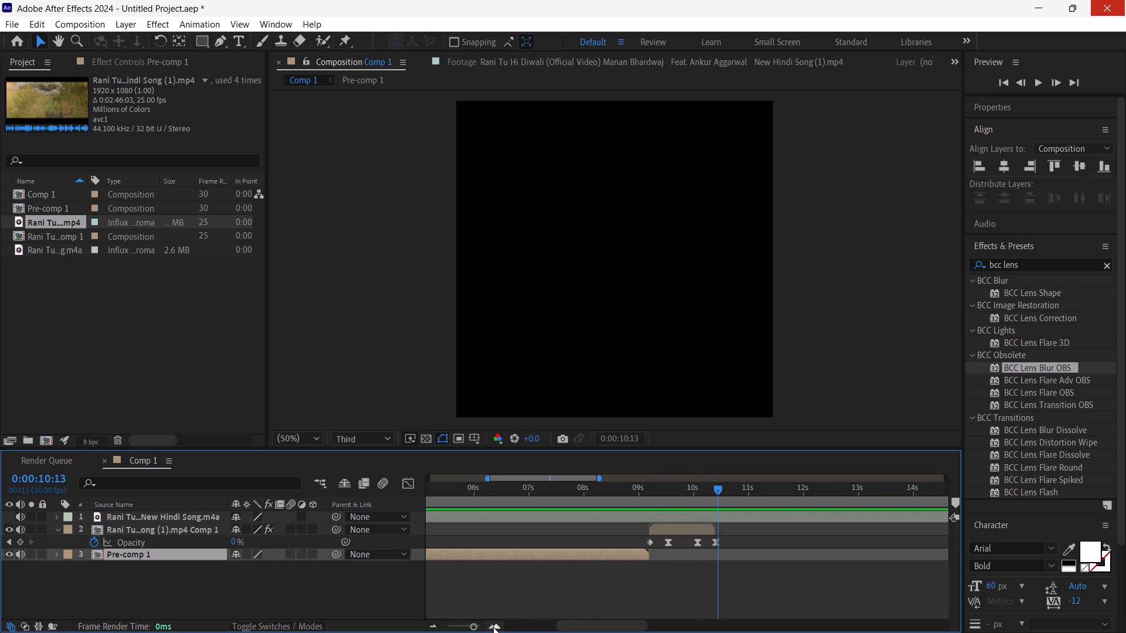
left_click(491, 625)
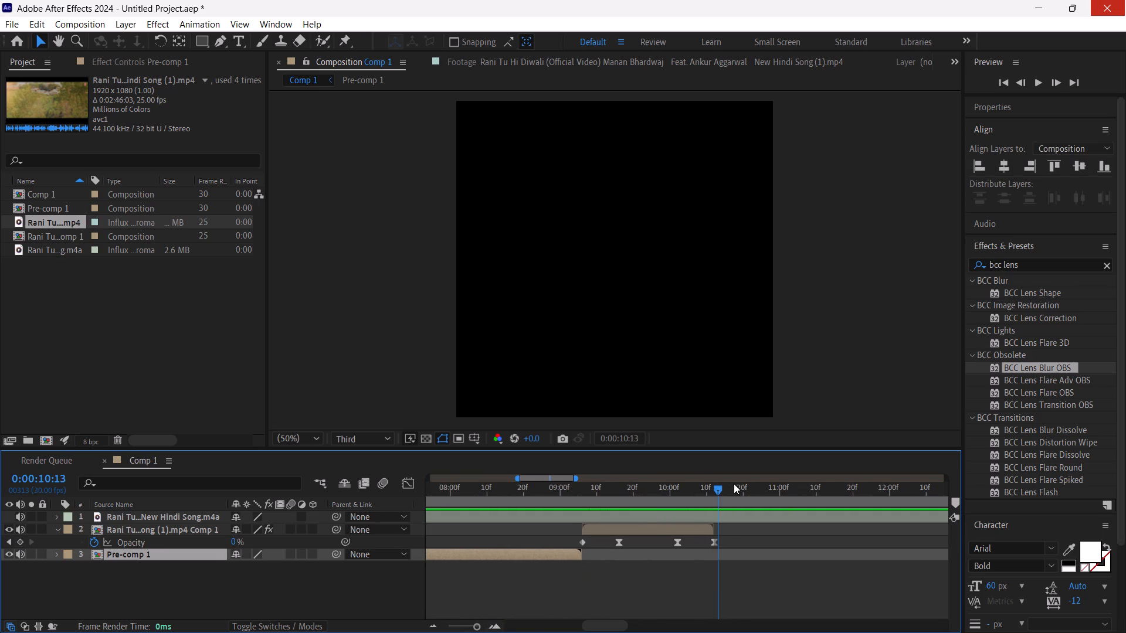
left_click_drag(724, 487, 713, 489)
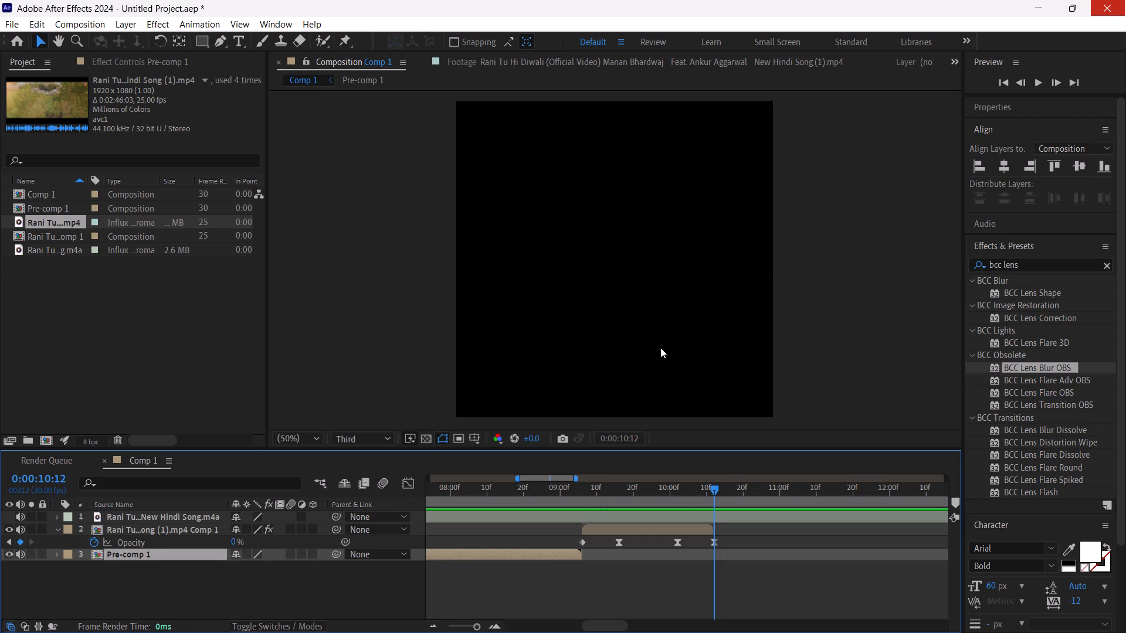
left_click(581, 74)
left_click(578, 67)
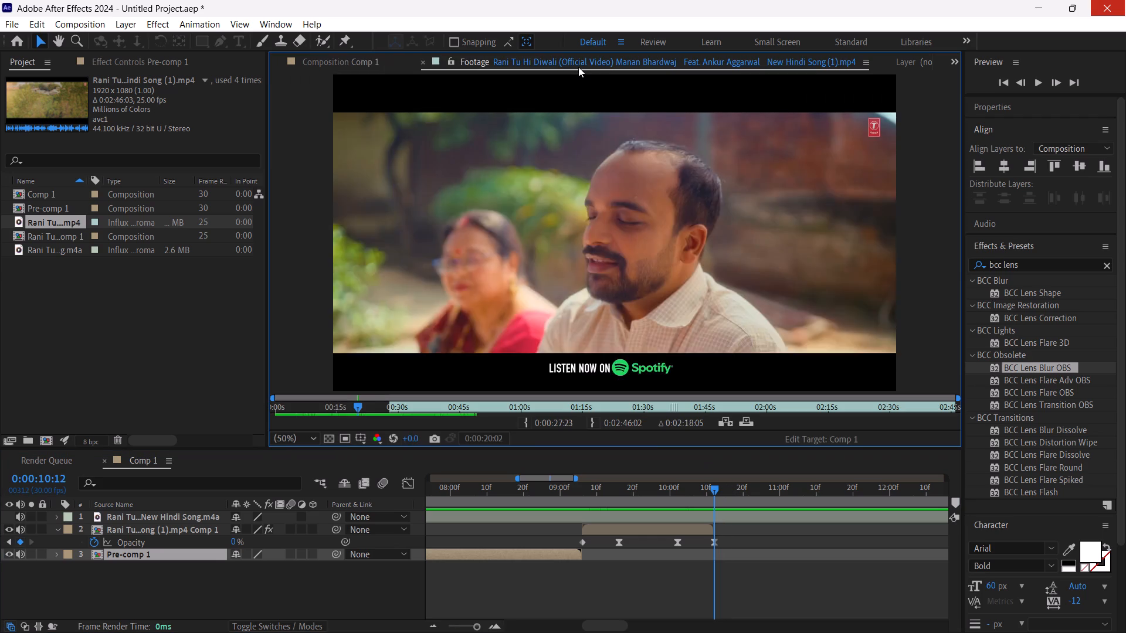
left_click(753, 421)
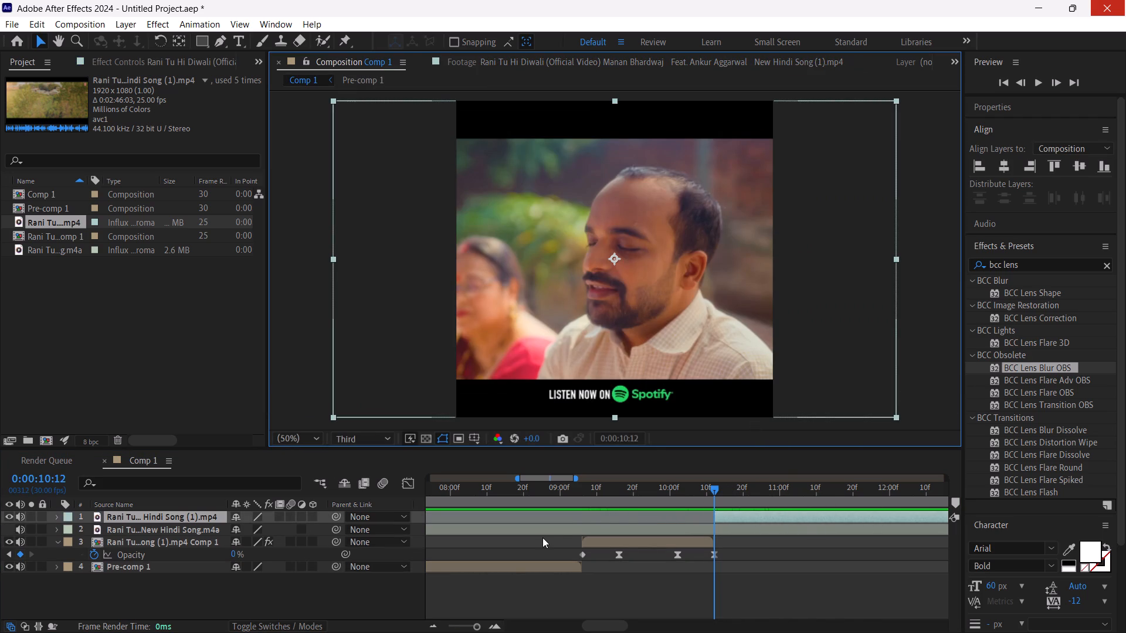
Move the new video clip layer below the song audio layer and mute the clip's own audio.
left_click_drag(184, 516, 184, 526)
left_click_drag(184, 526, 184, 530)
left_click(18, 532)
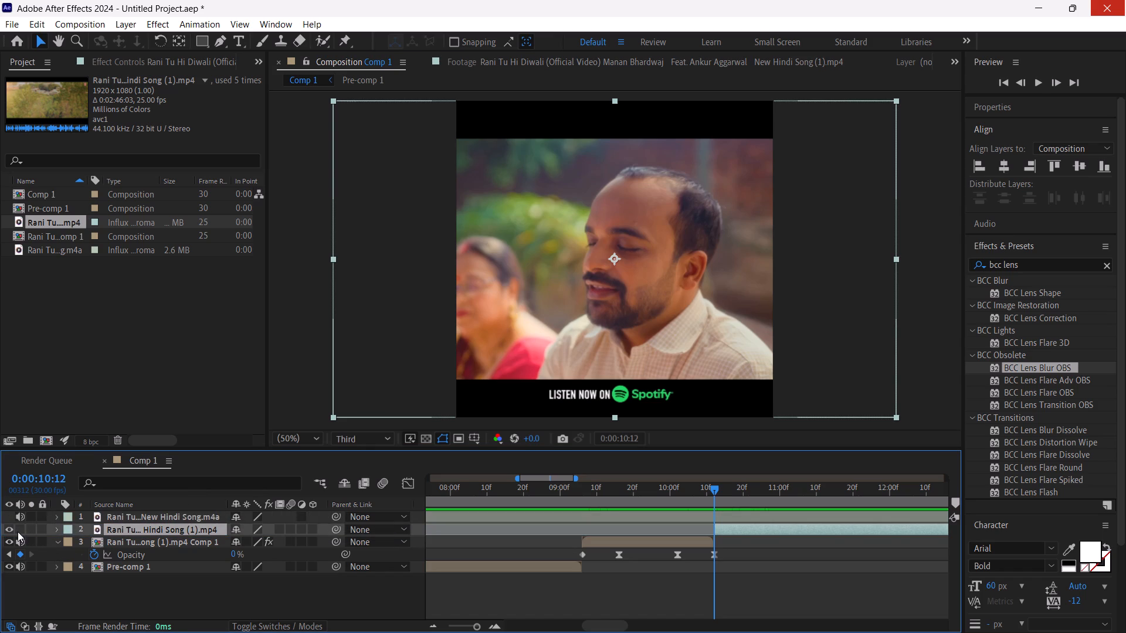
Preview the new clip, split it at 0:00:11:23, and delete the part after the cut.
key("space")
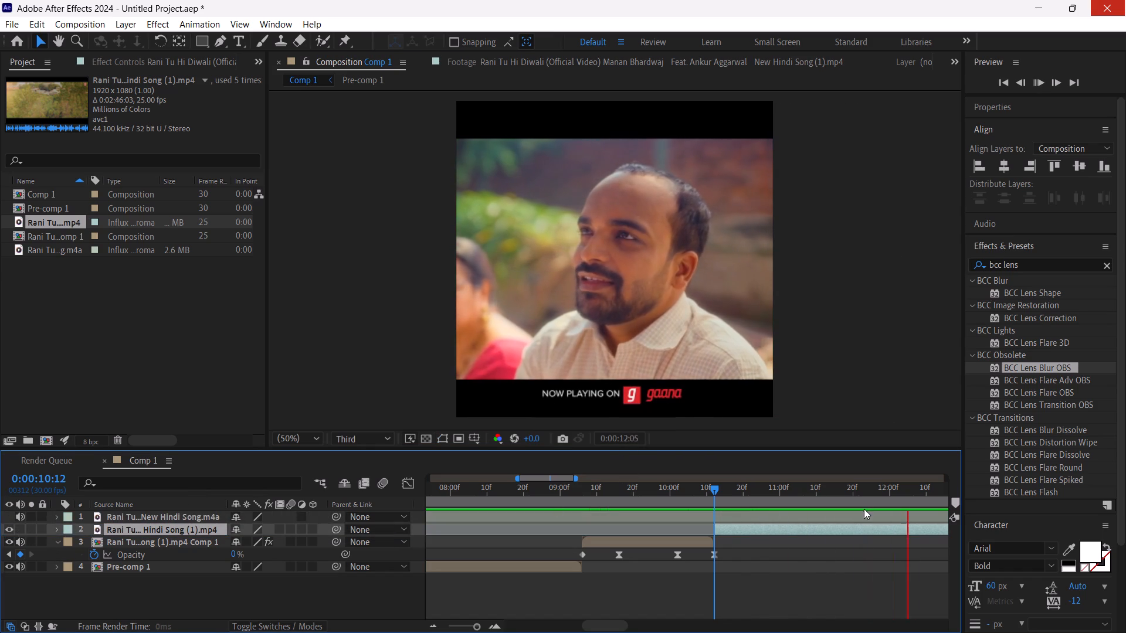
double_click(863, 503)
key("space")
key("space")
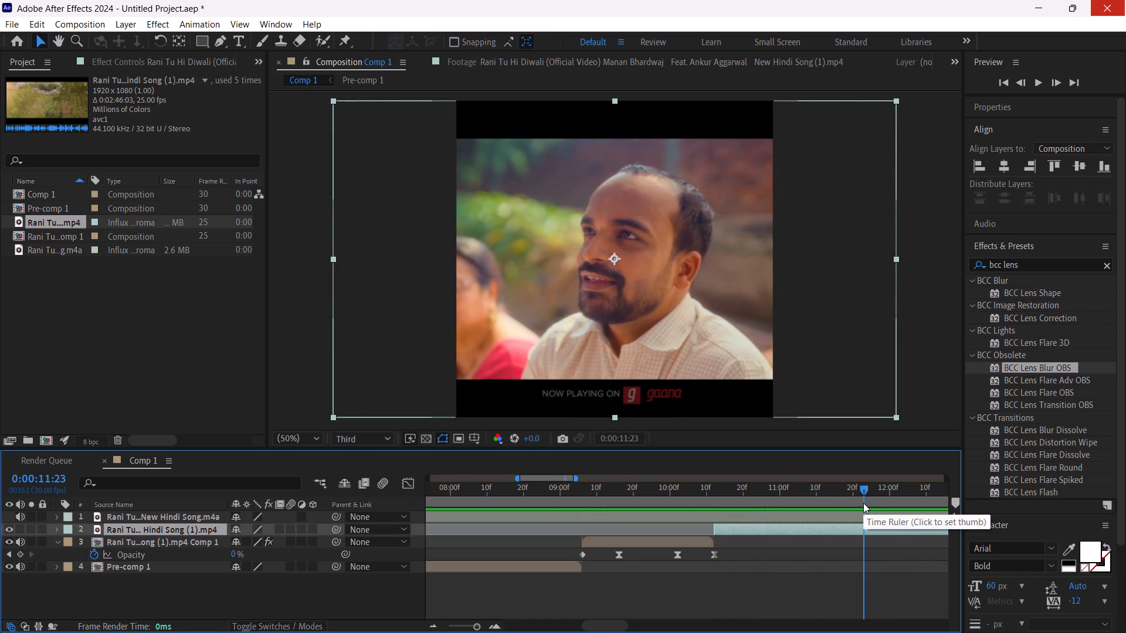
left_click(863, 492)
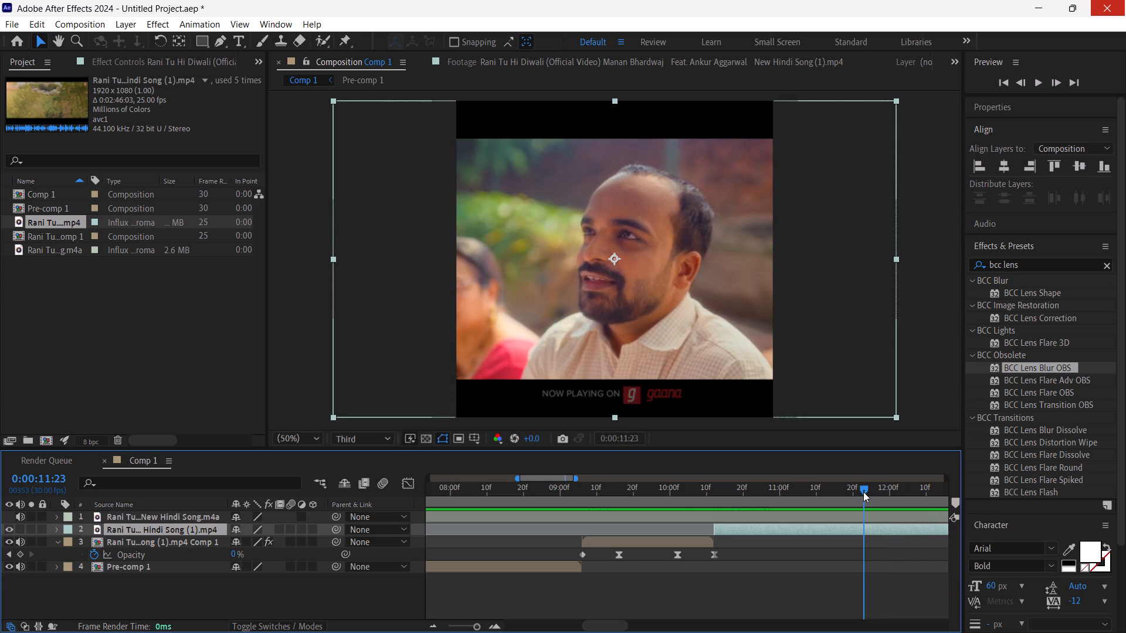
key("ctrl+shift+d")
key("Delete")
Scale the new clip layer to 133% so the shot fills the square frame without black bars.
left_click_drag(844, 485, 798, 492)
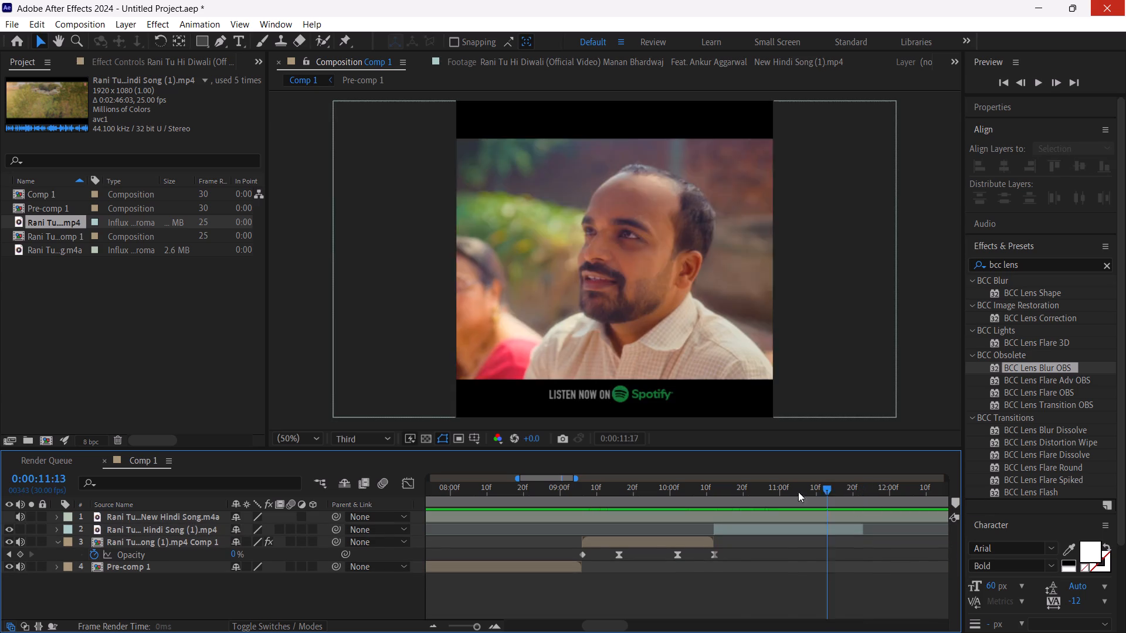
left_click_drag(798, 492, 732, 506)
left_click(738, 533)
key("s")
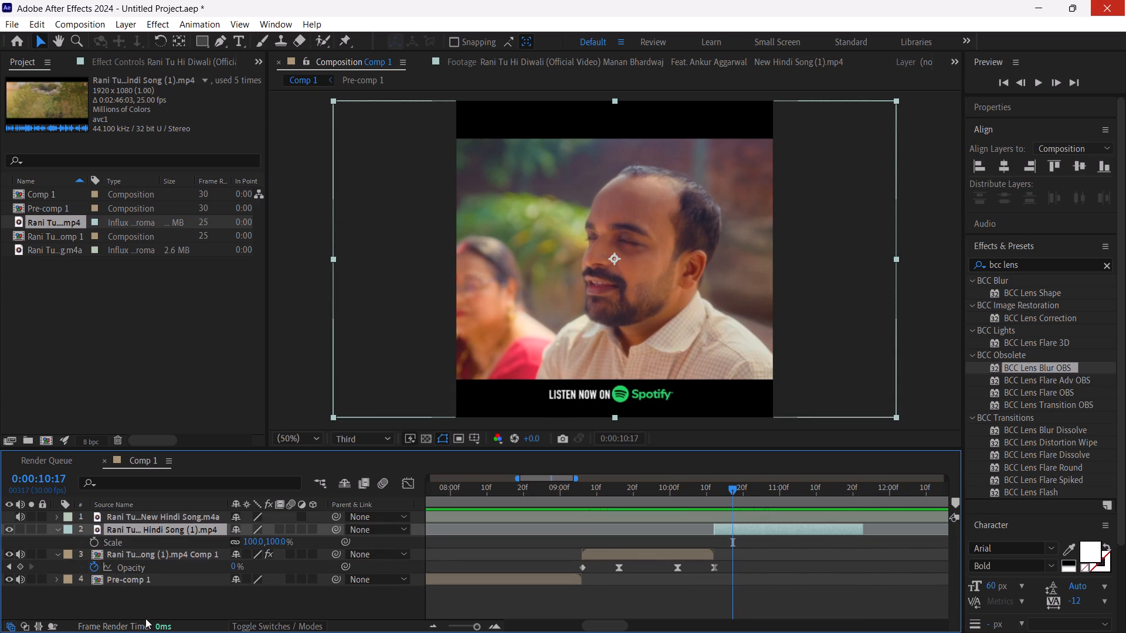
left_click(246, 548)
left_click_drag(249, 544, 268, 539)
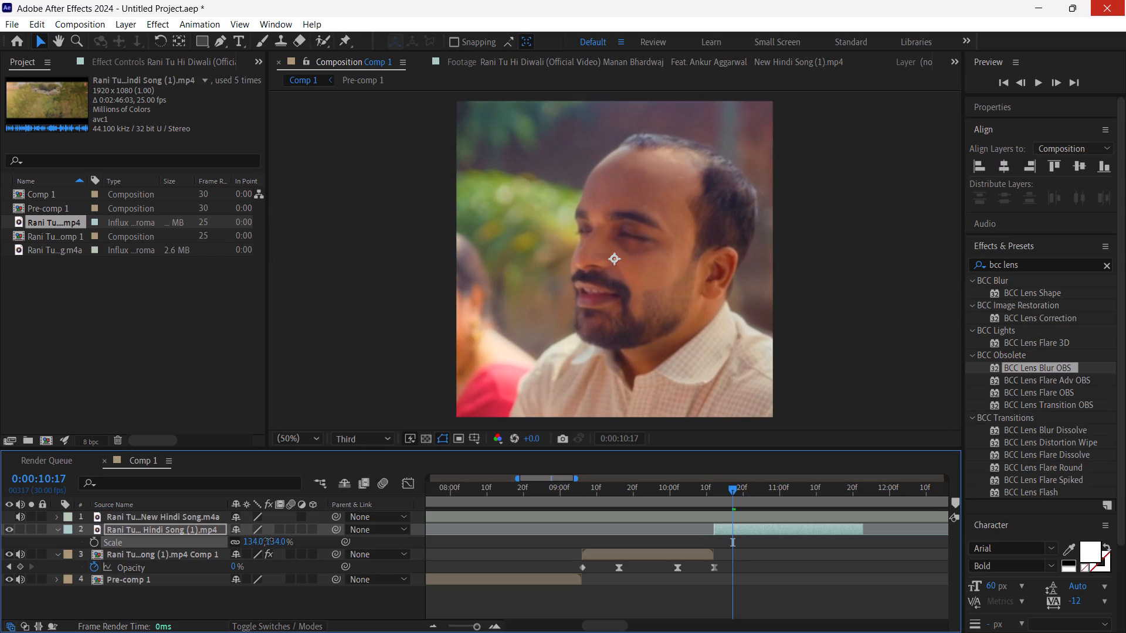
left_click_drag(268, 539, 264, 539)
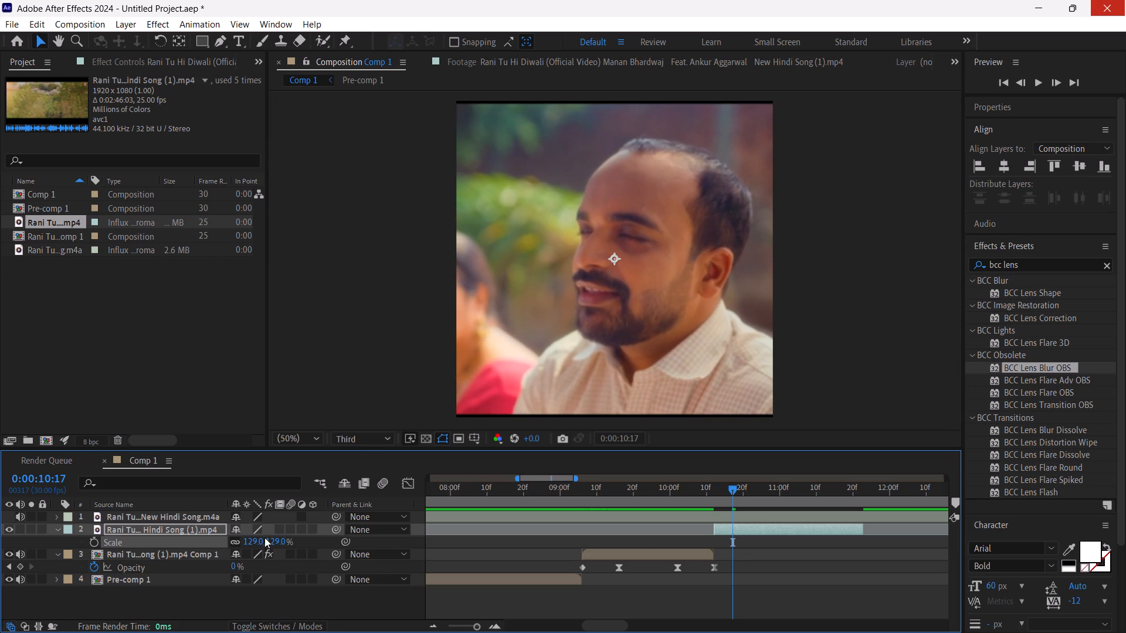
left_click(258, 540)
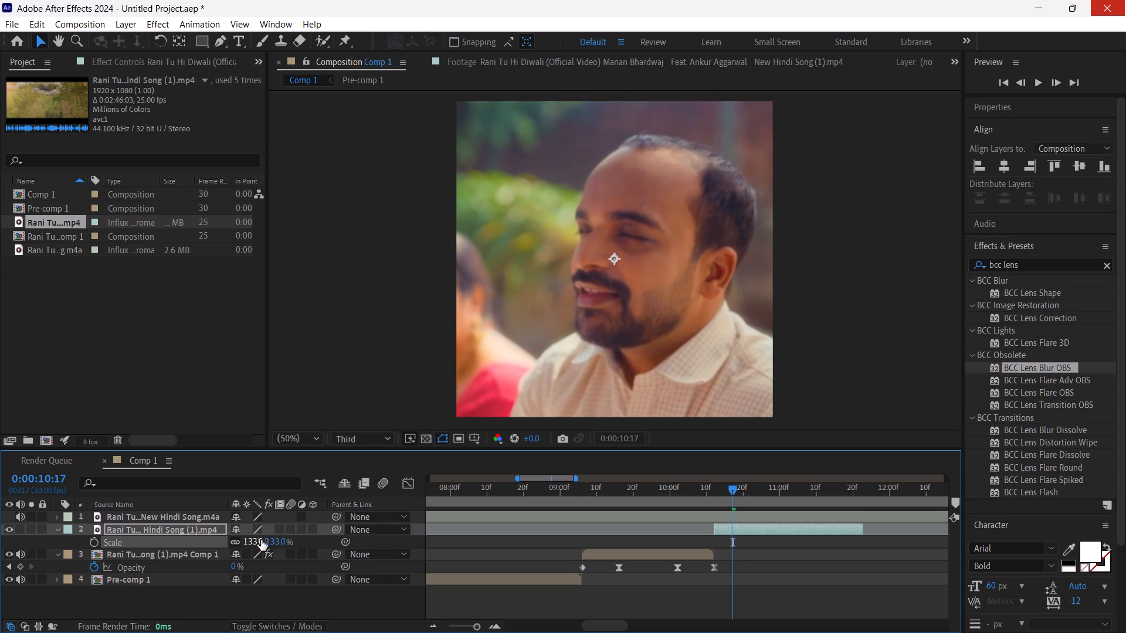
Reframe the new clip on the man by setting its Position to 394, 540, and scrub through to check the framing.
key("p")
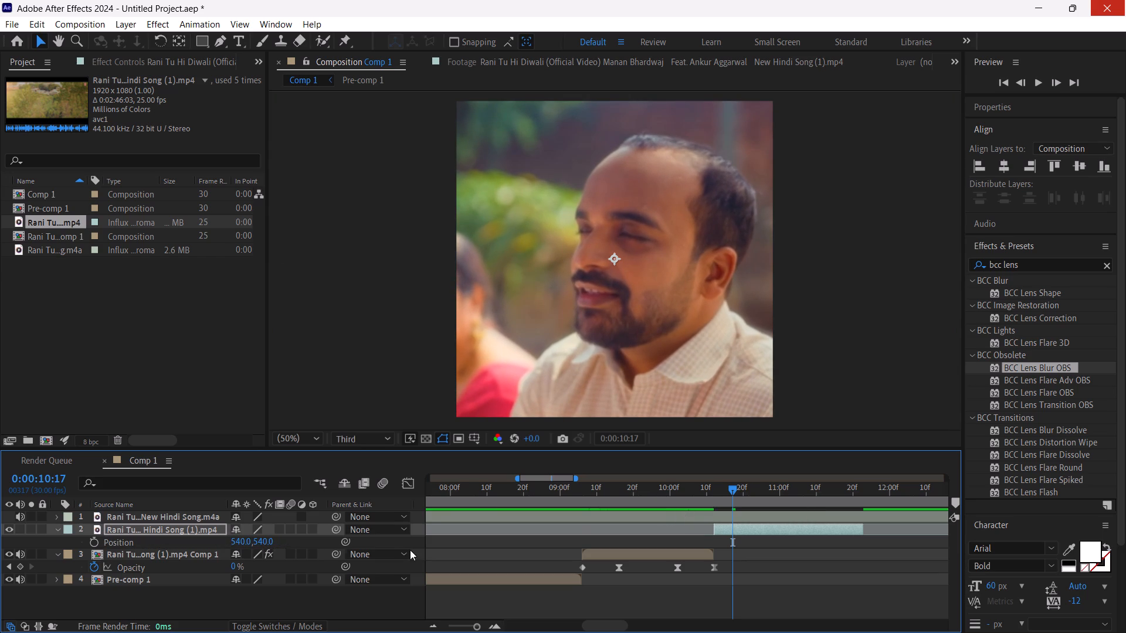
left_click_drag(238, 544, 213, 546)
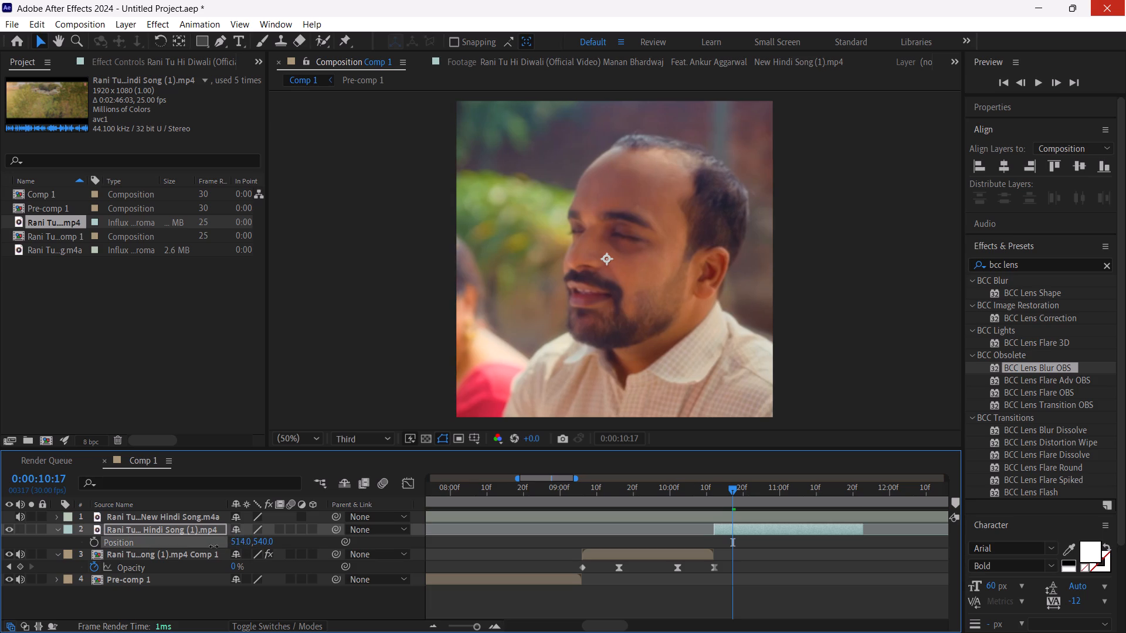
left_click_drag(213, 546, 132, 551)
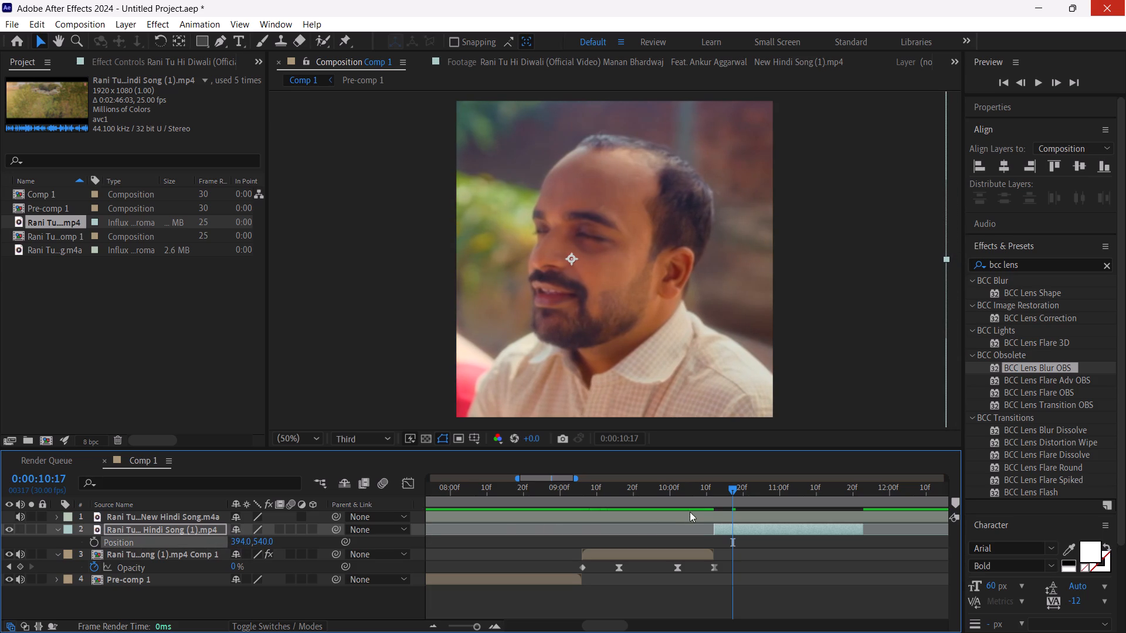
left_click_drag(727, 479, 746, 494)
left_click_drag(746, 494, 603, 547)
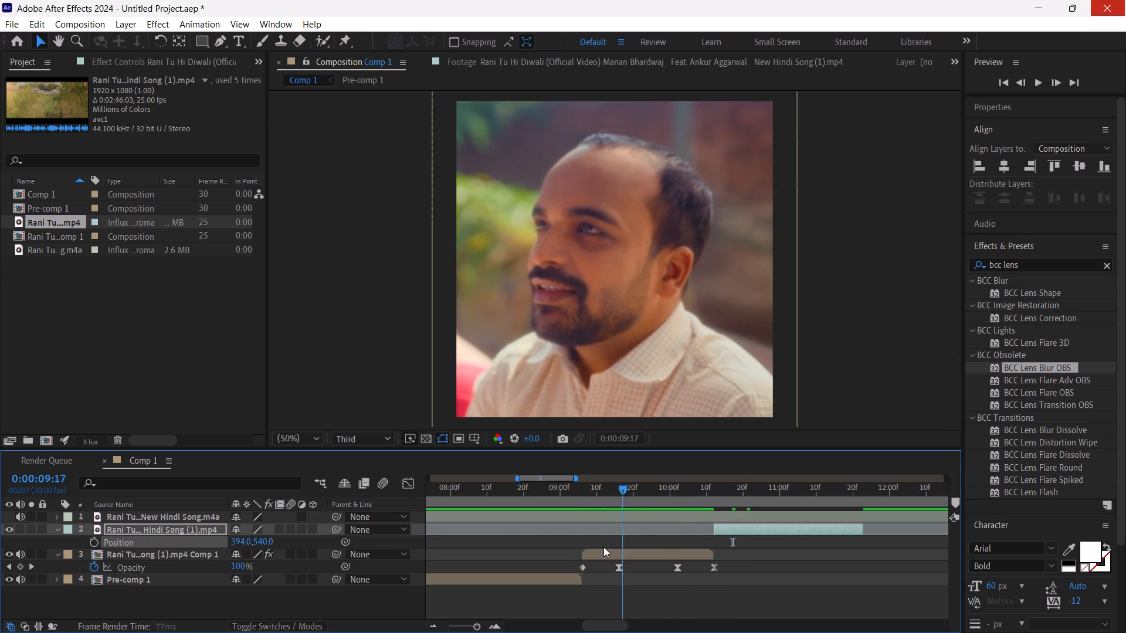
Play back the reframed clip of the man and turn on frame blending for its layer.
left_click_drag(603, 547, 602, 547)
key("space")
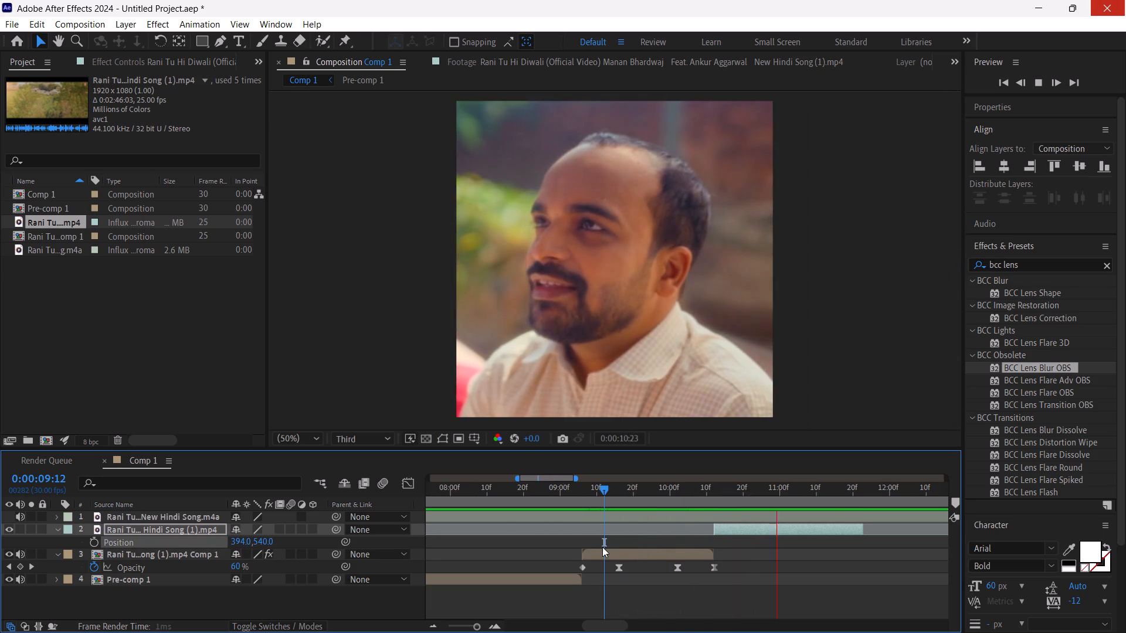
left_click(762, 491)
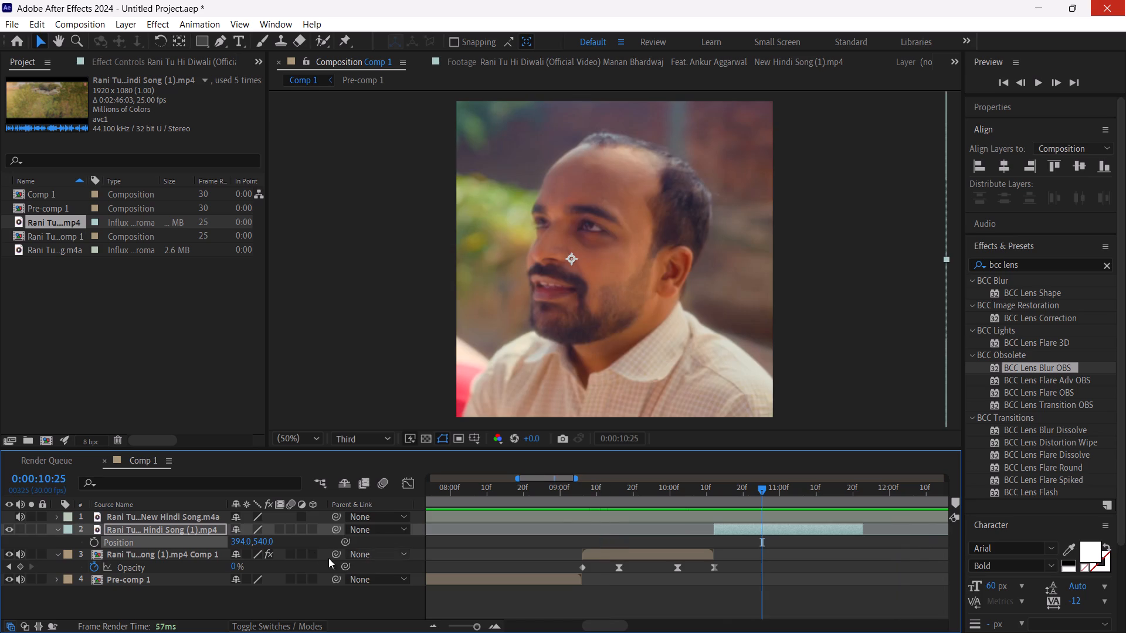
double_click(280, 529)
Pre-compose the man's clip layer, moving all attributes into the new composition and matching its duration to the layer's time span.
left_click_drag(733, 494, 717, 504)
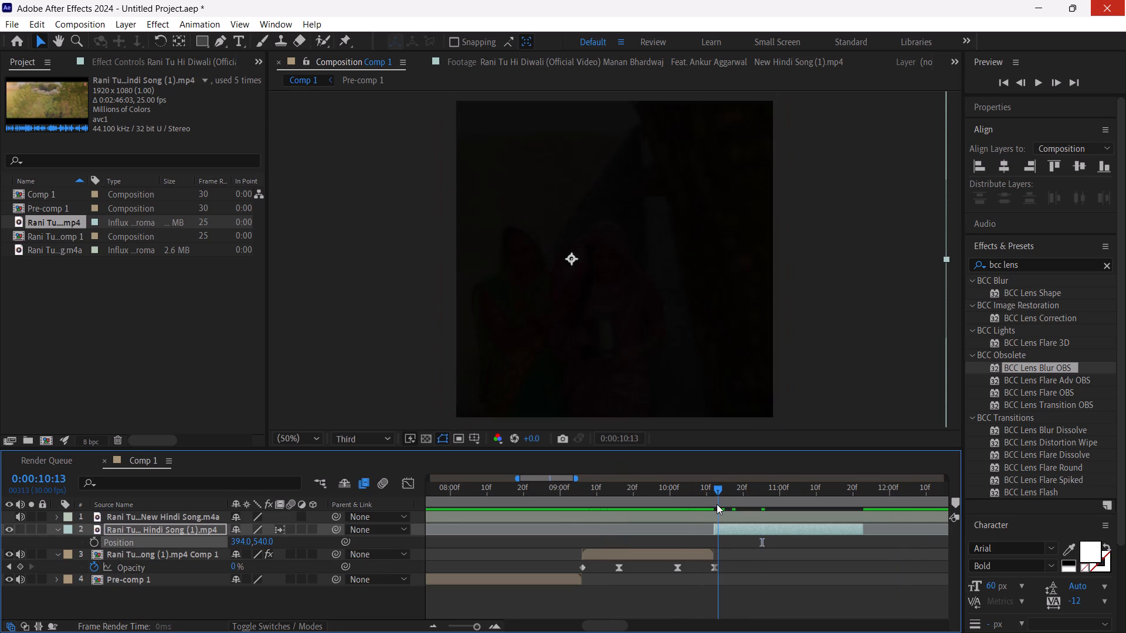
left_click_drag(717, 504, 714, 505)
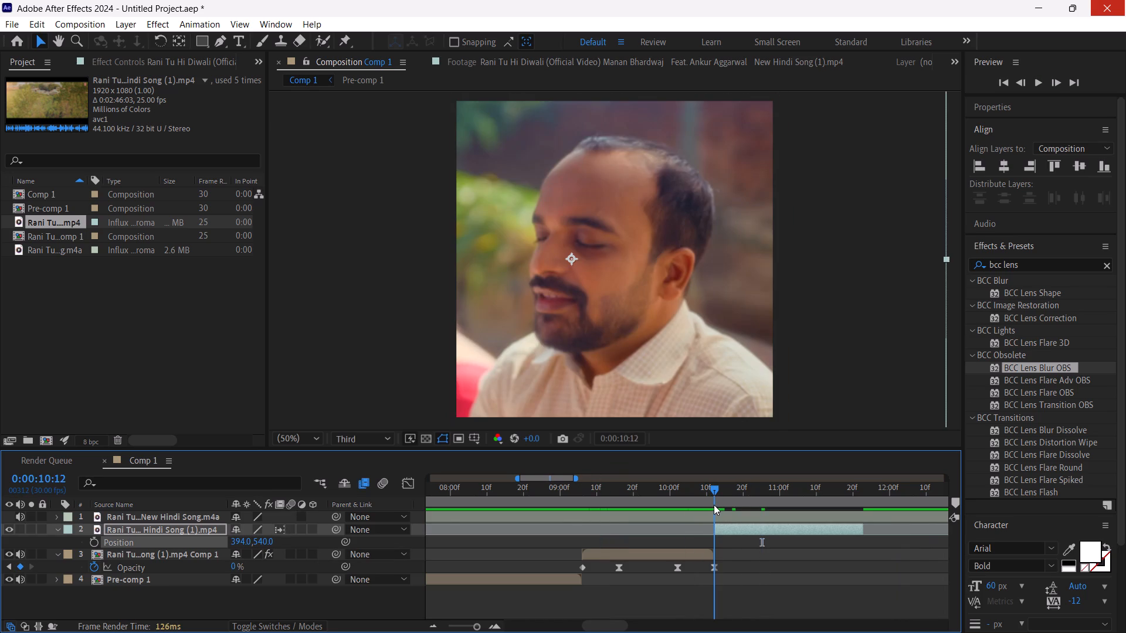
left_click_drag(714, 505, 715, 505)
right_click(731, 527)
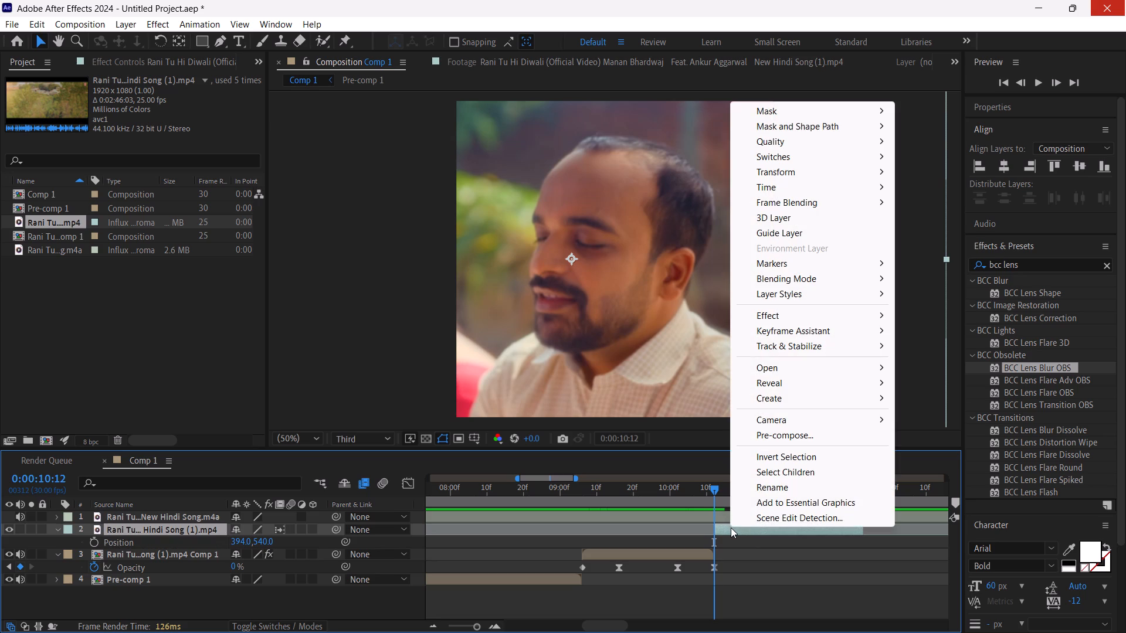
left_click(825, 440)
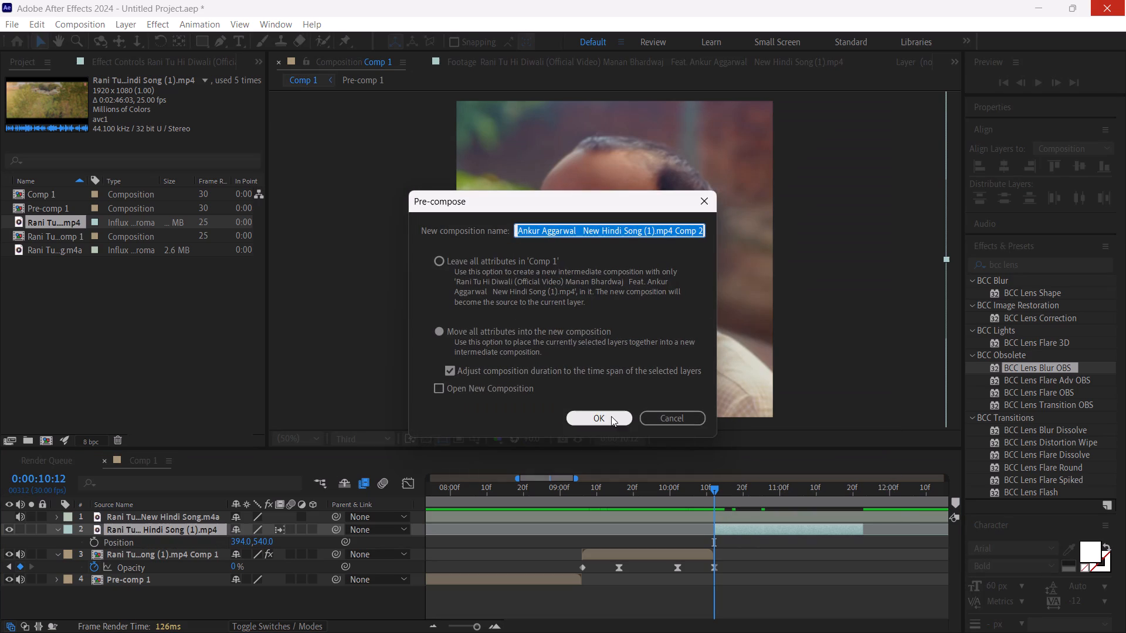
left_click(611, 416)
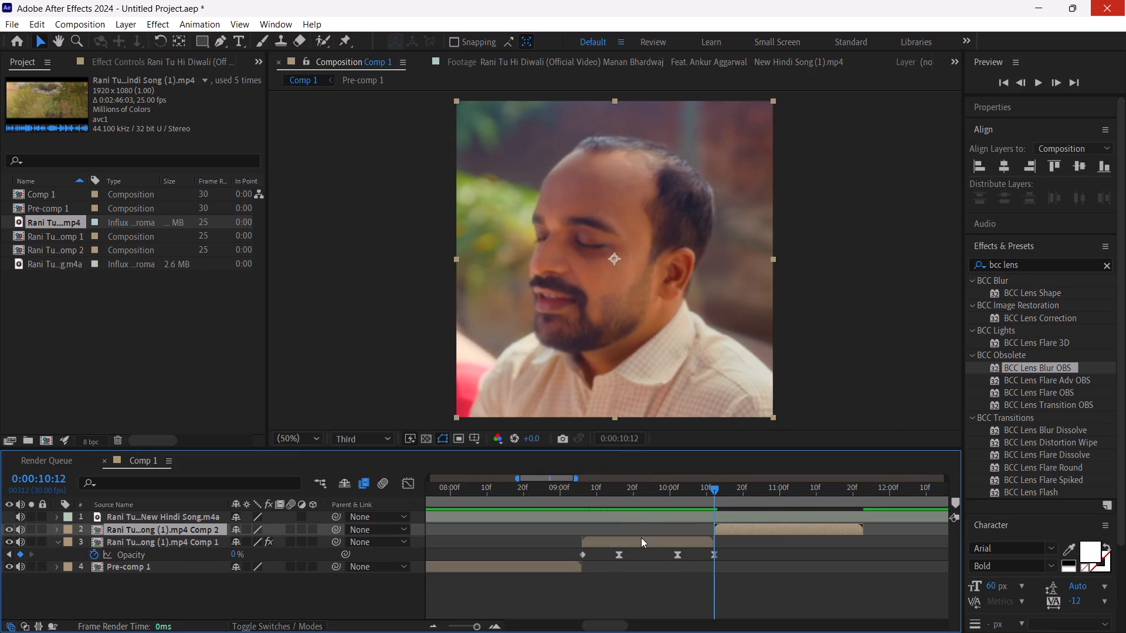
Copy the Brightness & Contrast, BCC Lens Blur, Scale and Opacity keyframes from the Comp 1 layer onto the Comp 2 layer at 0:00:10:12.
left_click(641, 537)
key("u")
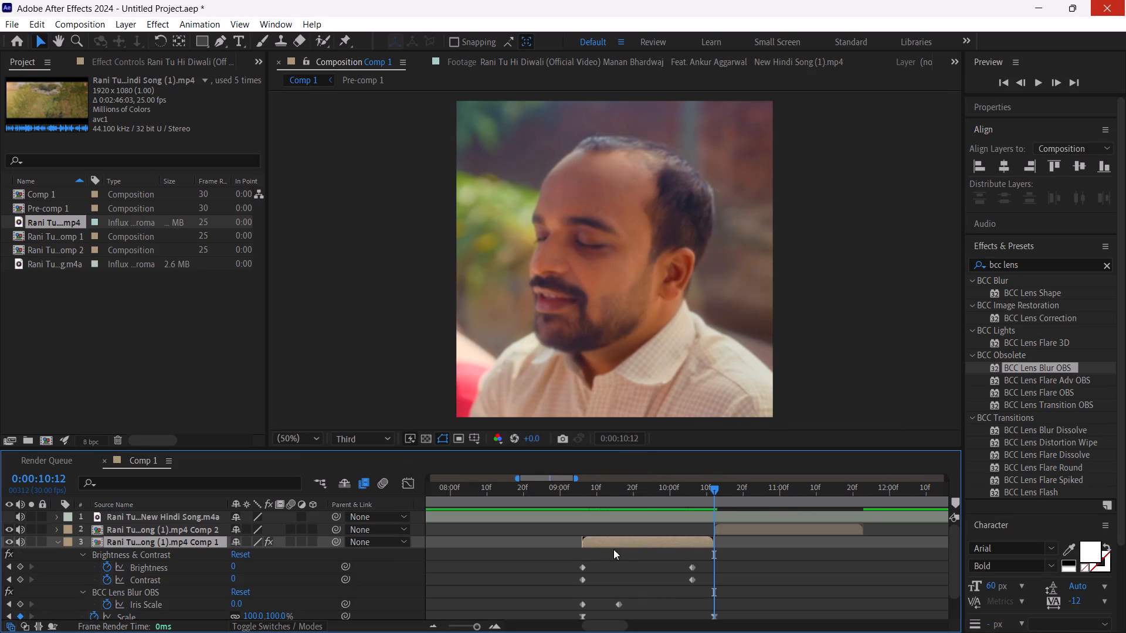
left_click_drag(565, 568, 740, 588)
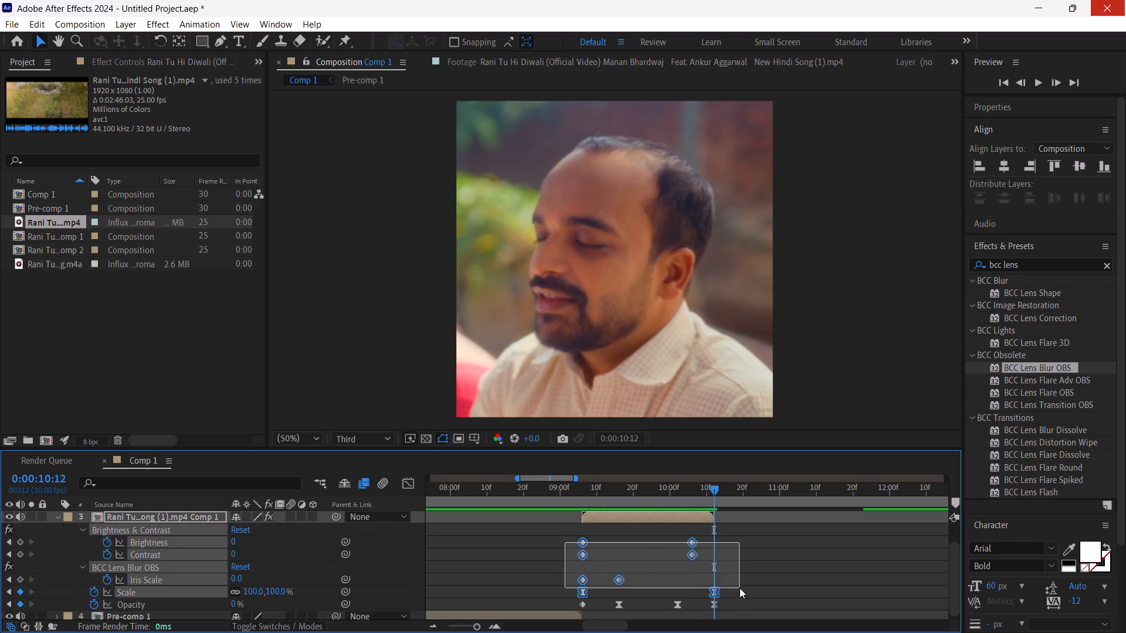
left_click_drag(740, 588, 740, 604)
key("ctrl+c")
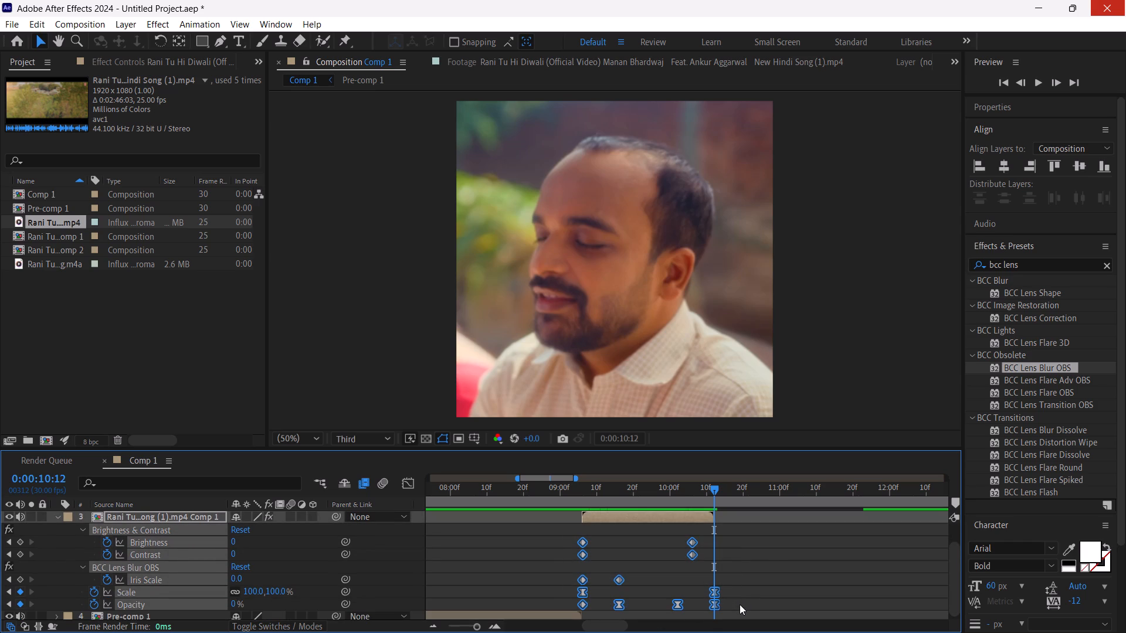
scroll(769, 557, "up", 1)
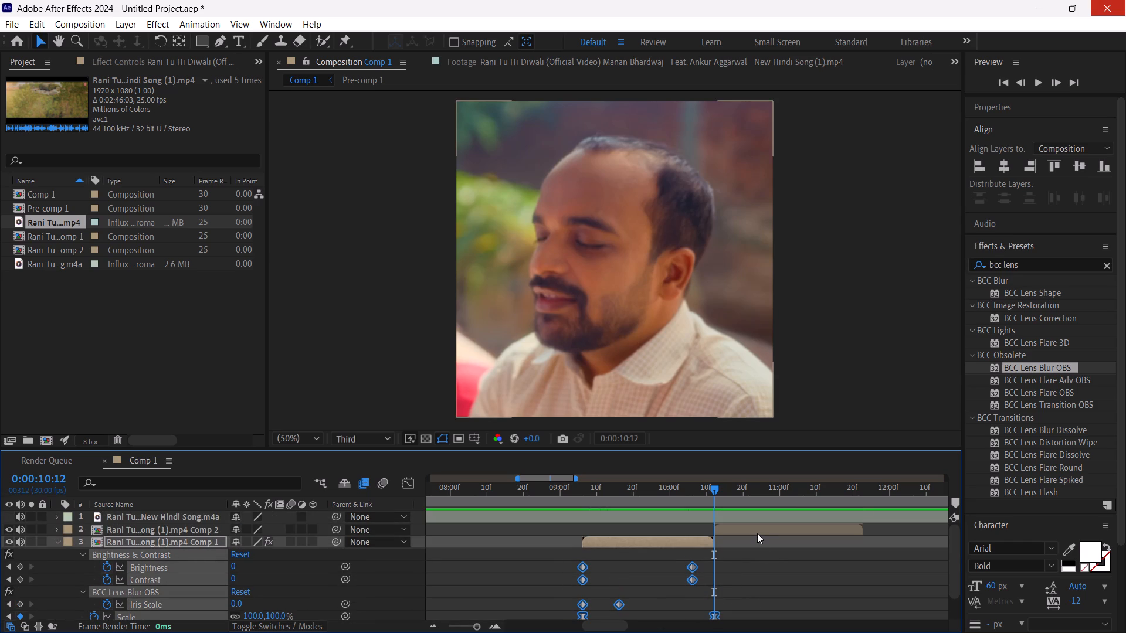
left_click(757, 533)
key("ctrl+v")
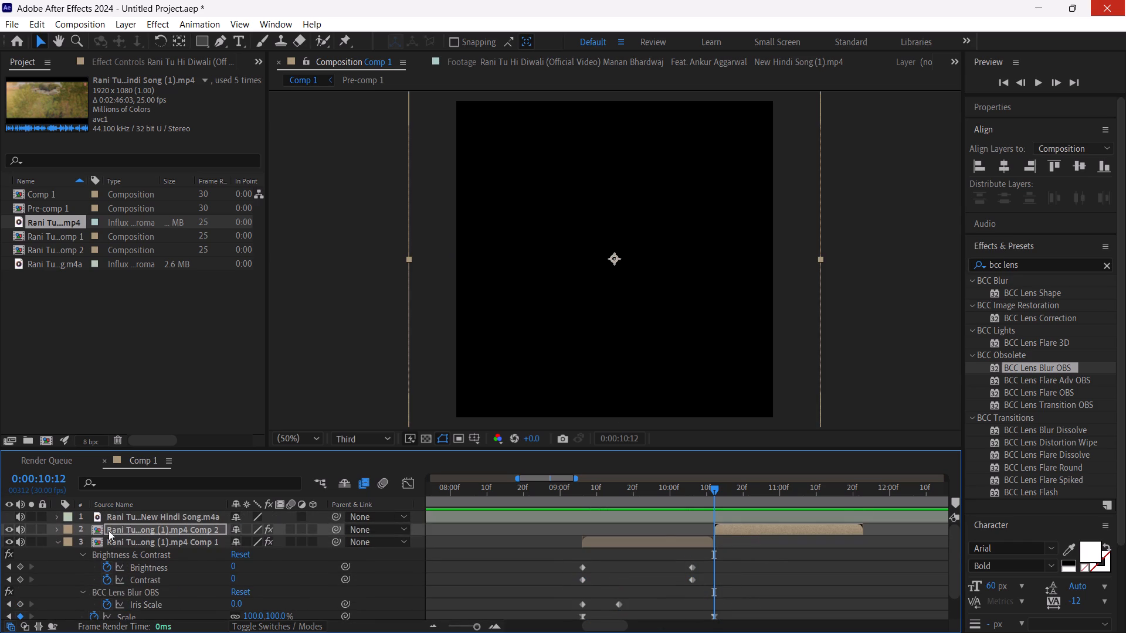
left_click(60, 543)
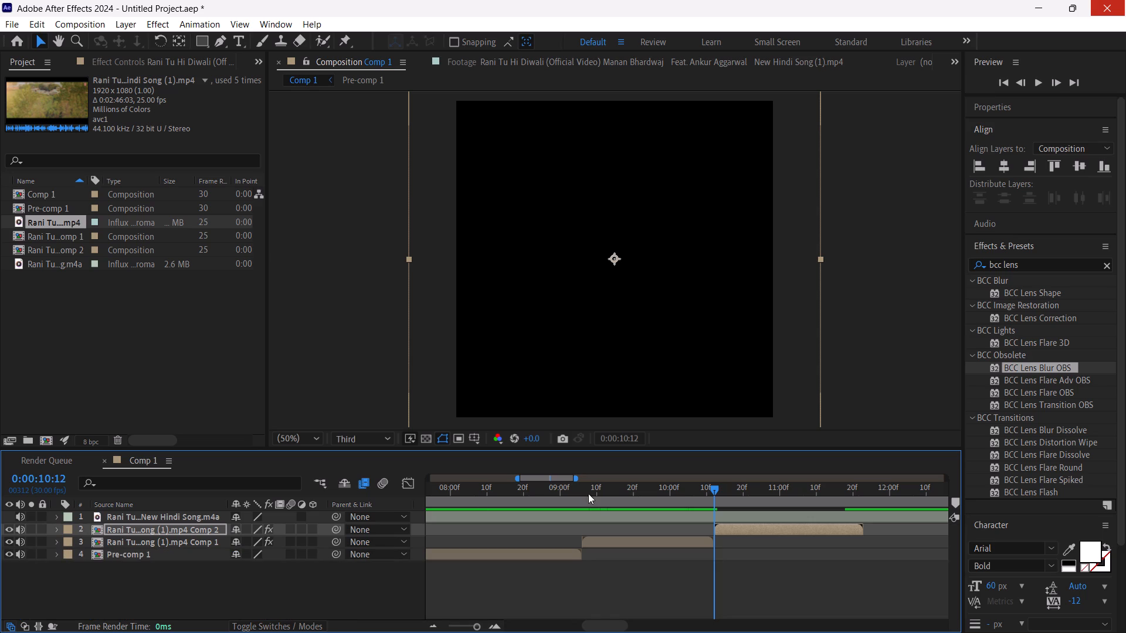
Stretch the Comp 2 layer's Opacity keyframes together so the last one lands at the layer's end, 0:00:11:23.
key("u")
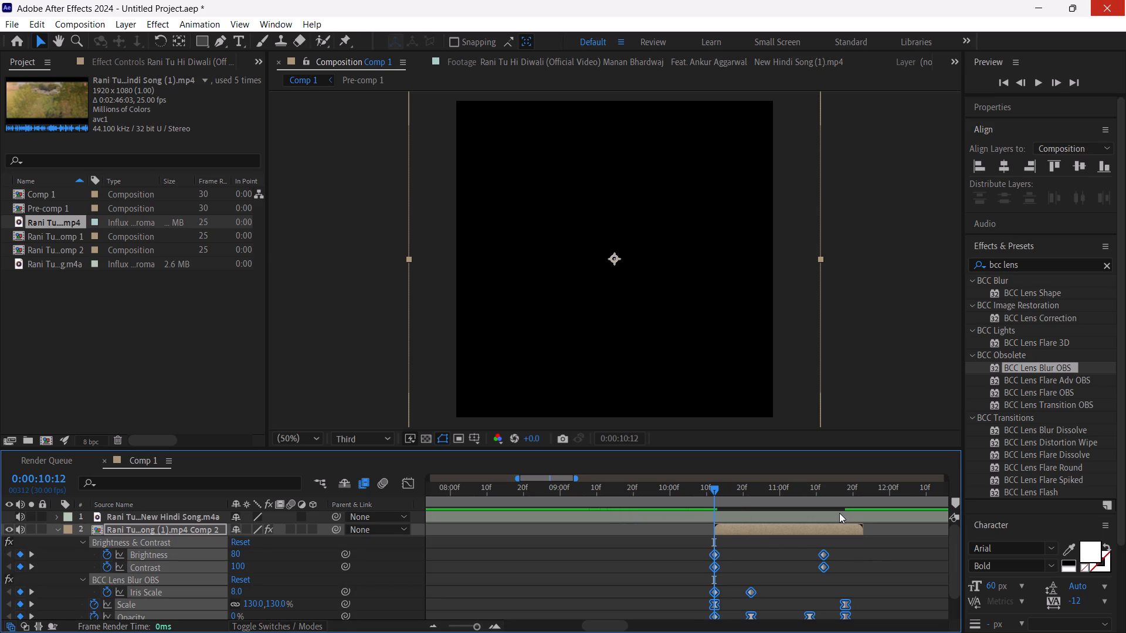
left_click_drag(842, 497, 864, 502)
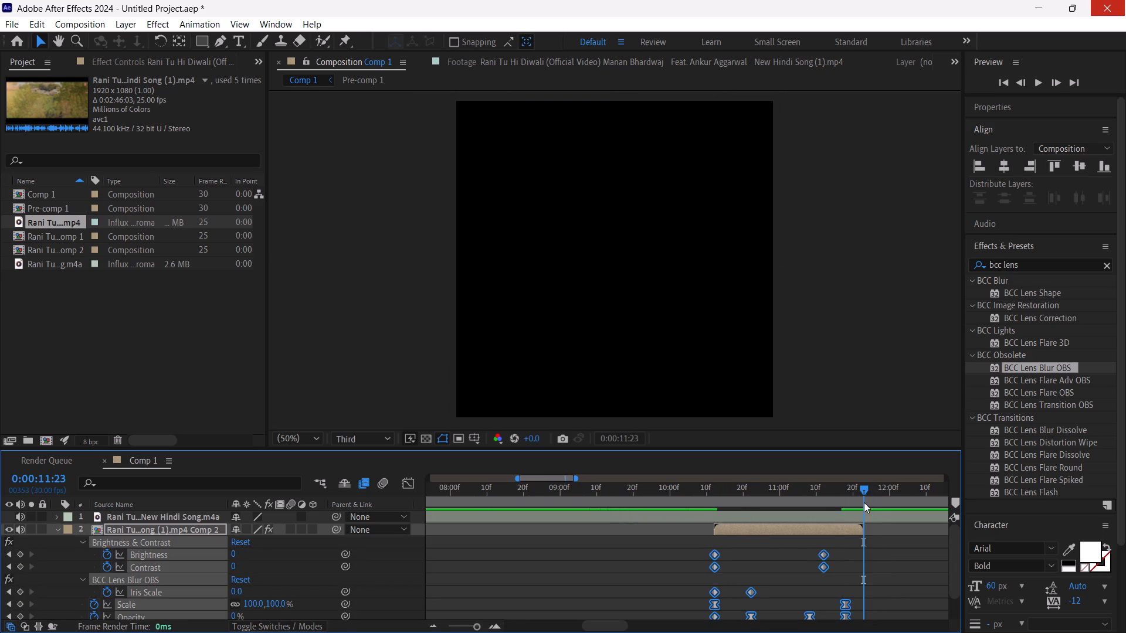
scroll(891, 586, "down", 1)
left_click(891, 586)
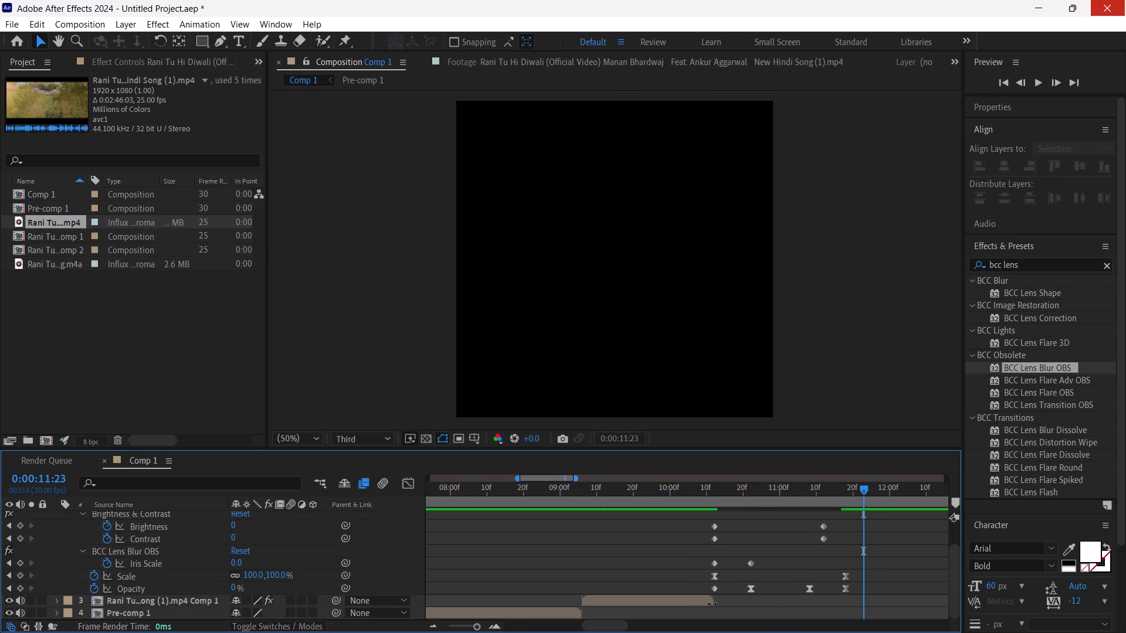
left_click_drag(694, 590, 866, 599)
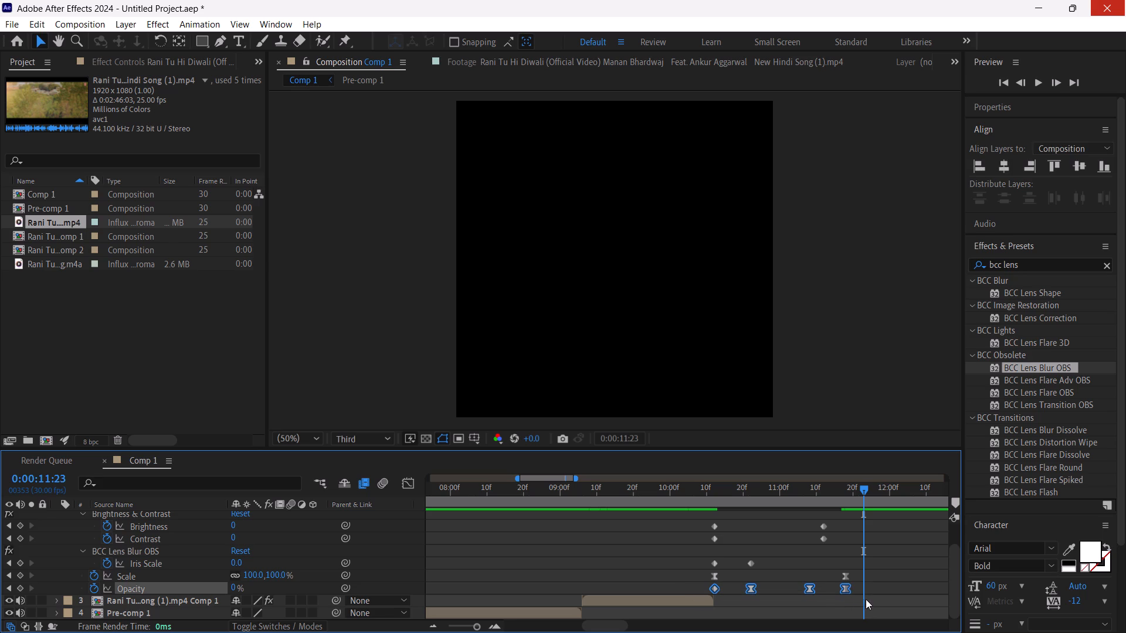
left_click_drag(845, 585, 860, 591, "alt")
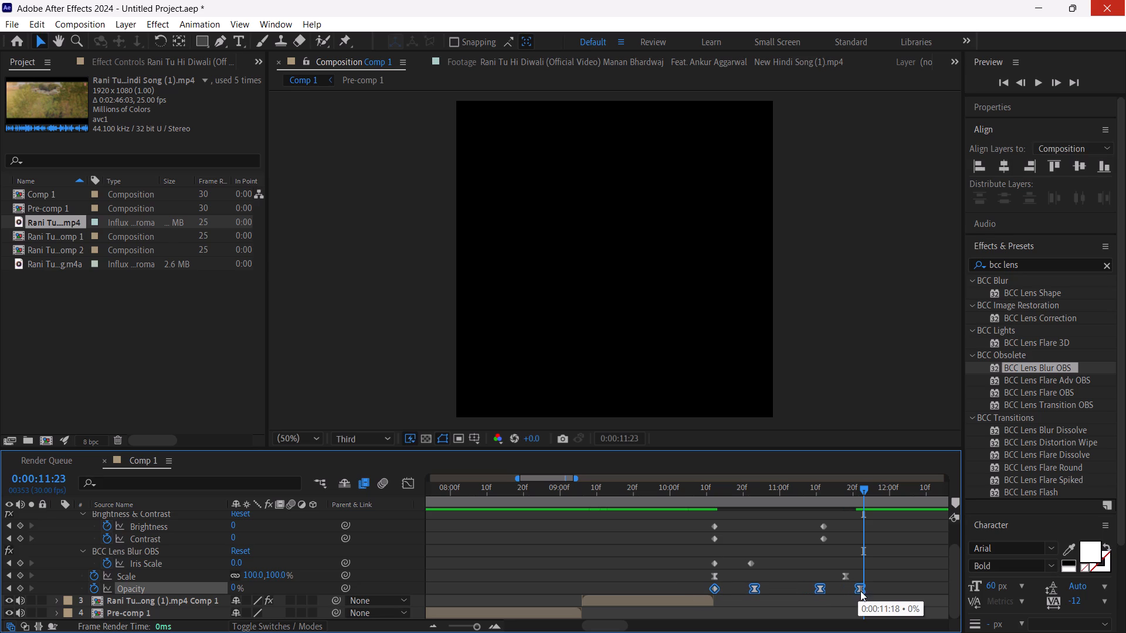
left_click_drag(860, 591, 864, 591, "alt")
Play and scrub through the transition into the Comp 2 shot and its closing fade-out to check the timing.
left_click_drag(762, 489, 735, 489)
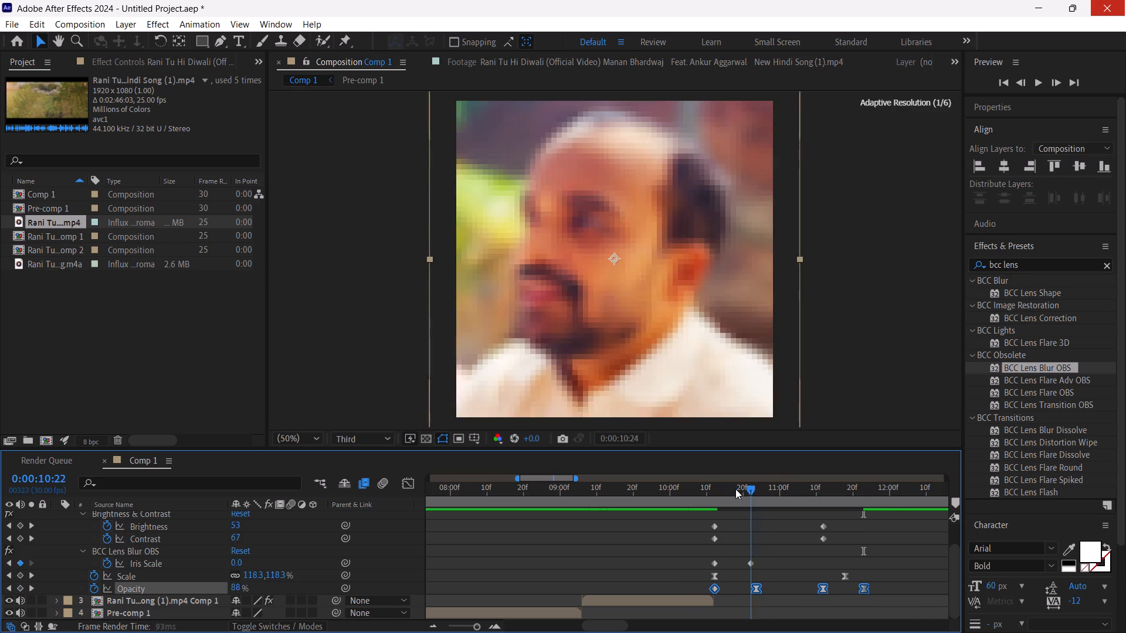
left_click_drag(735, 489, 697, 494)
key("space")
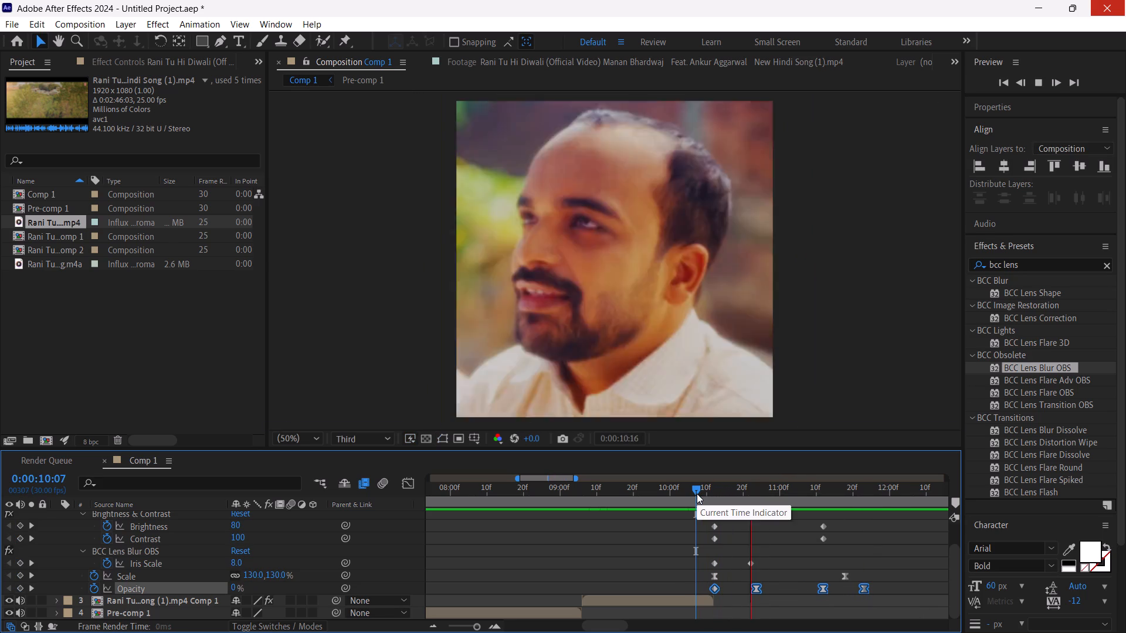
left_click_drag(697, 494, 678, 494)
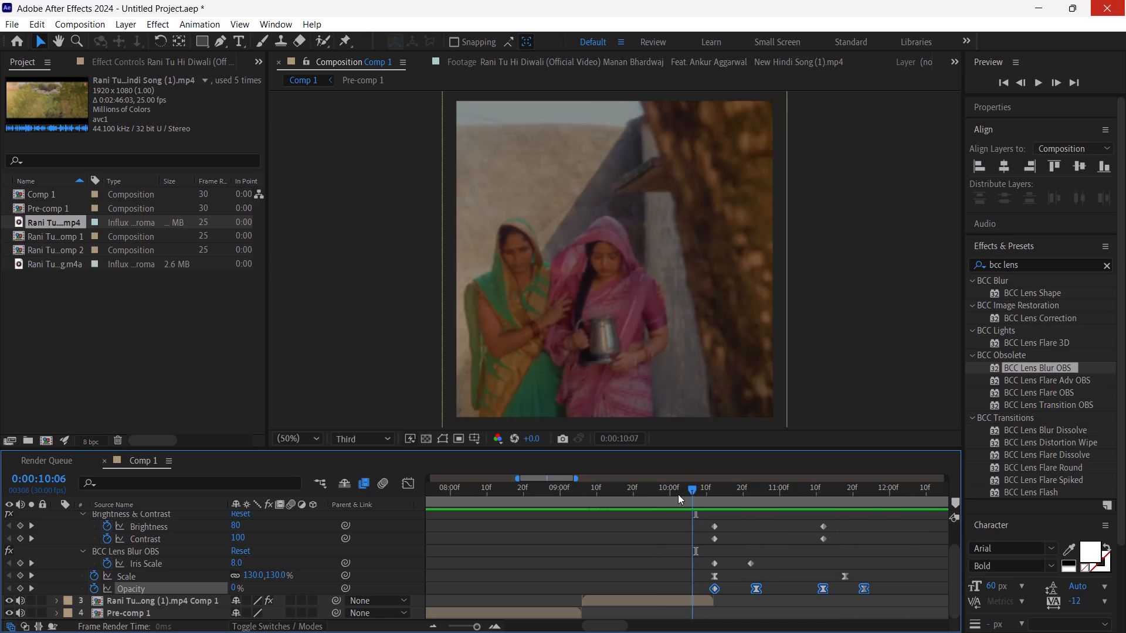
left_click_drag(678, 494, 654, 495)
key("space")
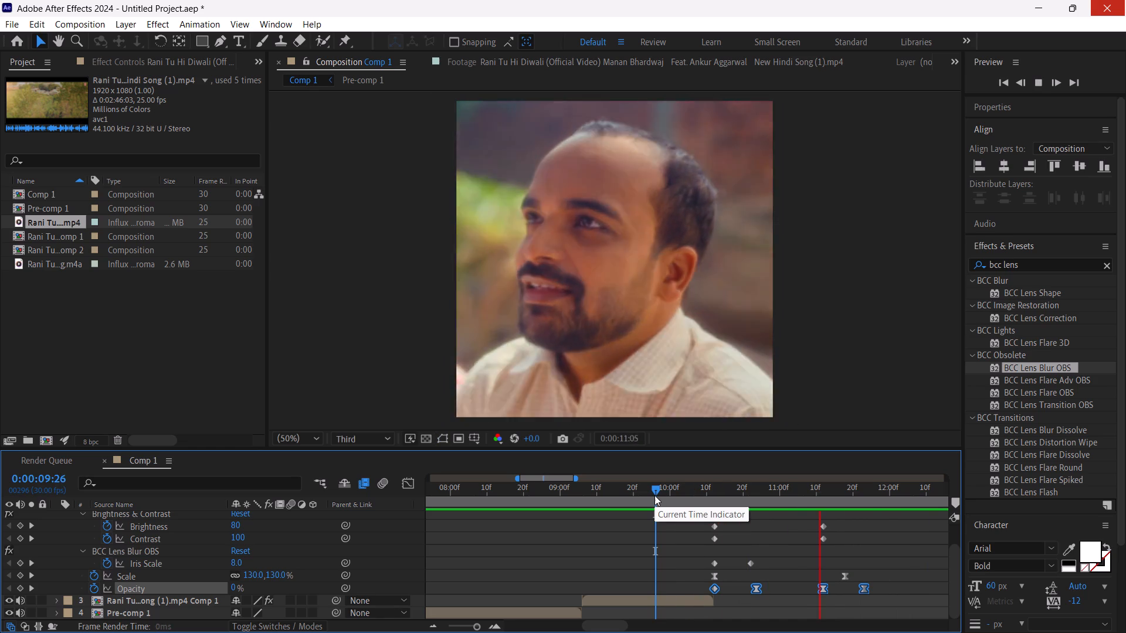
left_click_drag(654, 495, 730, 501)
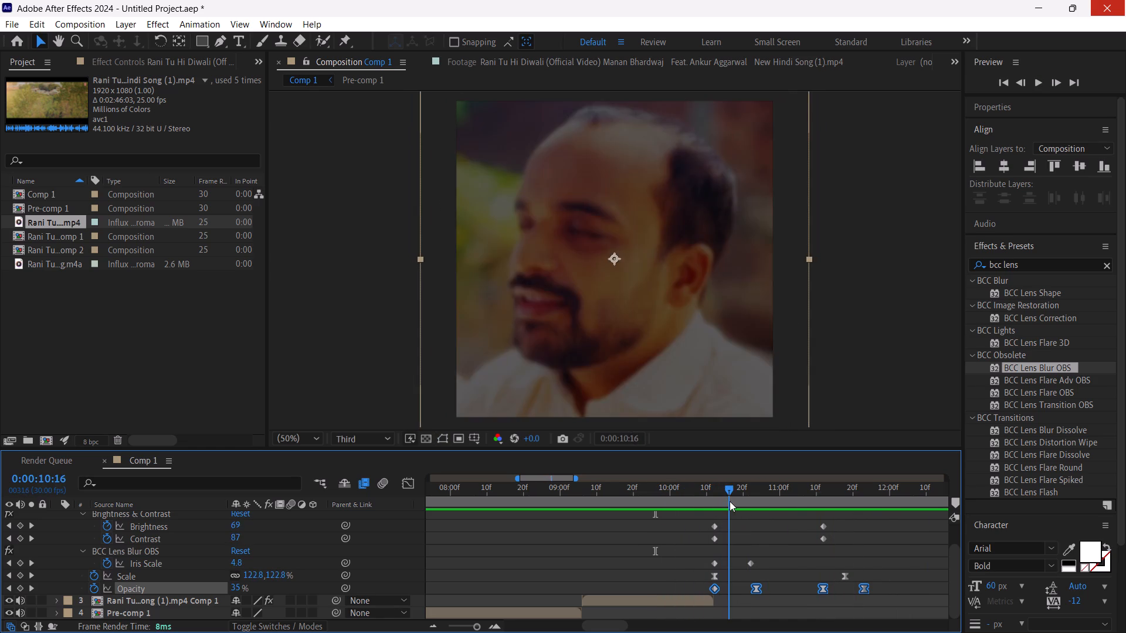
left_click_drag(730, 501, 869, 475)
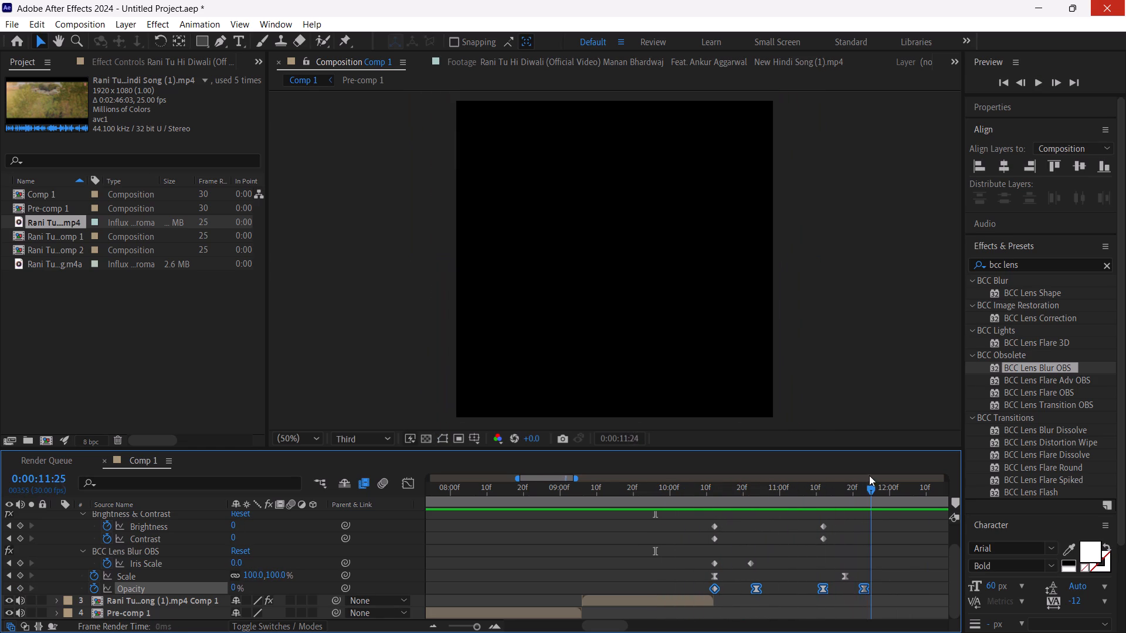
left_click_drag(869, 475, 601, 529)
key("space")
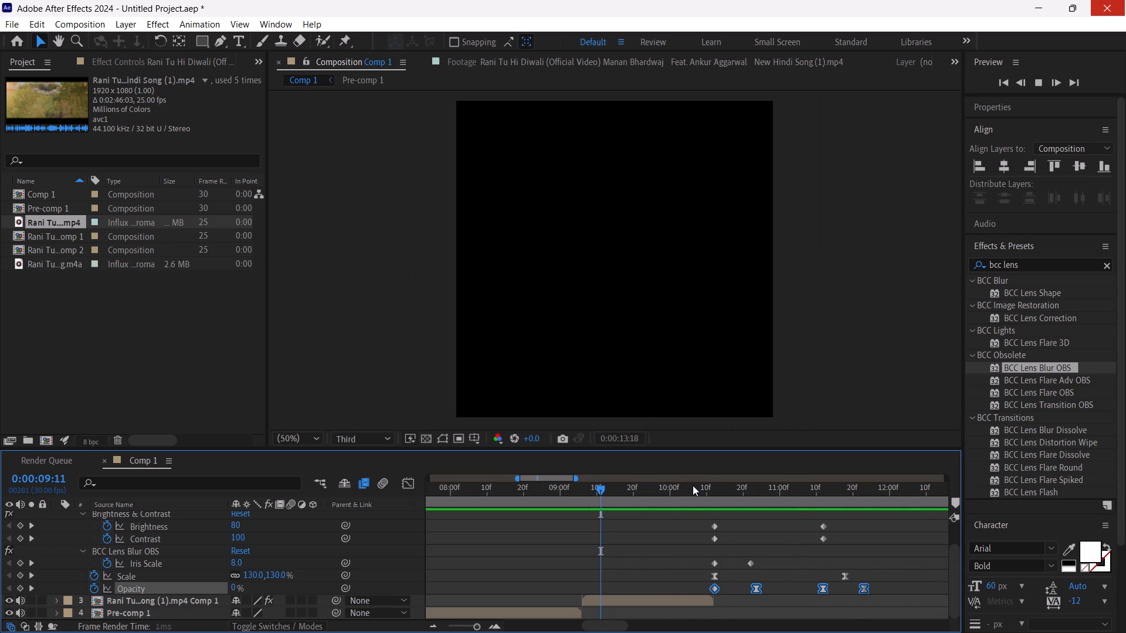
left_click_drag(693, 485, 890, 459)
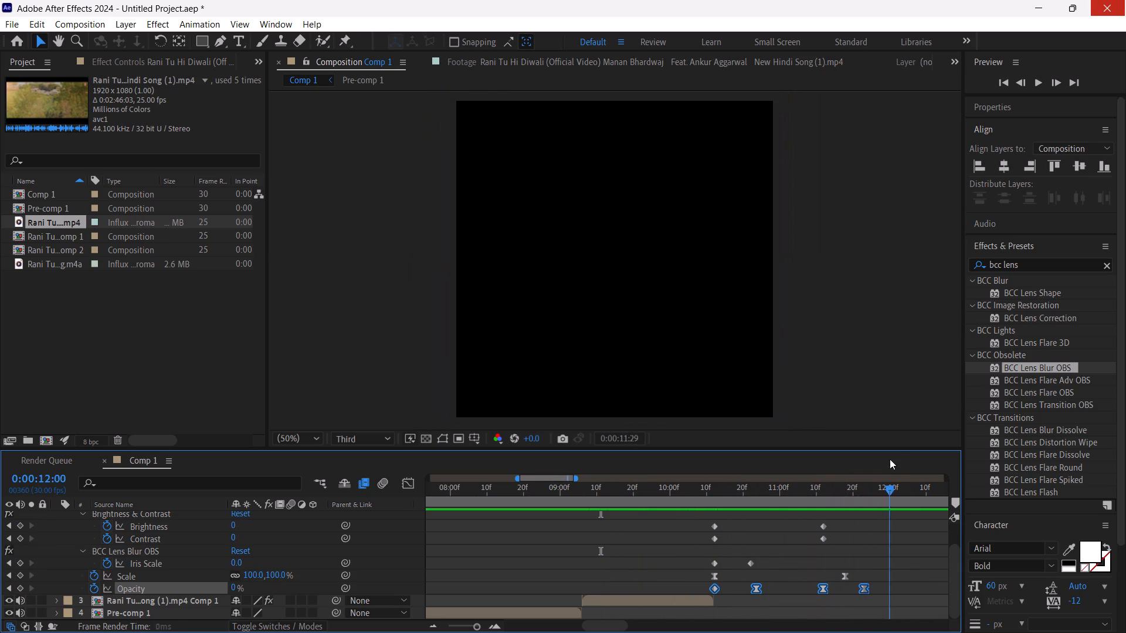
left_click_drag(890, 459, 852, 495)
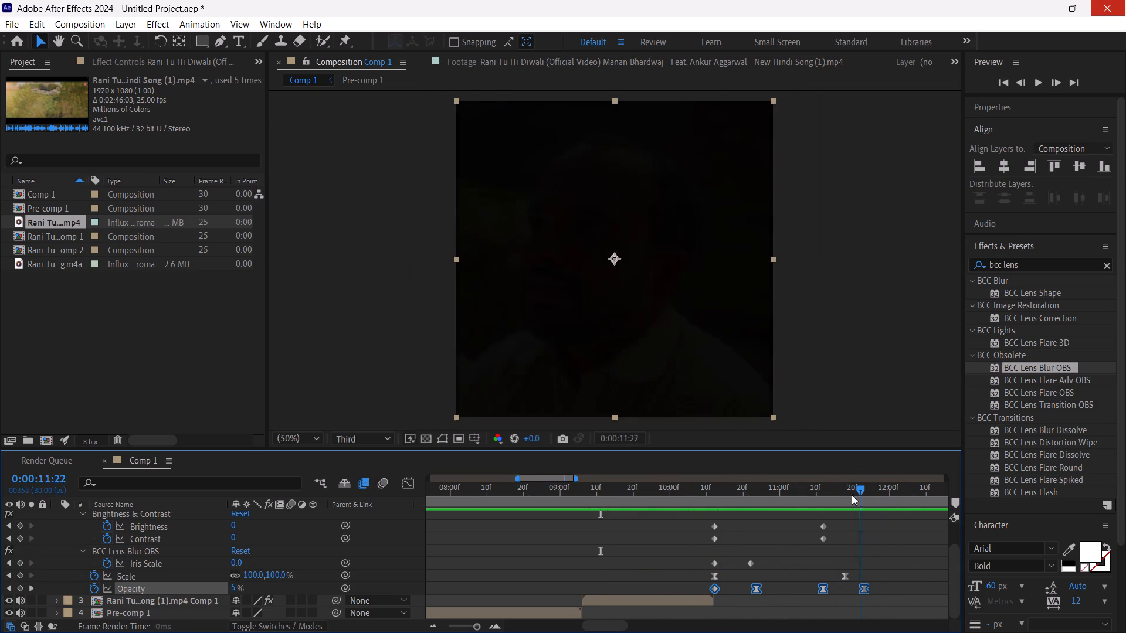
left_click_drag(852, 495, 848, 496)
Find the close shot of the woman in the pink headscarf in the source video and set its in point to 0:00:25:10.
scroll(364, 586, "up", 1)
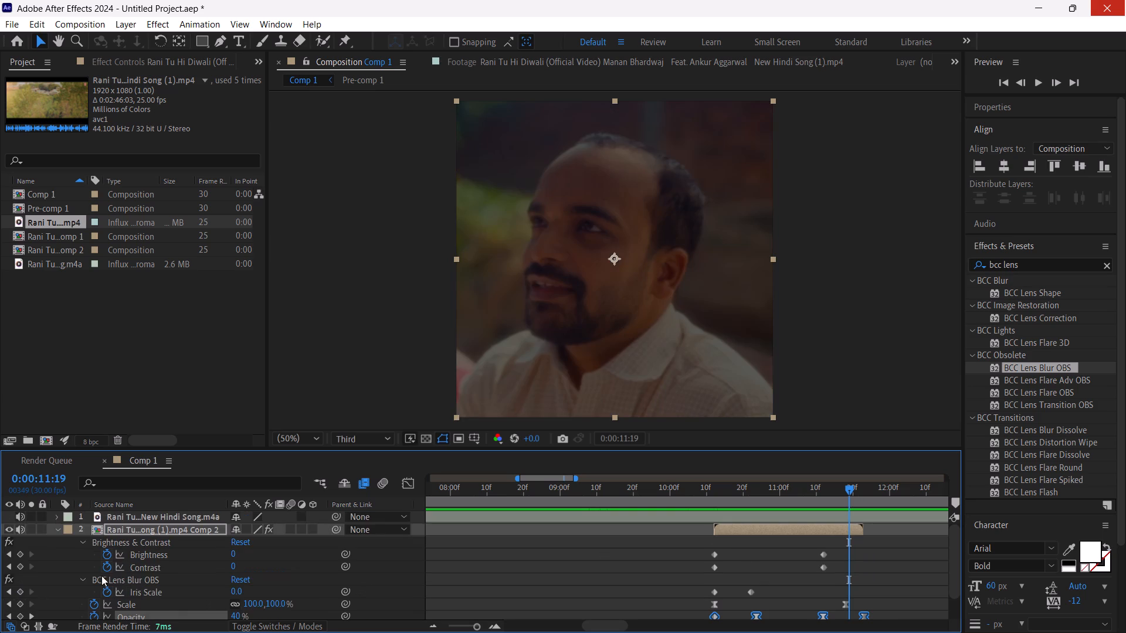
left_click(57, 531)
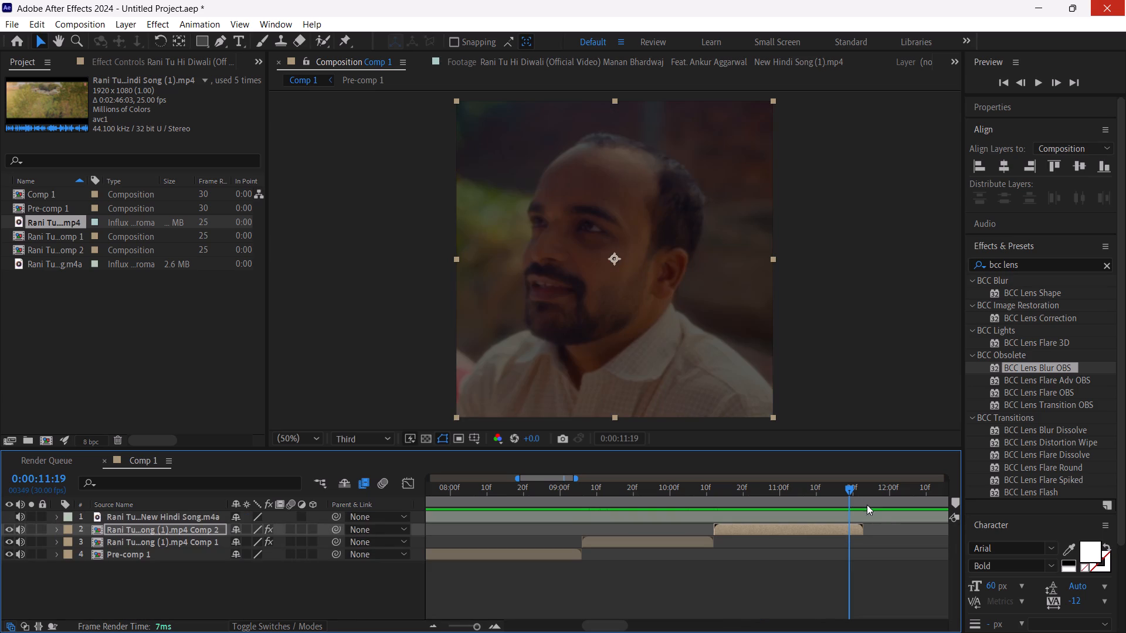
left_click_drag(857, 492, 864, 492)
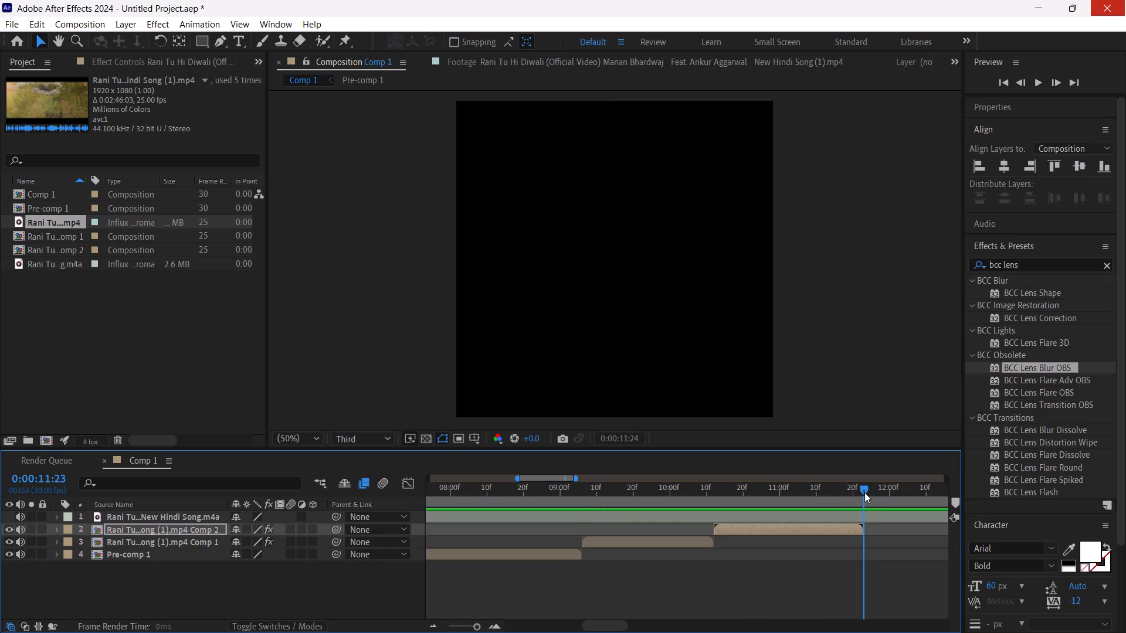
left_click_drag(864, 492, 864, 492)
double_click(72, 222)
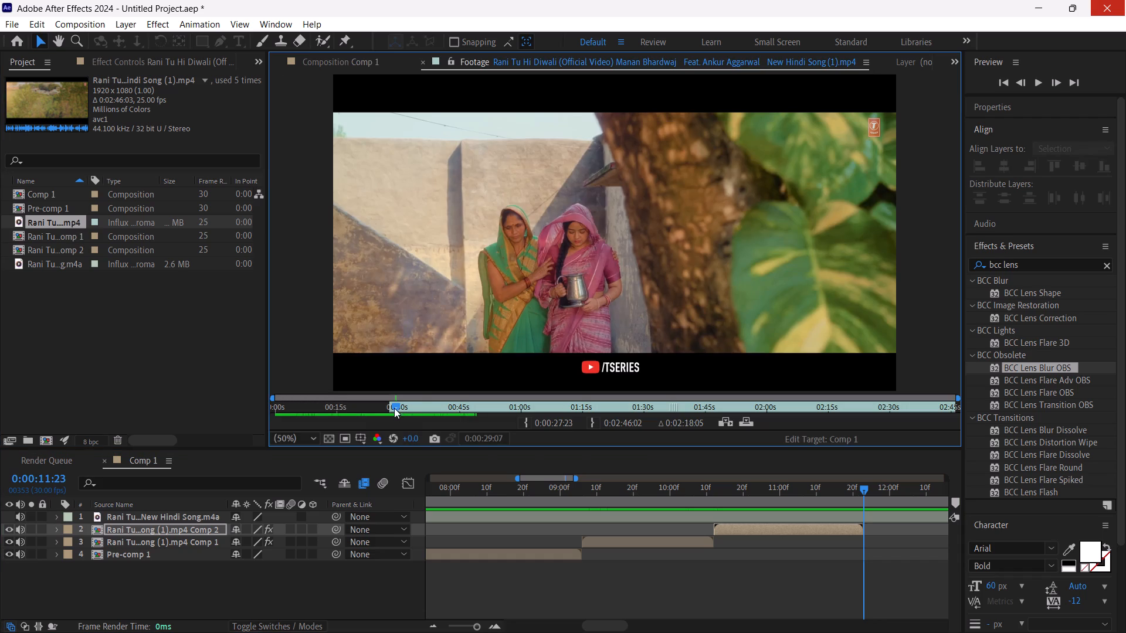
left_click(389, 405)
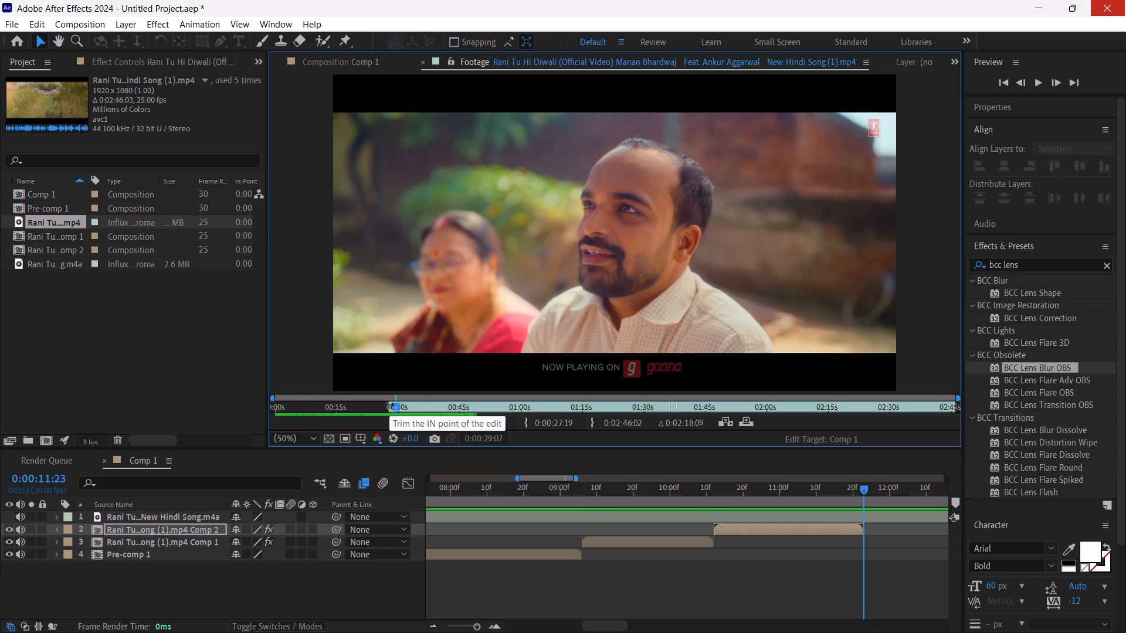
left_click(391, 404)
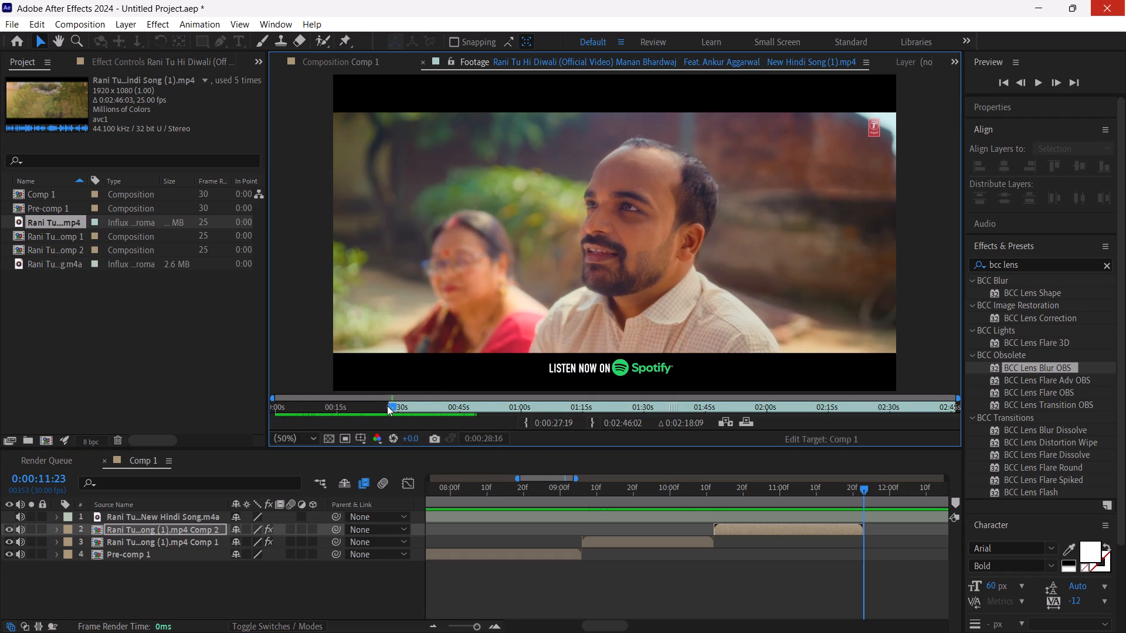
left_click_drag(391, 406, 391, 406)
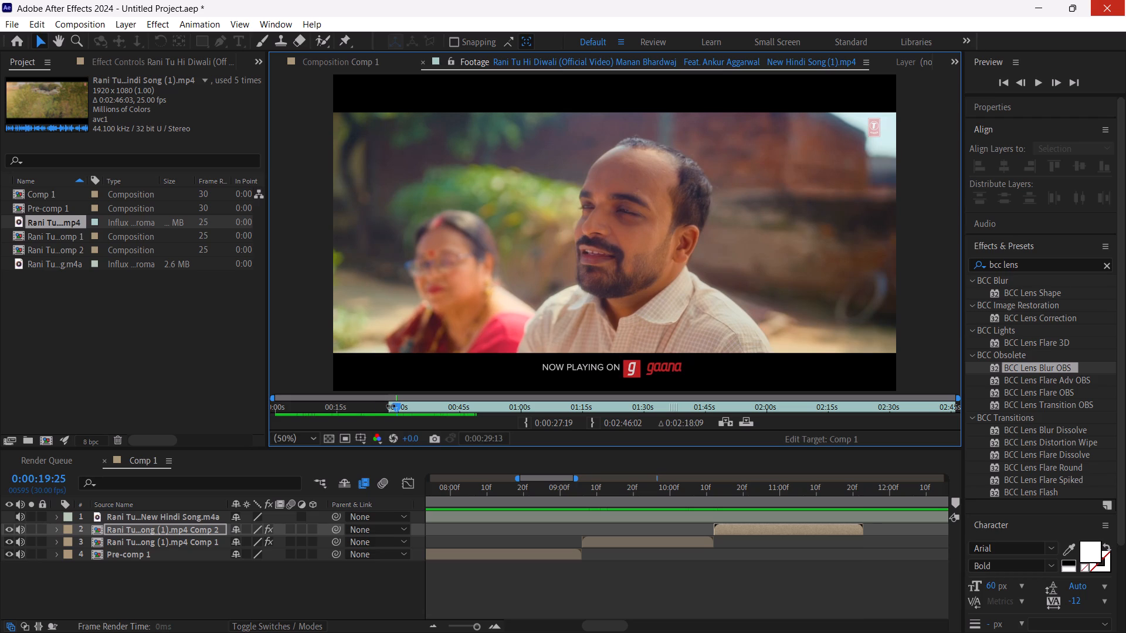
left_click_drag(391, 406, 366, 420)
left_click_drag(394, 407, 374, 416)
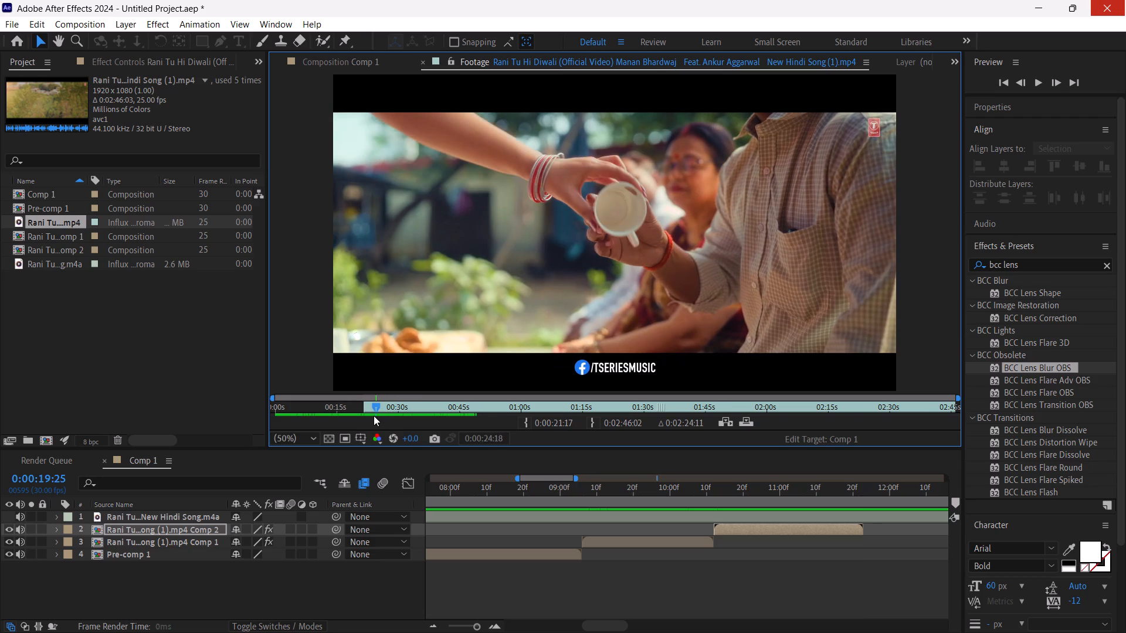
left_click_drag(374, 416, 377, 415)
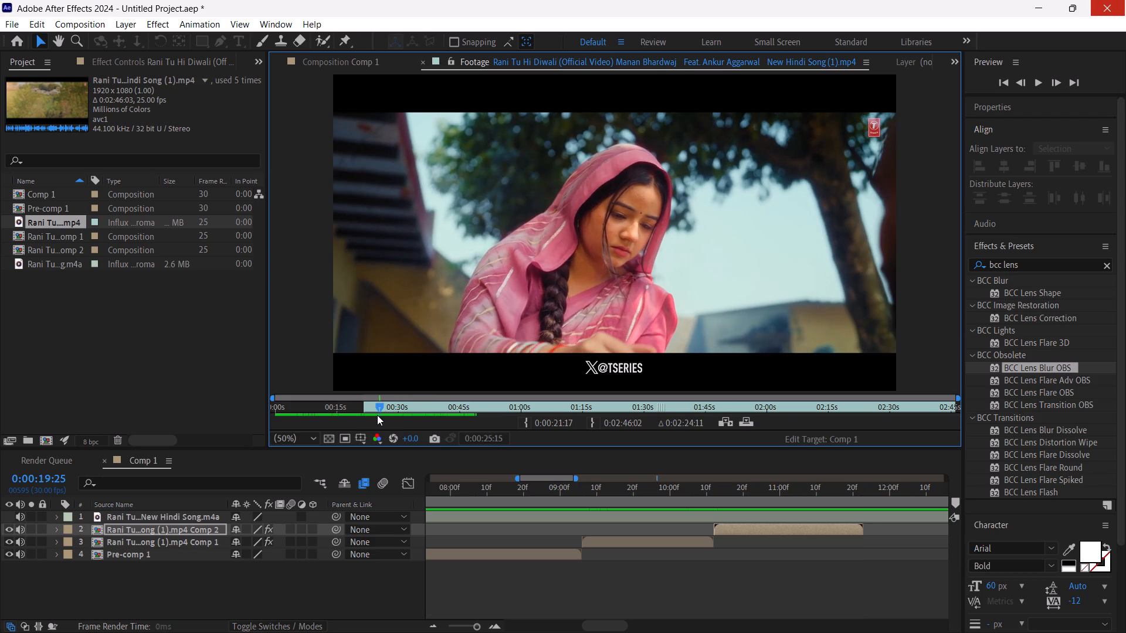
left_click_drag(377, 415, 375, 417)
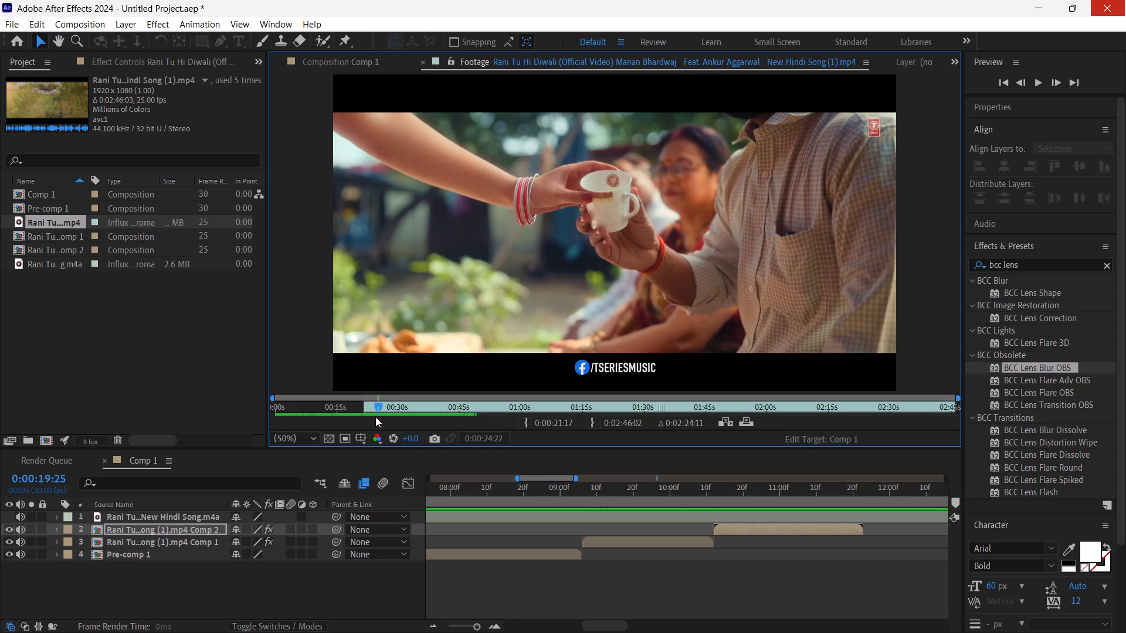
left_click_drag(375, 417, 378, 415)
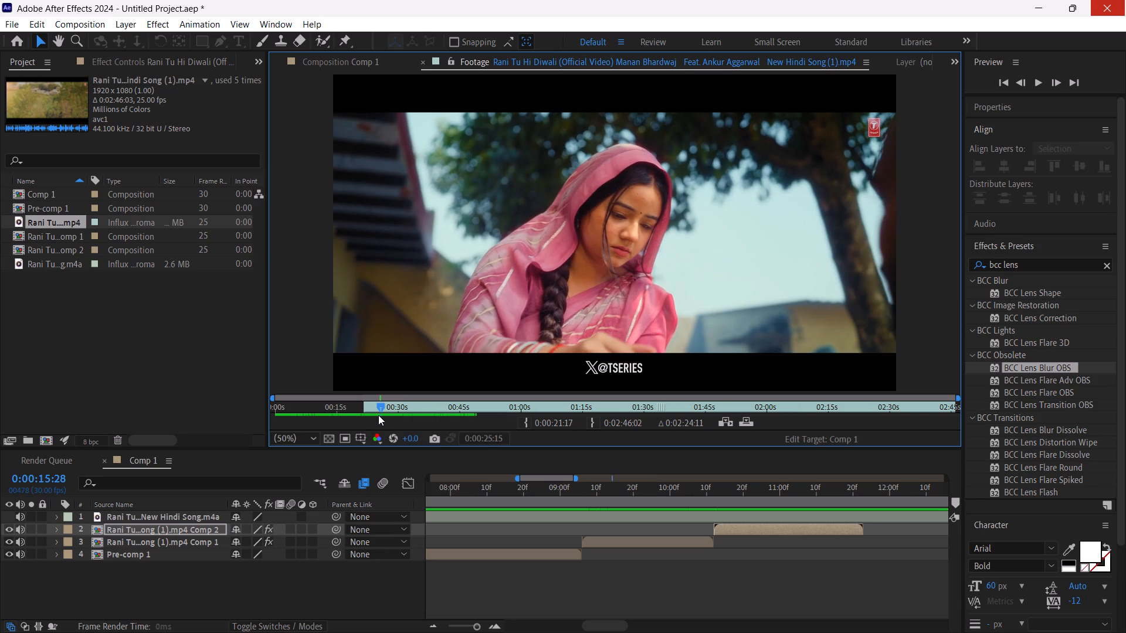
left_click(377, 409)
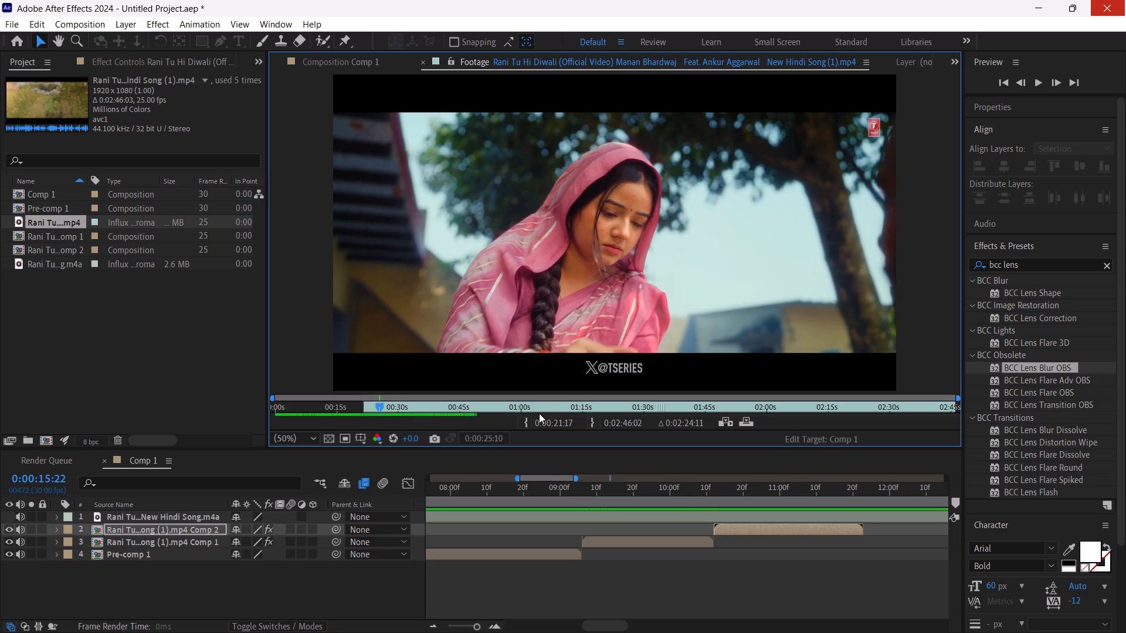
left_click(526, 420)
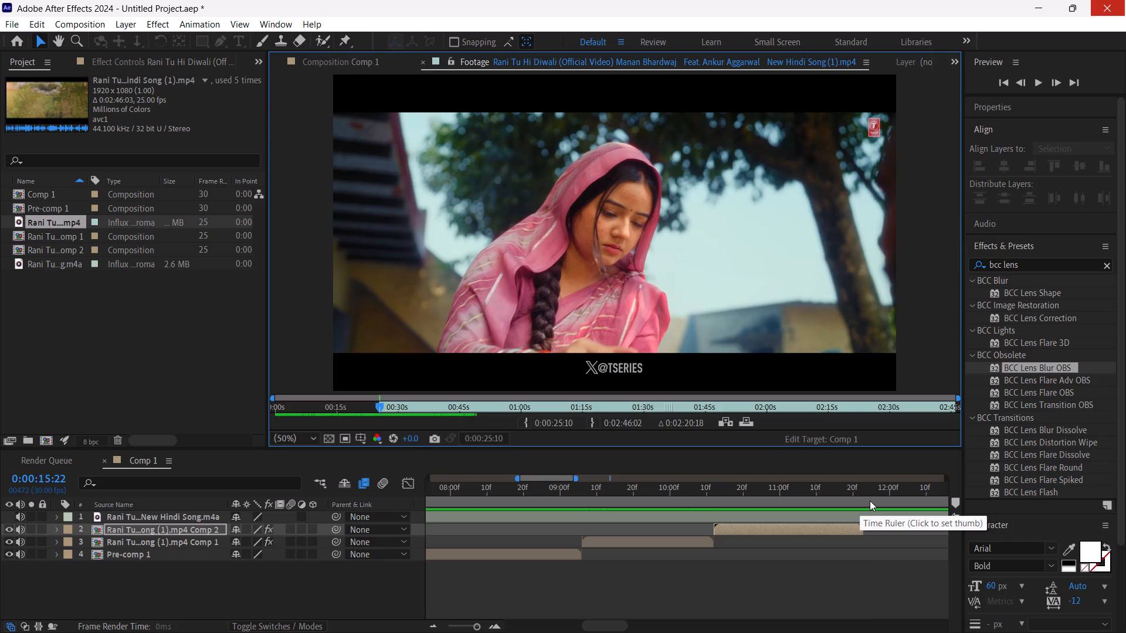
Overlay the trimmed footage into Comp 1 at 0:00:11:23, directly after the Comp 2 layer.
left_click_drag(870, 501, 861, 502)
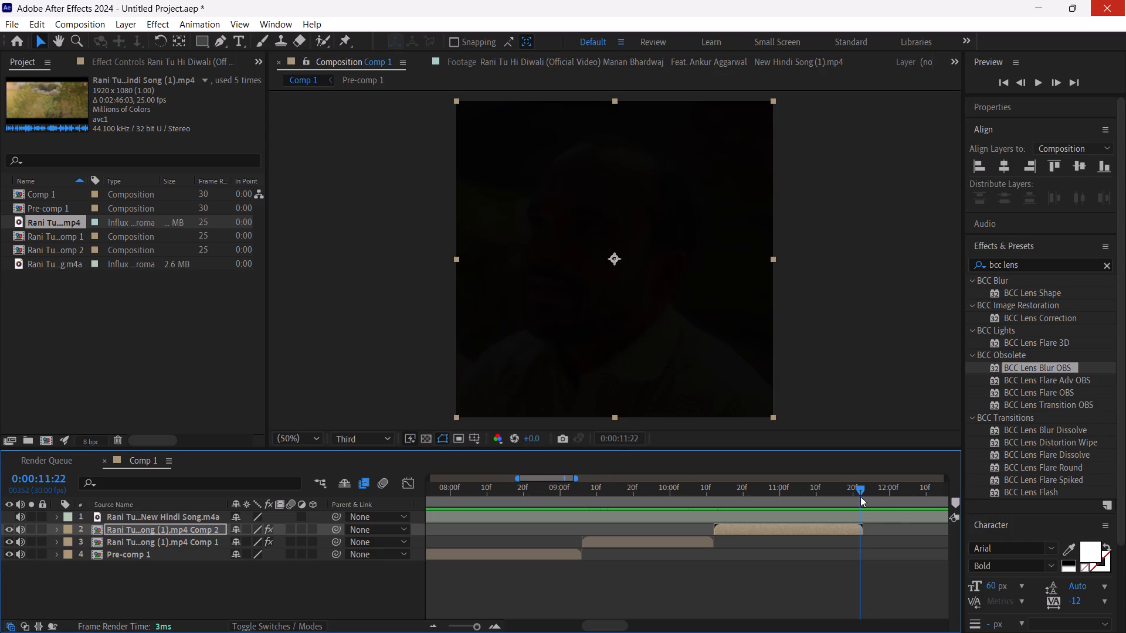
left_click(858, 492)
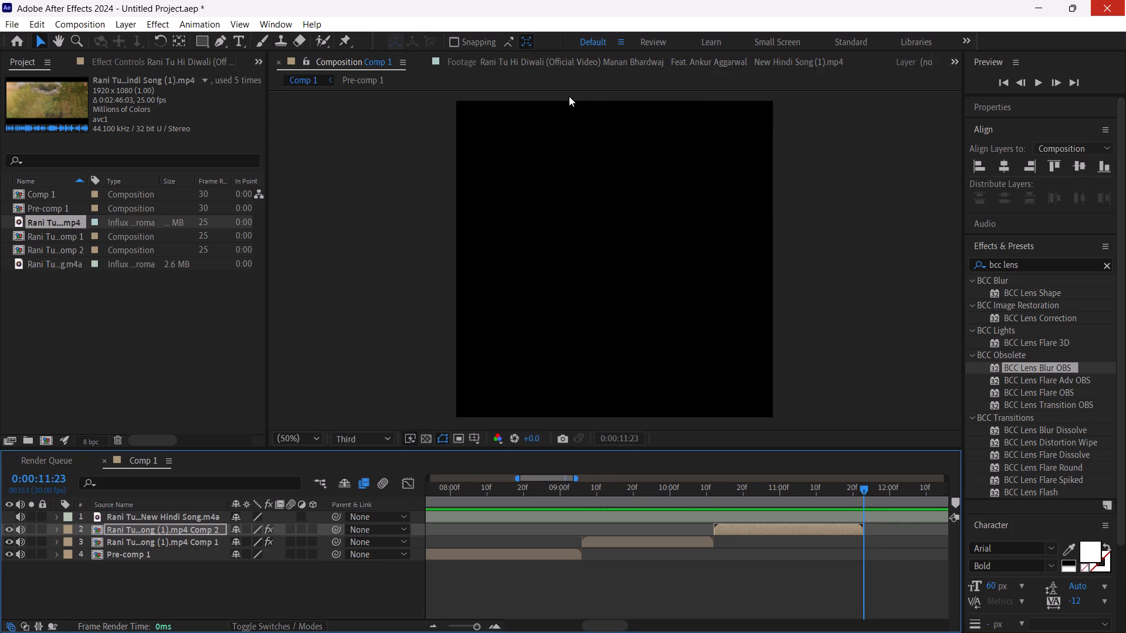
left_click(562, 70)
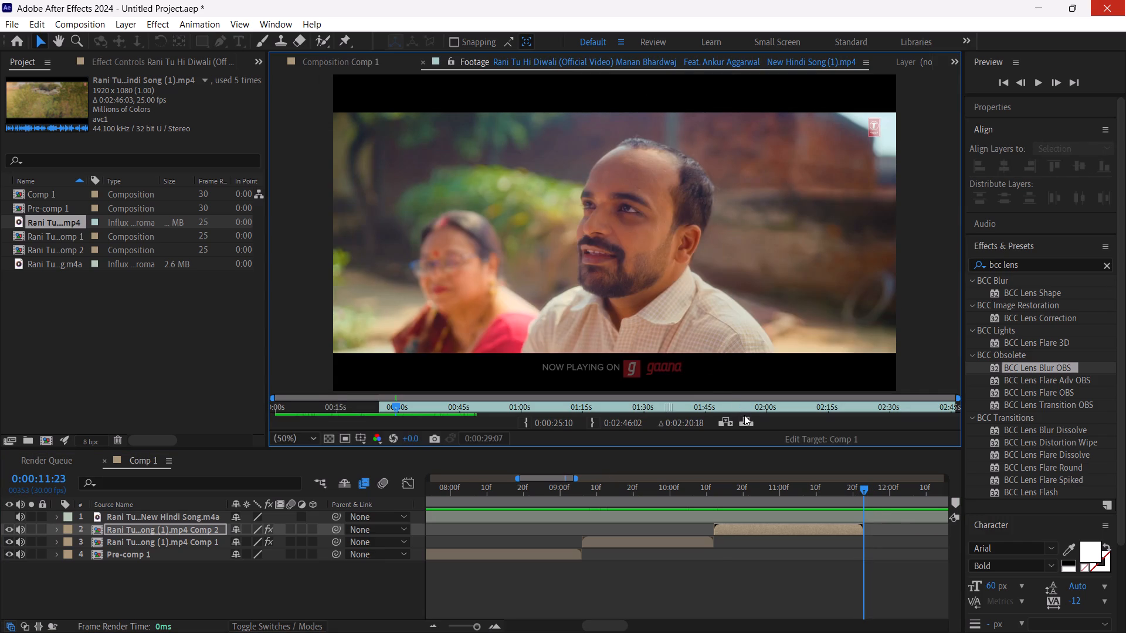
left_click(744, 418)
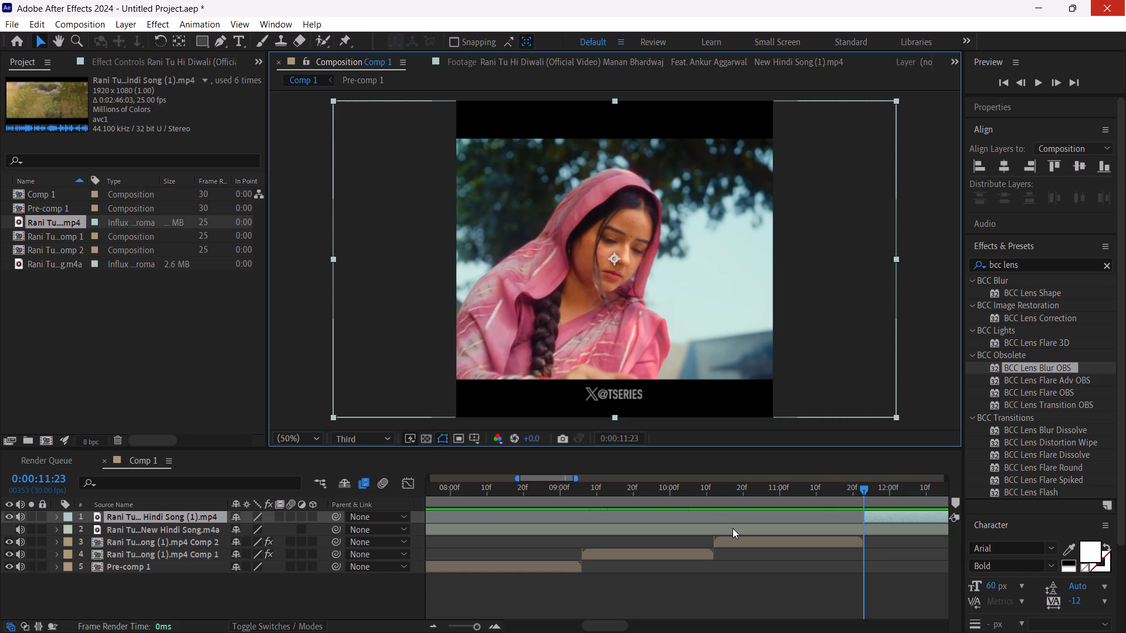
Place the new footage layer between the audio layer and the Comp 2 layer, and mute its sound.
left_click_drag(185, 513, 186, 527)
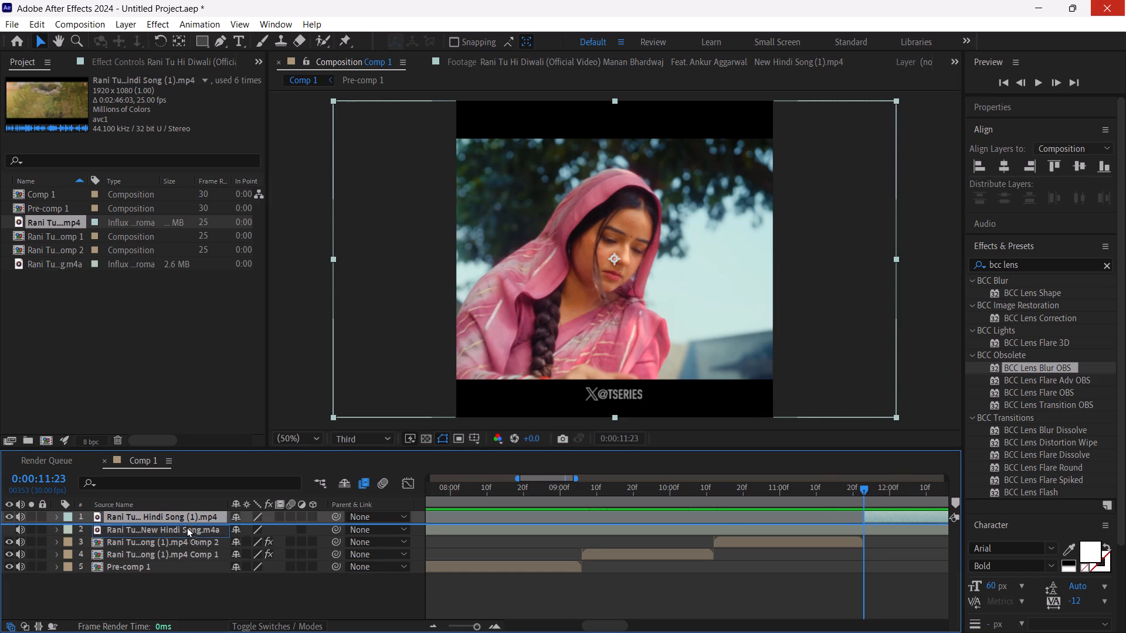
left_click_drag(186, 527, 187, 529)
left_click_drag(179, 520, 177, 544)
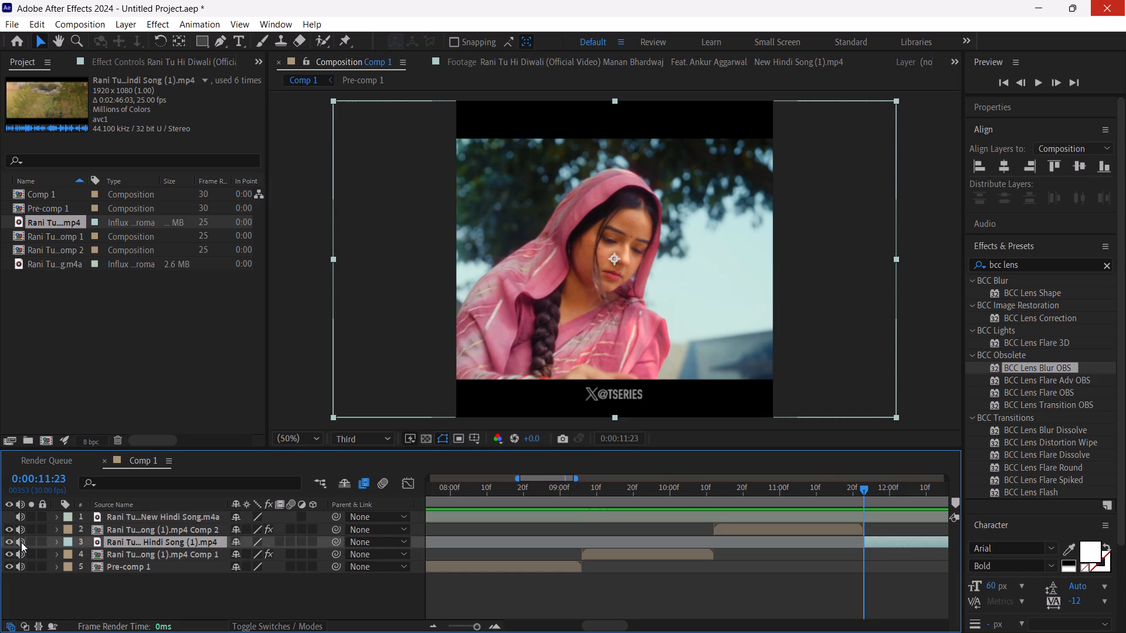
left_click(21, 542)
left_click_drag(121, 542, 124, 536)
left_click_drag(124, 536, 129, 527)
Preview the woman's clip, split it at 0:00:13:00 and delete the part after the cut.
key("space")
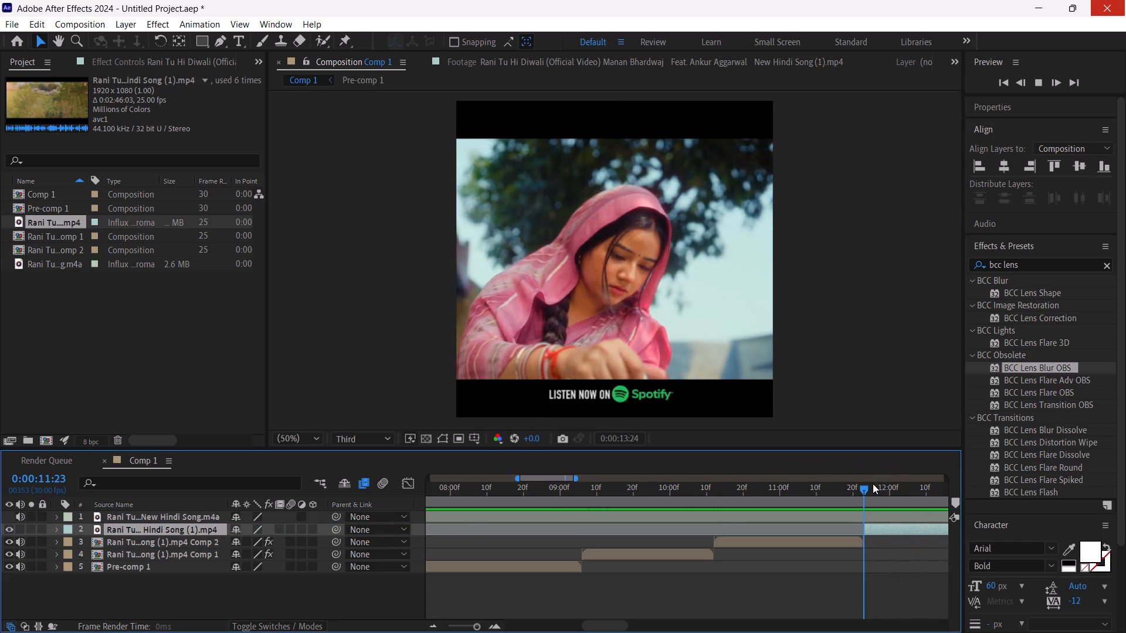
left_click_drag(871, 489, 723, 539)
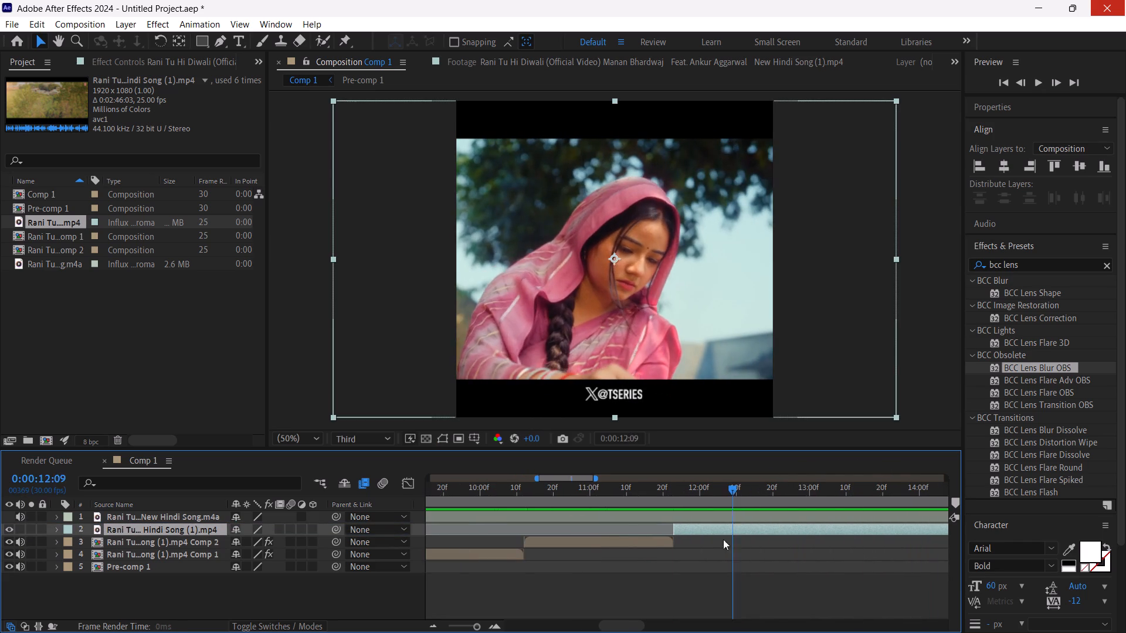
left_click_drag(723, 539, 714, 540)
key("space")
left_click_drag(792, 499, 803, 499)
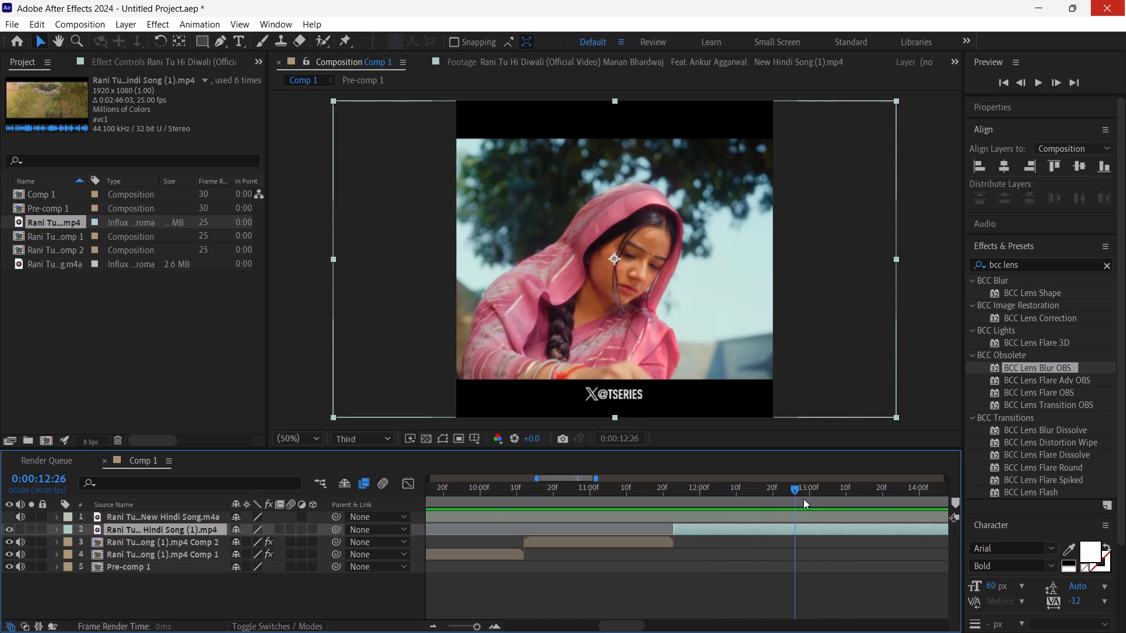
left_click_drag(803, 499, 812, 500)
key("space")
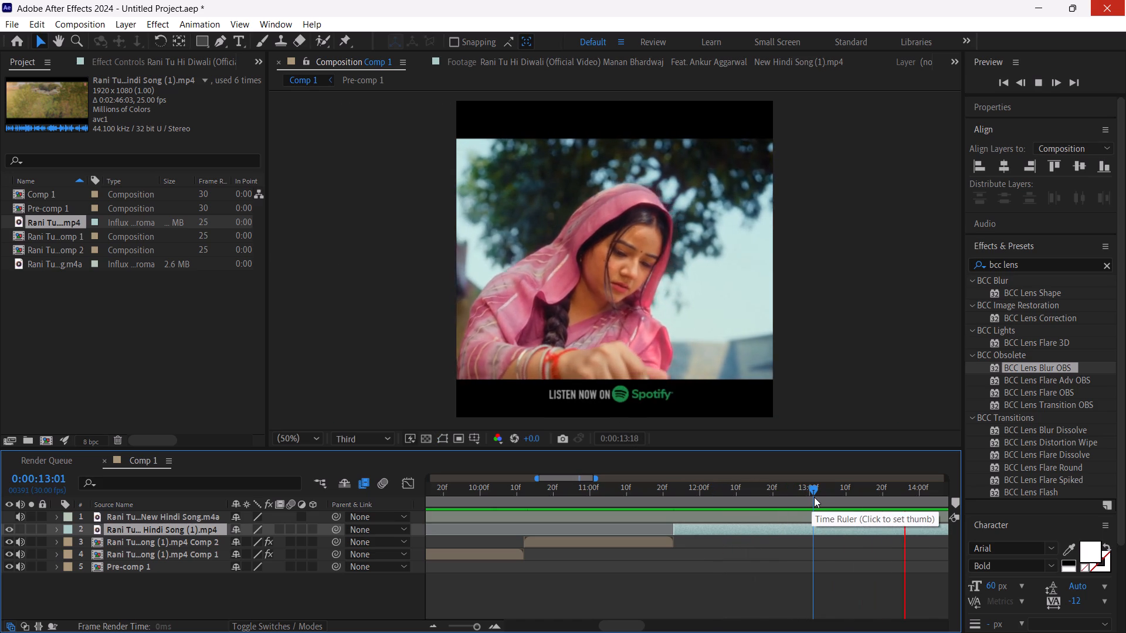
left_click(809, 497)
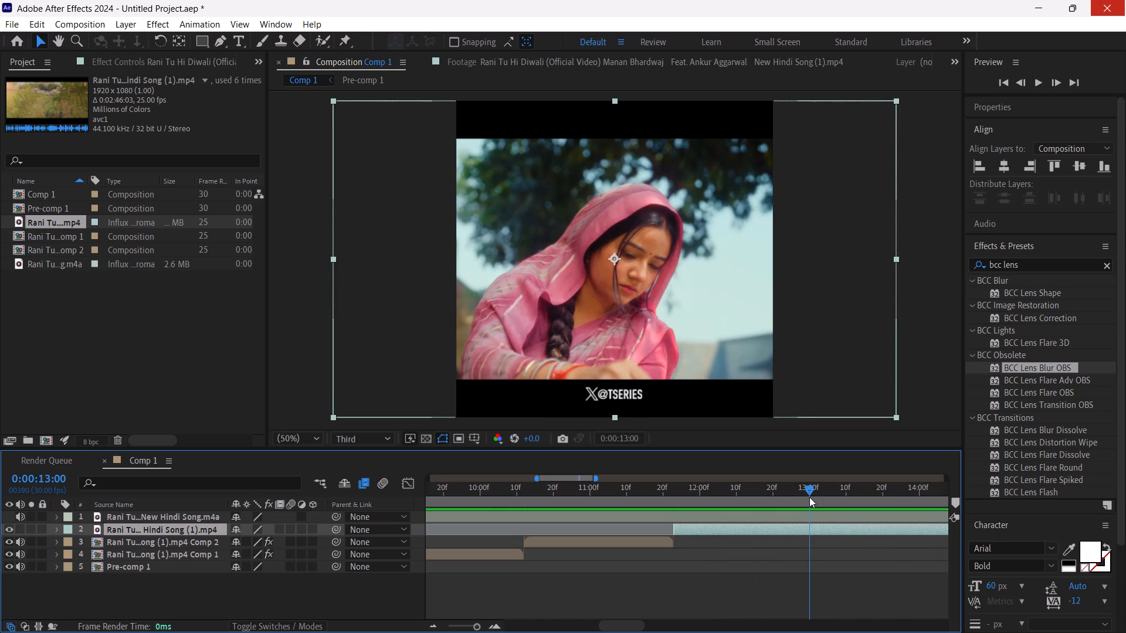
key("ctrl+shift+d")
key("Delete")
Scale the woman's clip to 132% so the picture fills the square frame.
left_click_drag(796, 496, 746, 512)
left_click(746, 532)
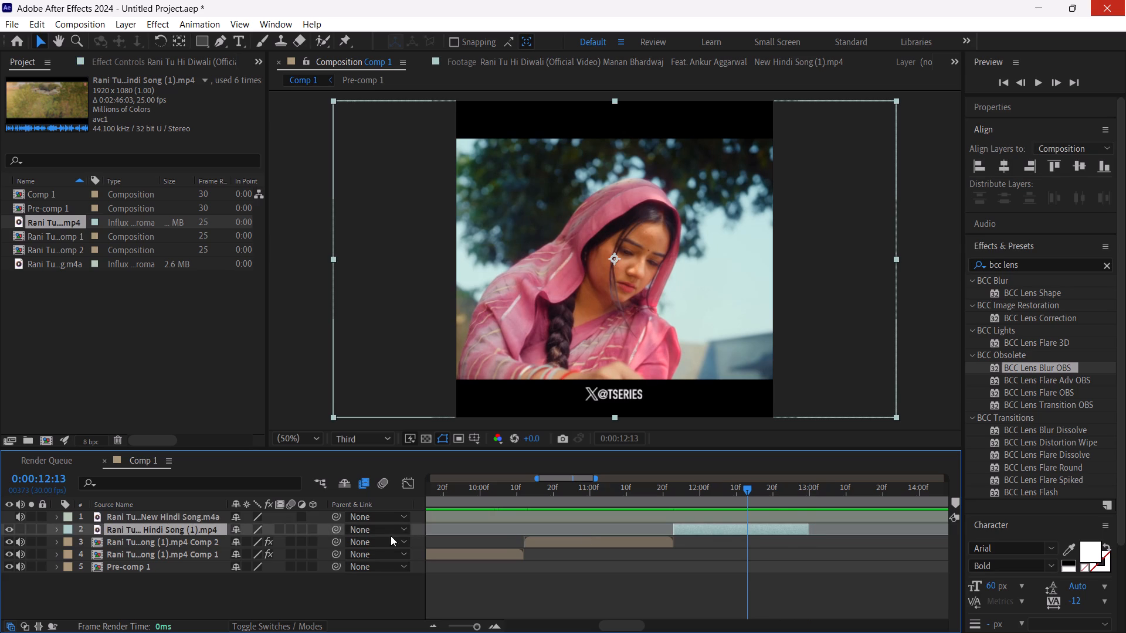
key("s")
left_click_drag(279, 541, 284, 541)
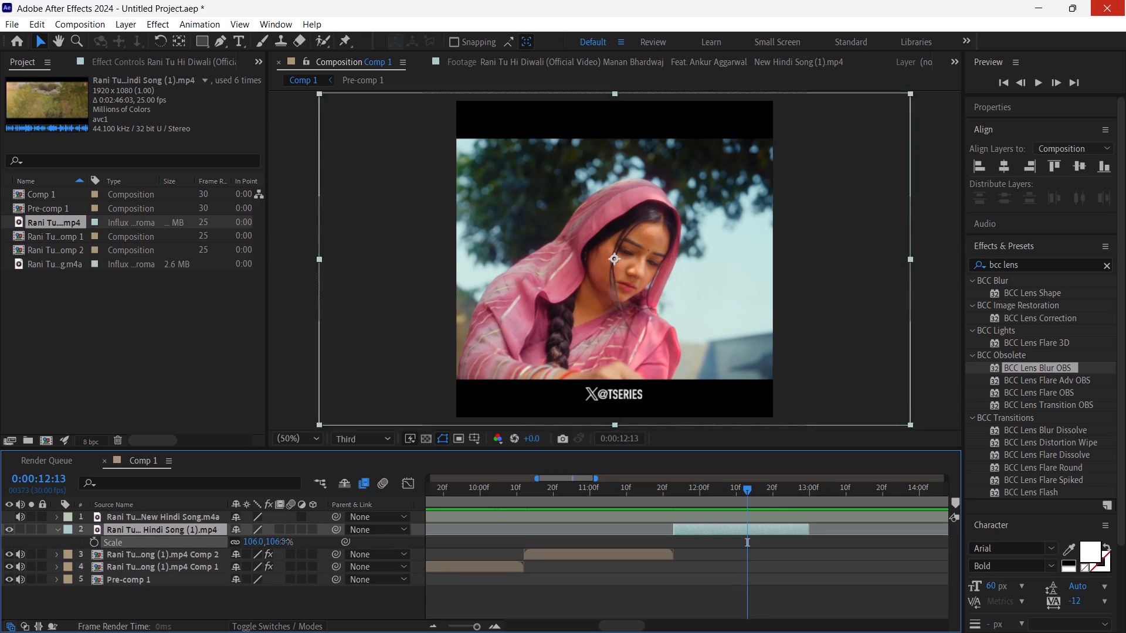
left_click_drag(284, 541, 298, 537)
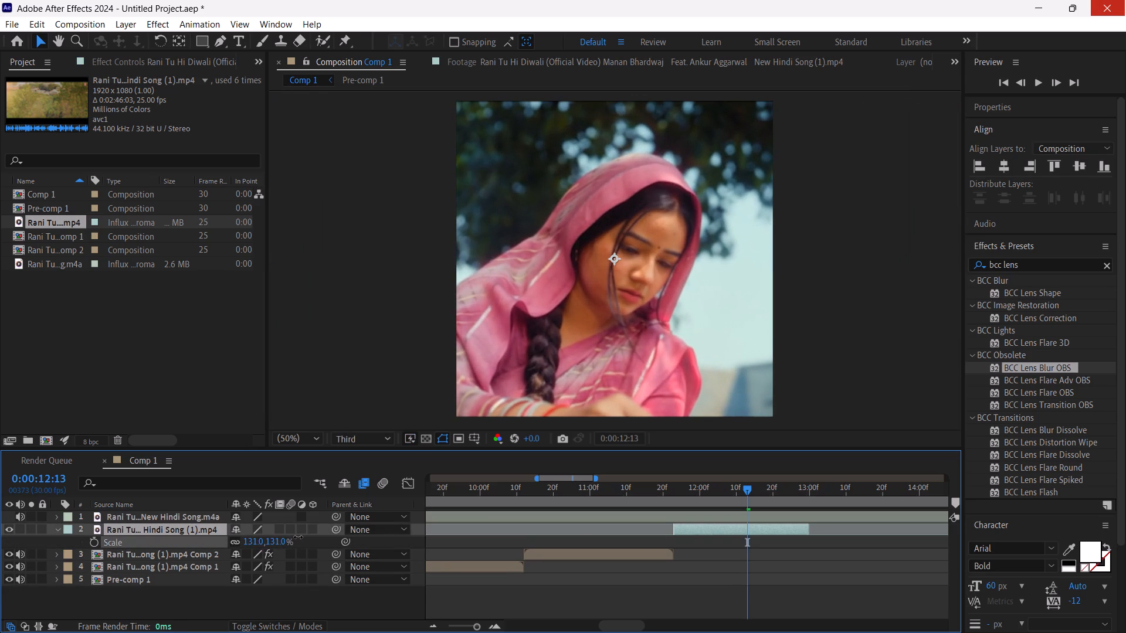
left_click_drag(298, 537, 299, 537)
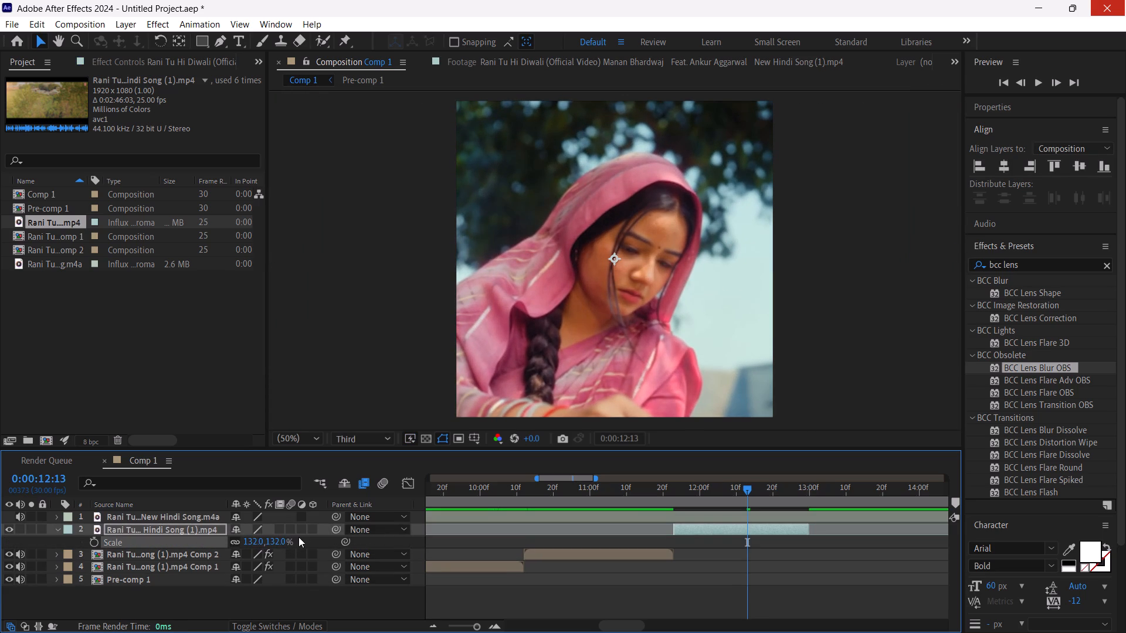
left_click(277, 532)
left_click_drag(277, 532, 227, 537)
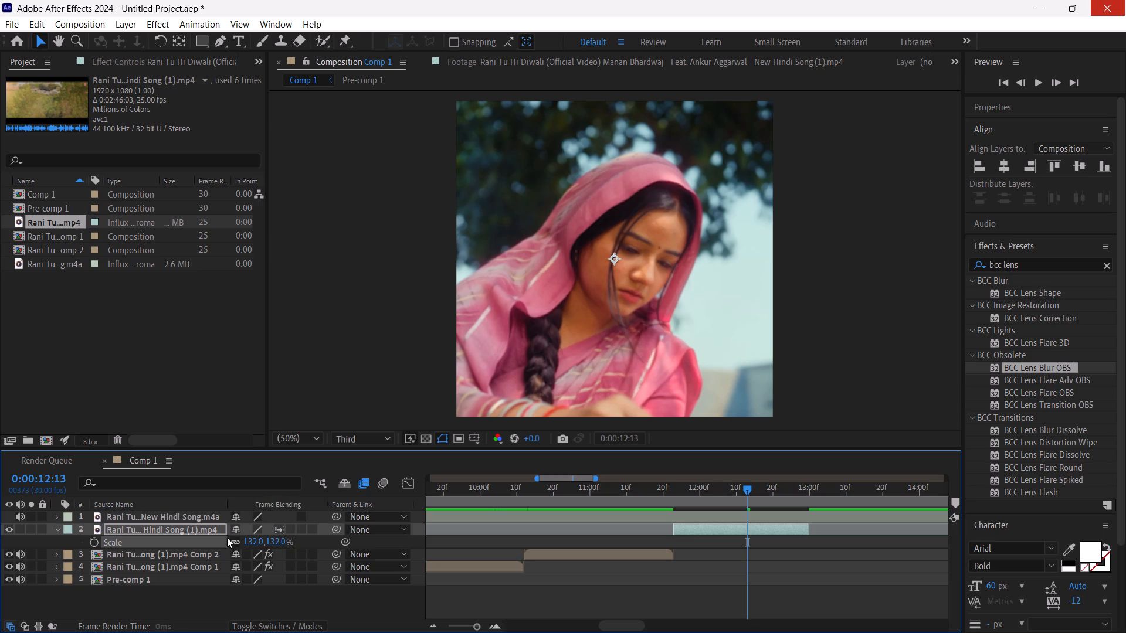
left_click_drag(227, 537, 187, 528)
Pre-compose the woman's scaled clip layer.
right_click(187, 528)
left_click(241, 432)
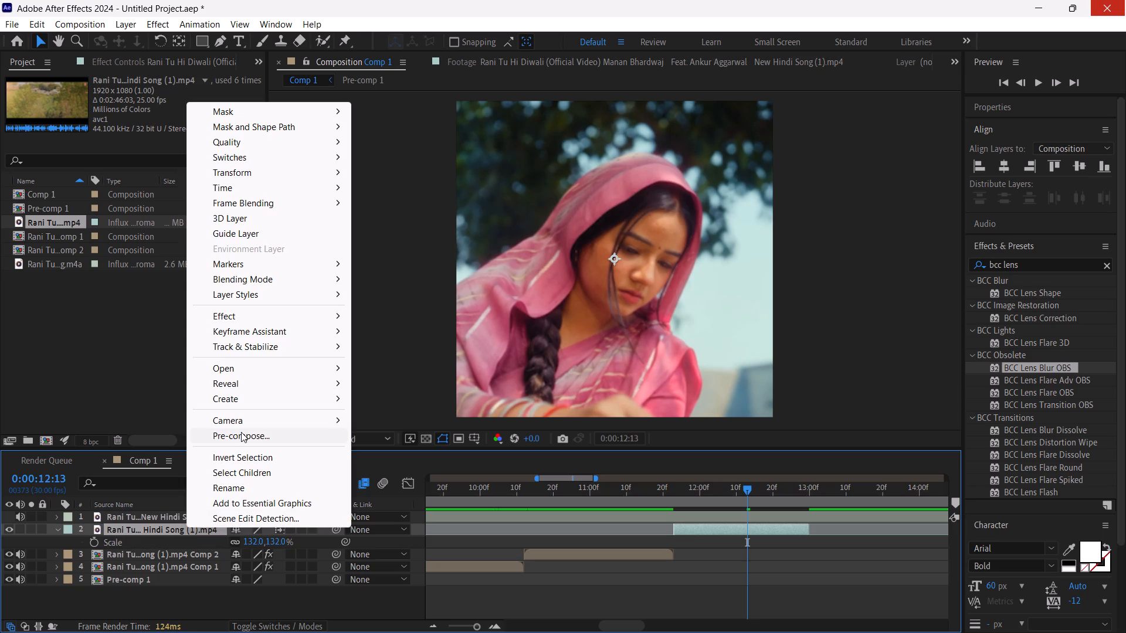
left_click(601, 415)
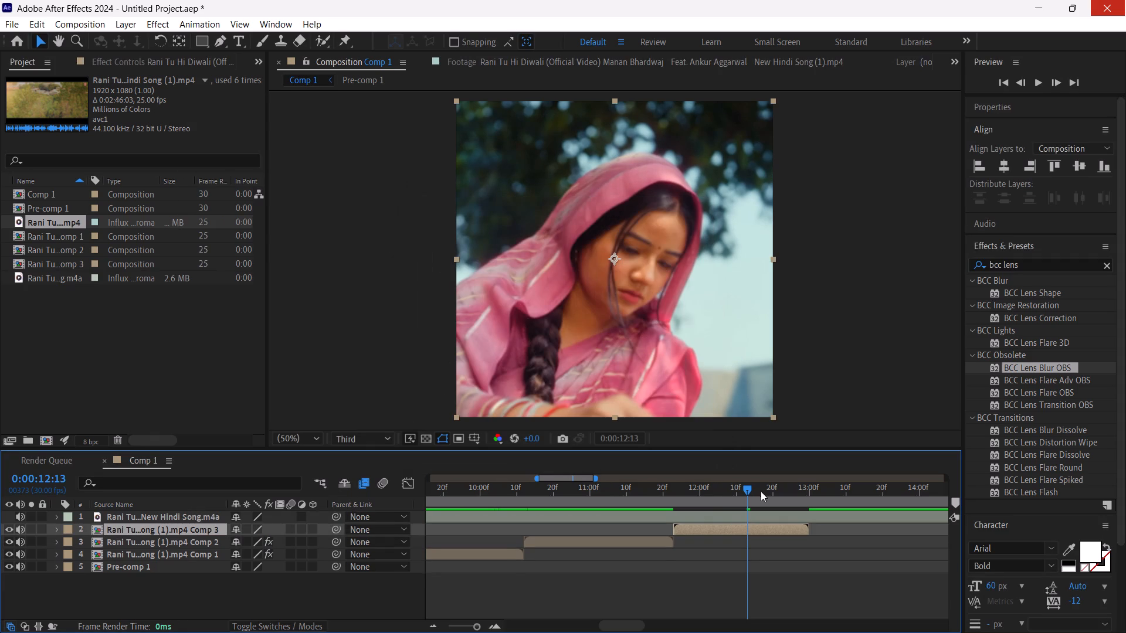
Paste the copied brightness, lens blur, Scale and Opacity keyframes onto the new pre-composed layer at 0:00:11:23.
left_click_drag(760, 489, 673, 495)
left_click(673, 495)
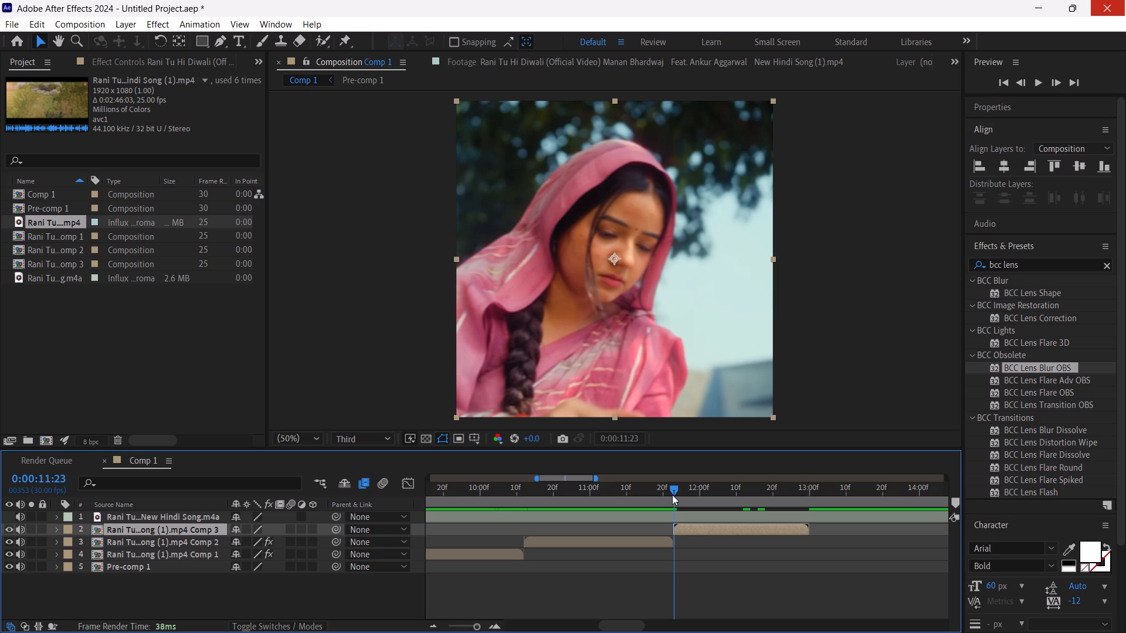
key("ctrl+v")
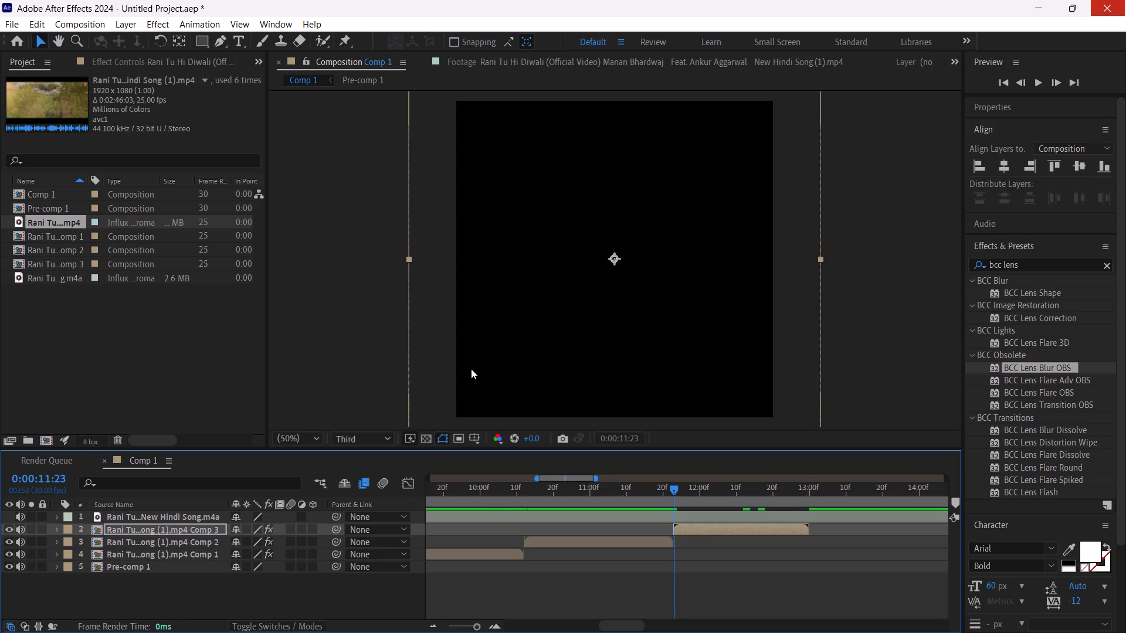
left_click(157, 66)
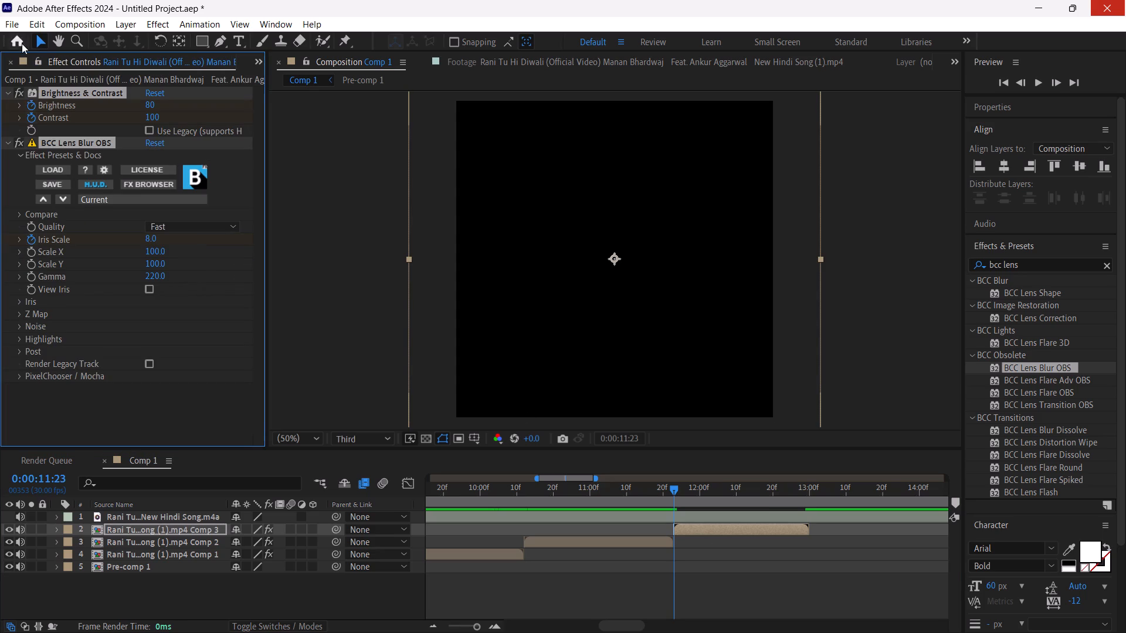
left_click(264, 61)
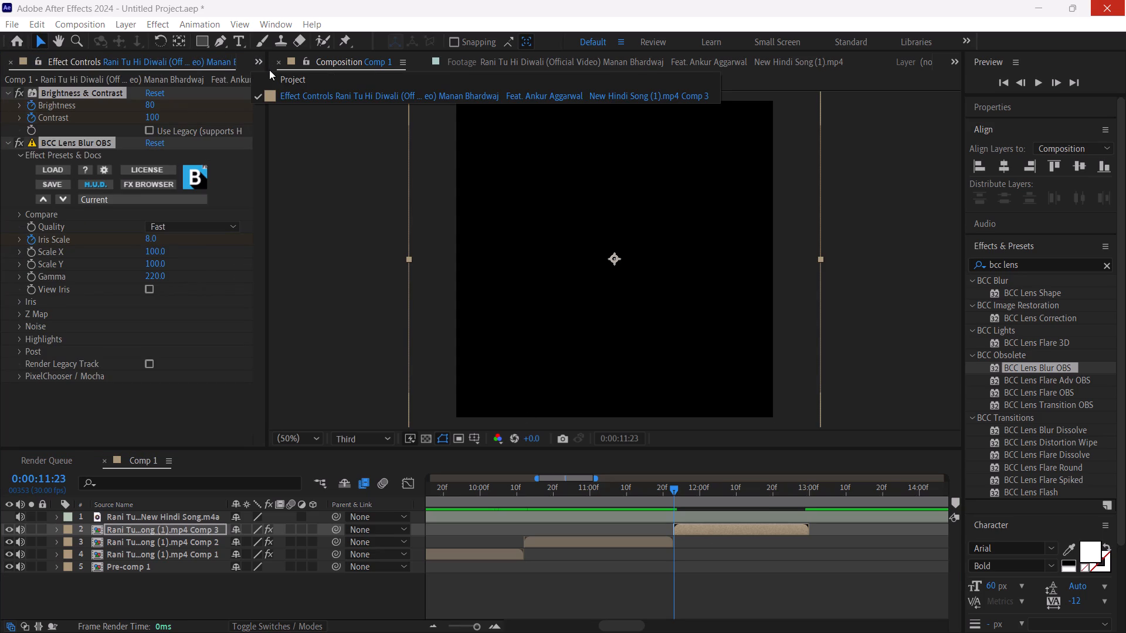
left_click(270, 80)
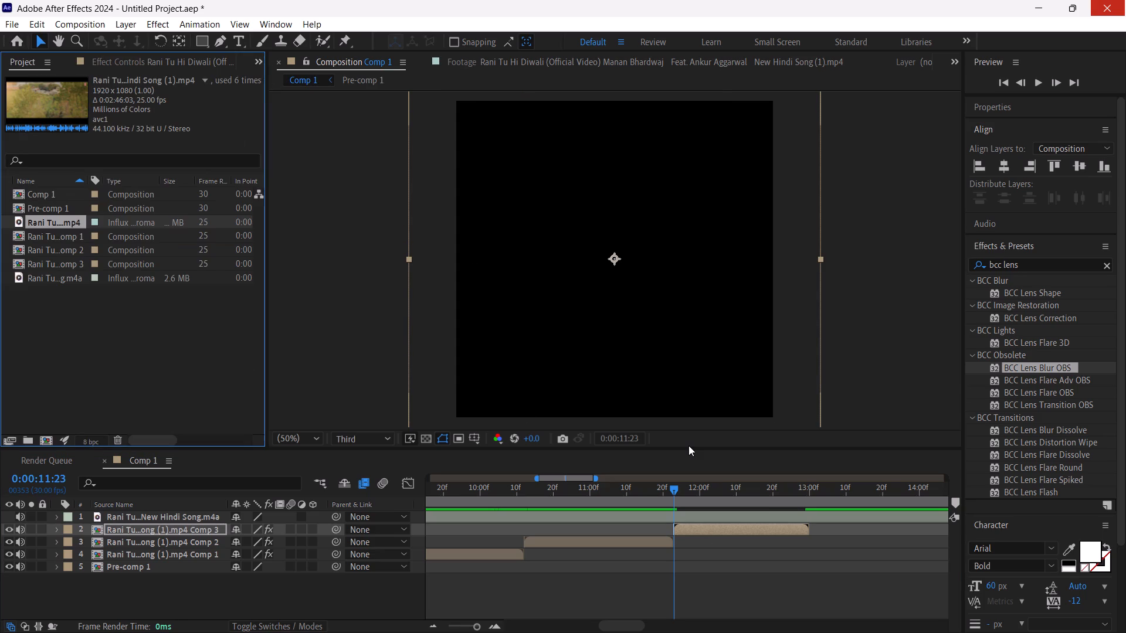
Stretch all keyframes on the woman's pre-composed layer so the last ones land at 0:00:13:00, and preview the transition.
key("u")
left_click(721, 530)
key("u")
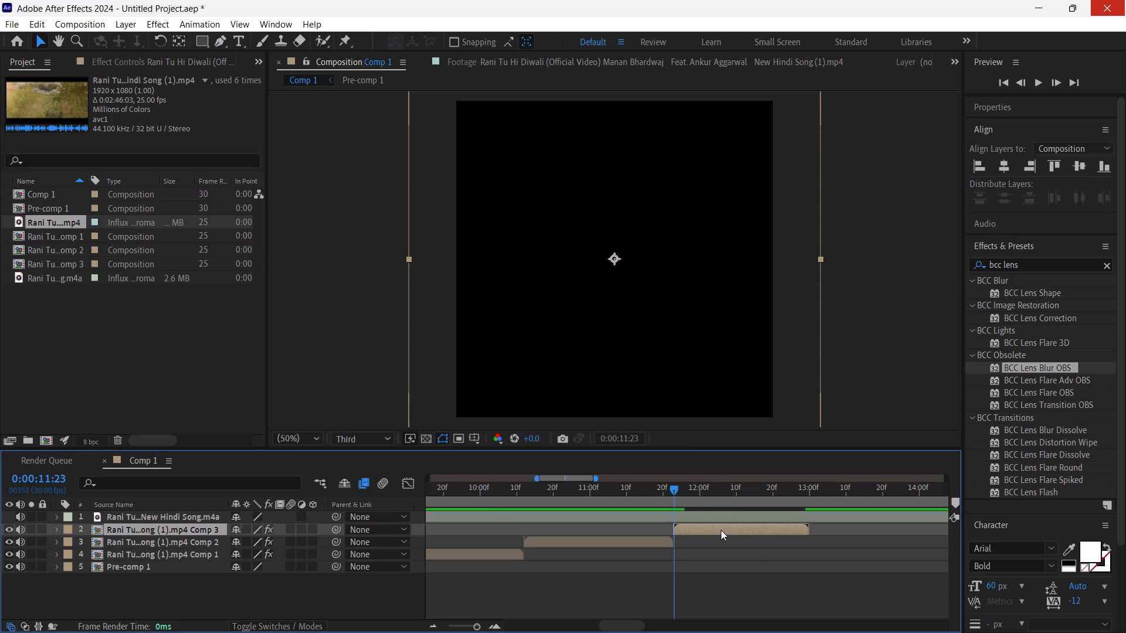
left_click(810, 493)
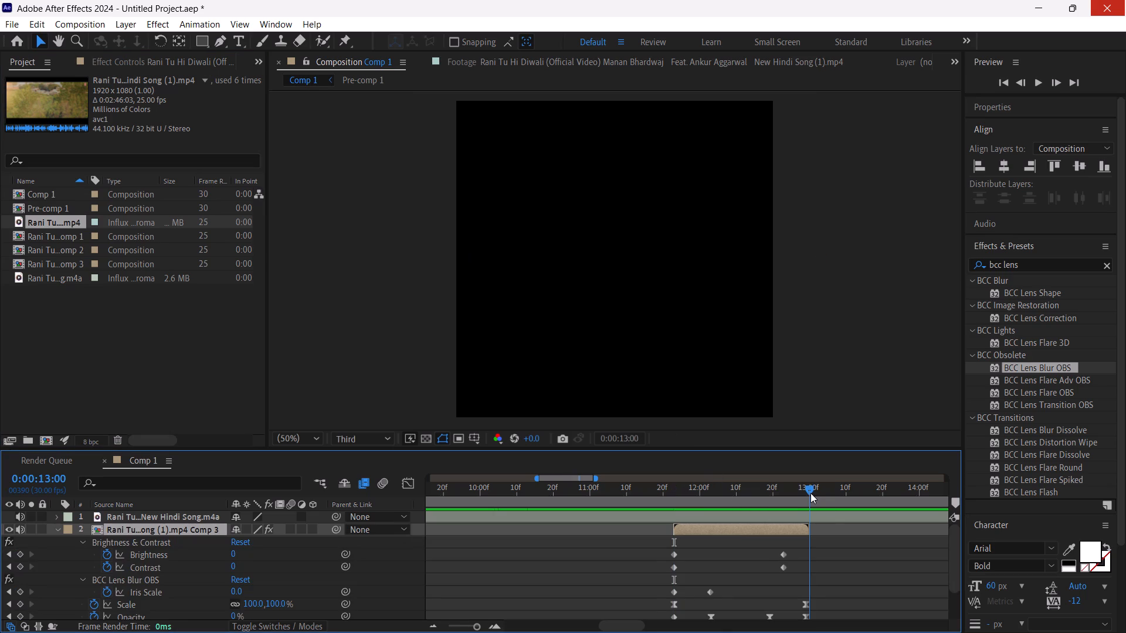
scroll(829, 558, "down", 1)
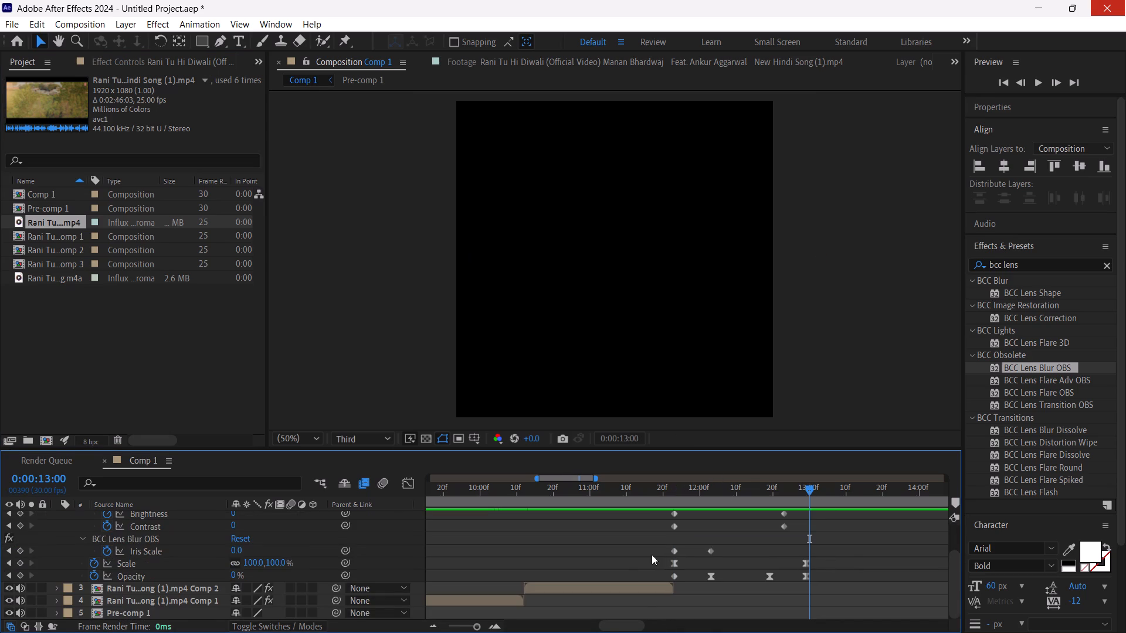
scroll(652, 537, "up", 1)
left_click_drag(647, 547, 775, 599)
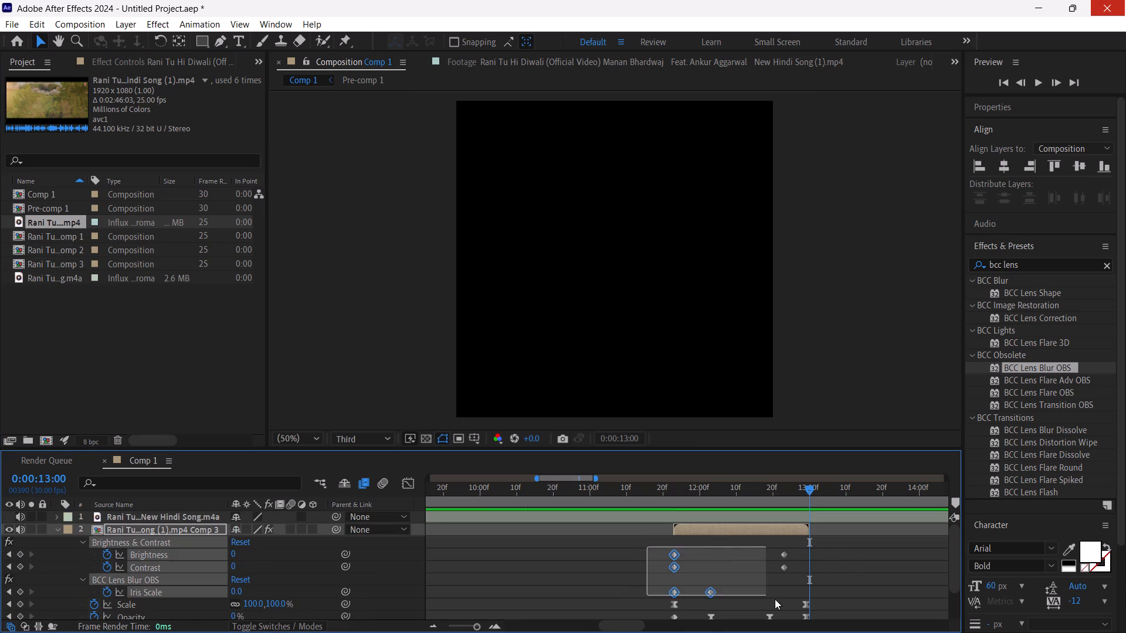
left_click_drag(775, 599, 845, 573)
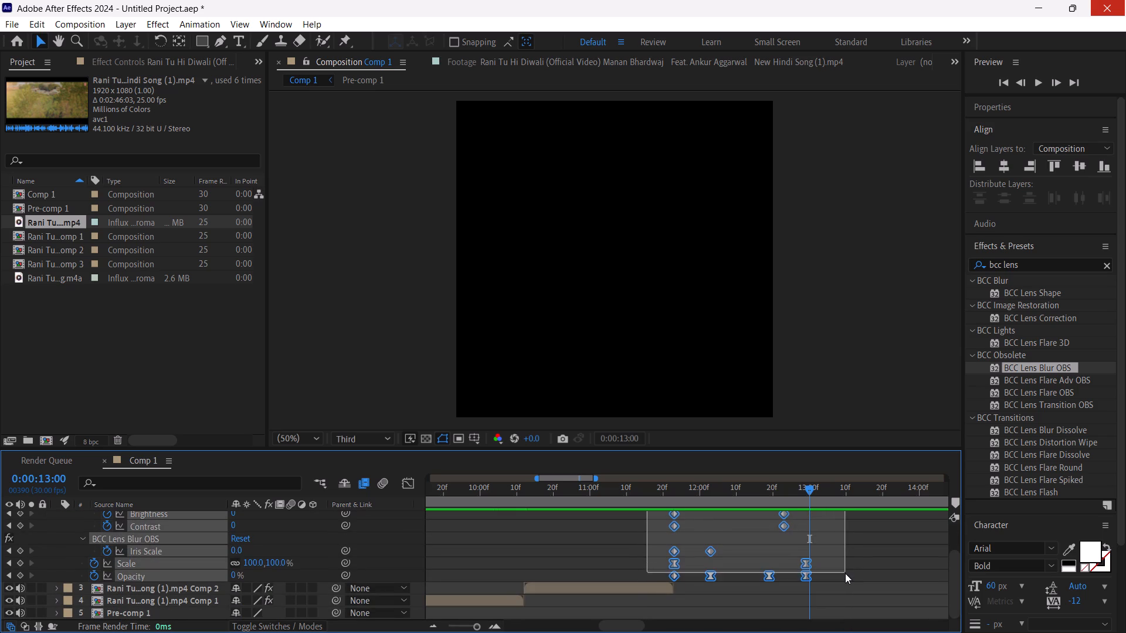
left_click_drag(845, 573, 846, 574)
left_click(803, 579, "alt")
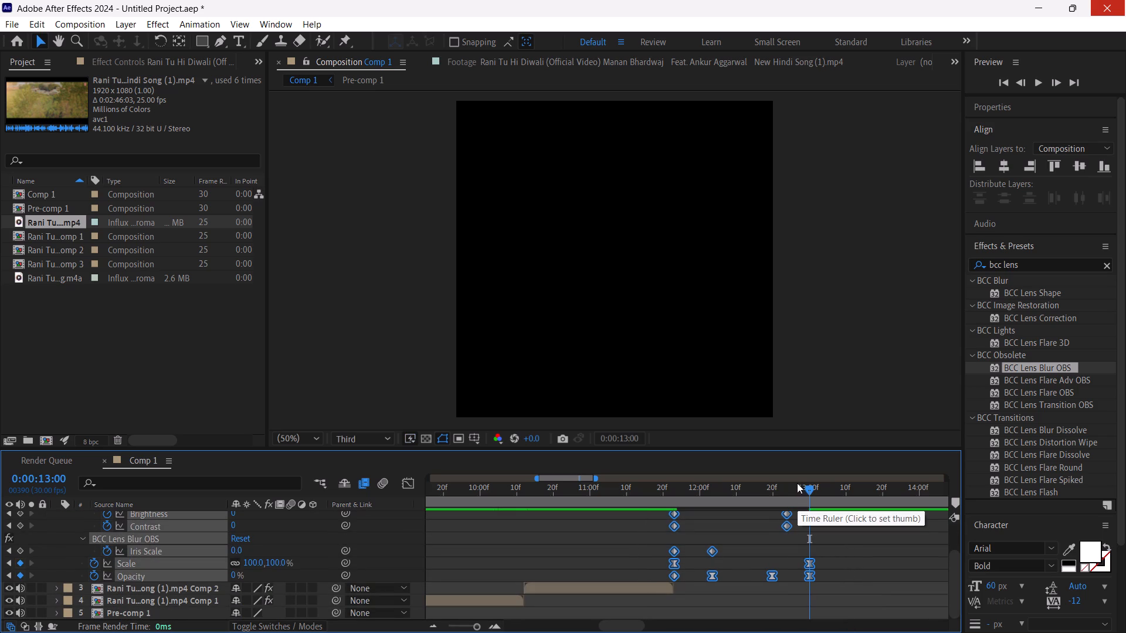
left_click_drag(790, 488, 630, 499)
key("space")
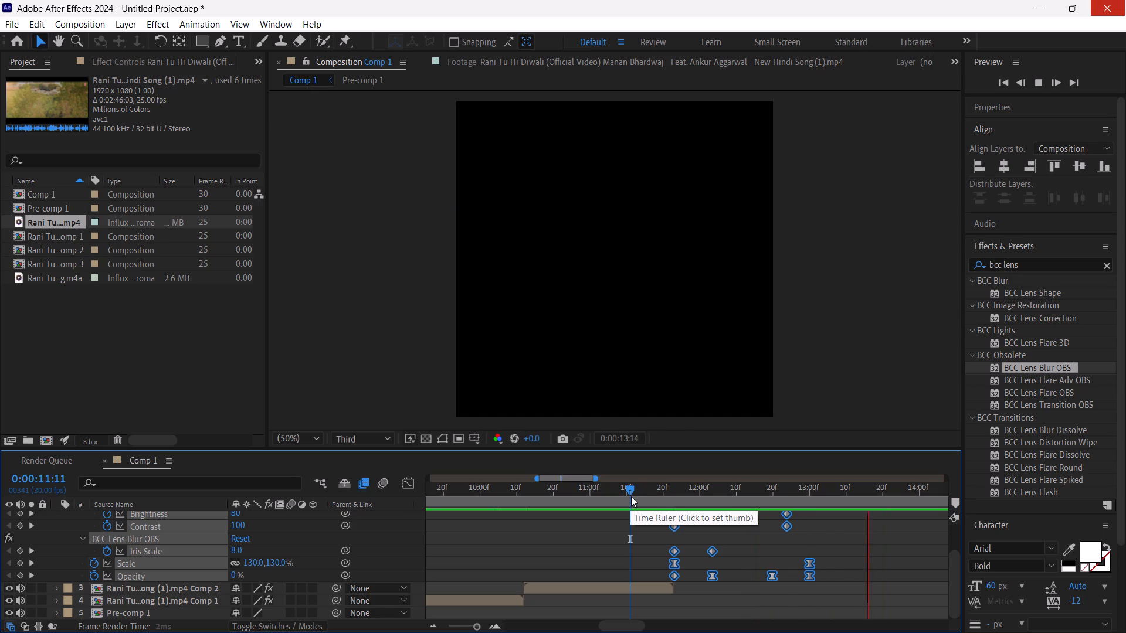
left_click_drag(629, 499, 804, 504)
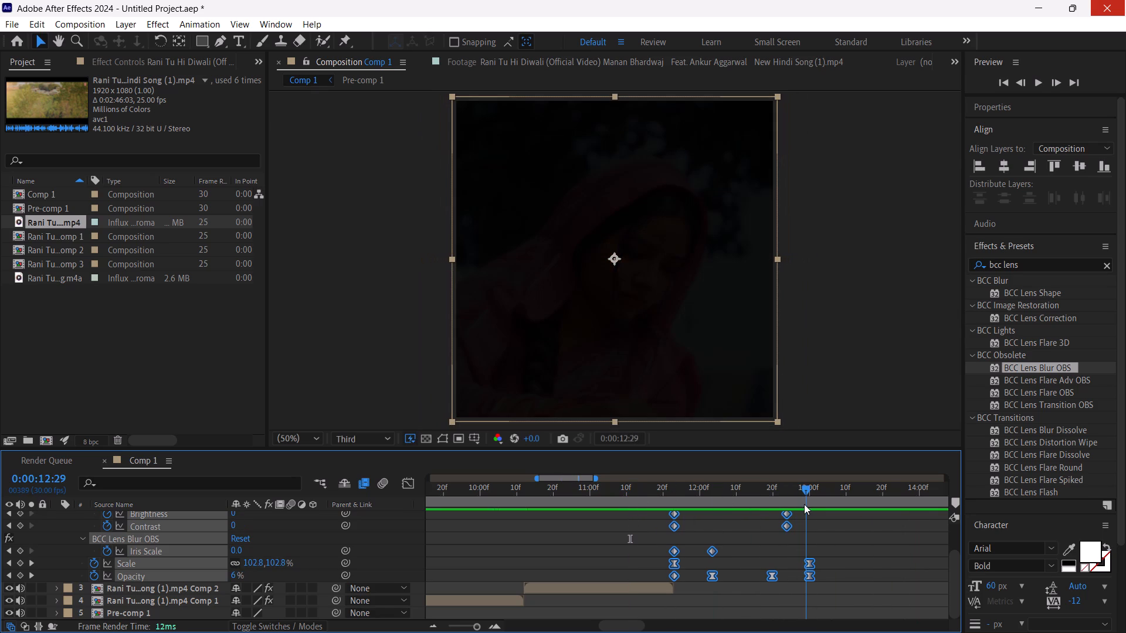
left_click_drag(804, 504, 810, 504)
scroll(810, 504, "up", 1)
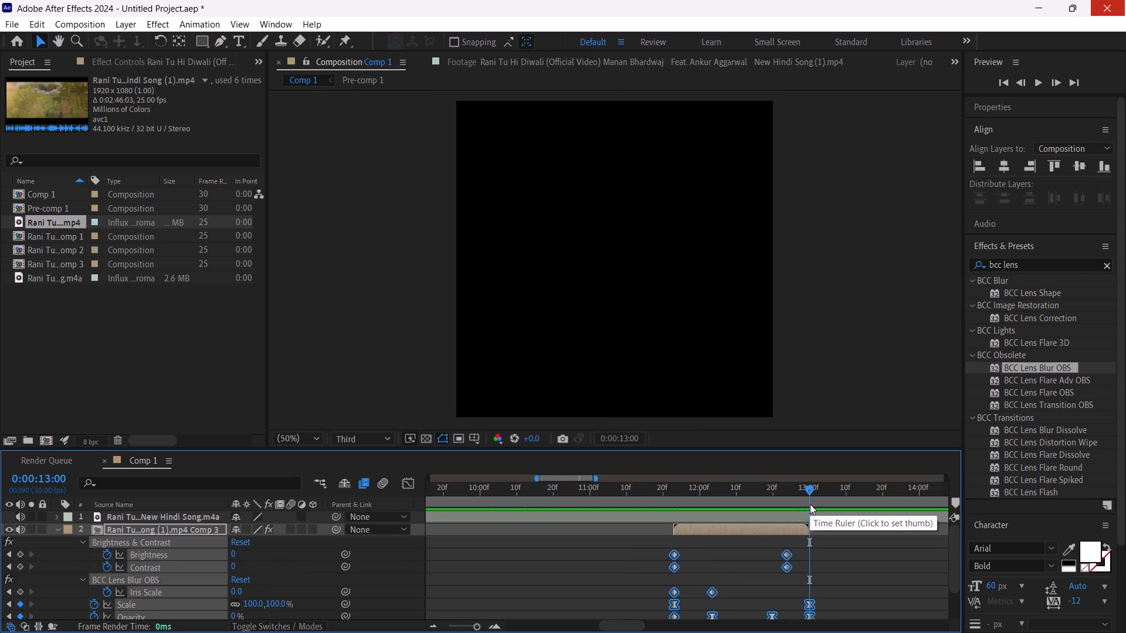
left_click(53, 535)
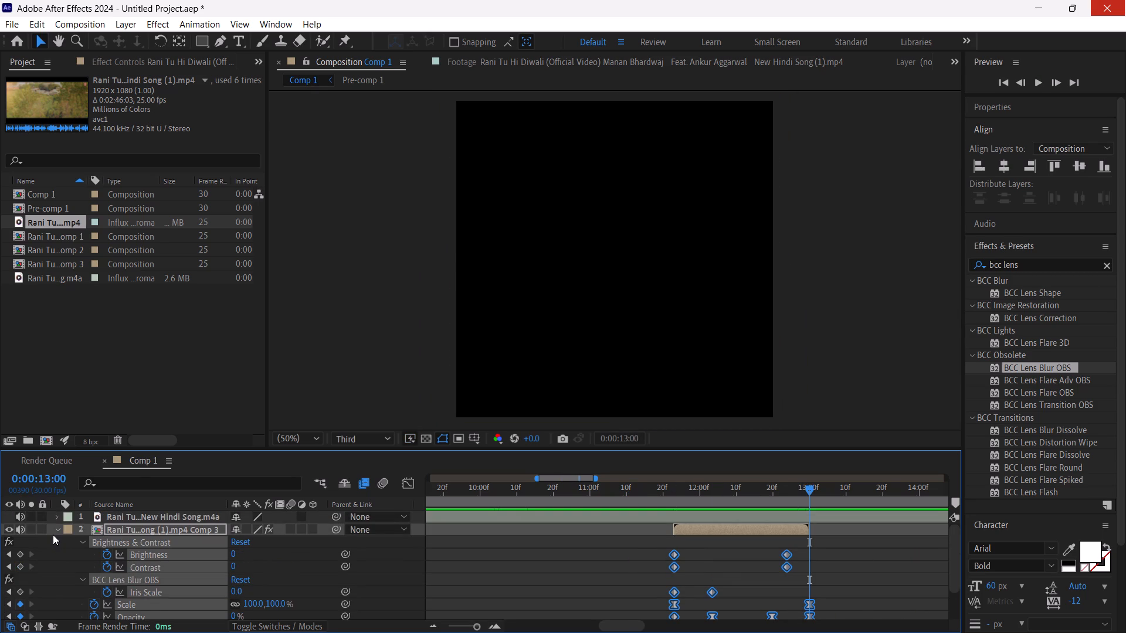
Browse the source video to the shot of the couple in the field and set its In point to 0:00:46:23.
left_click(683, 54)
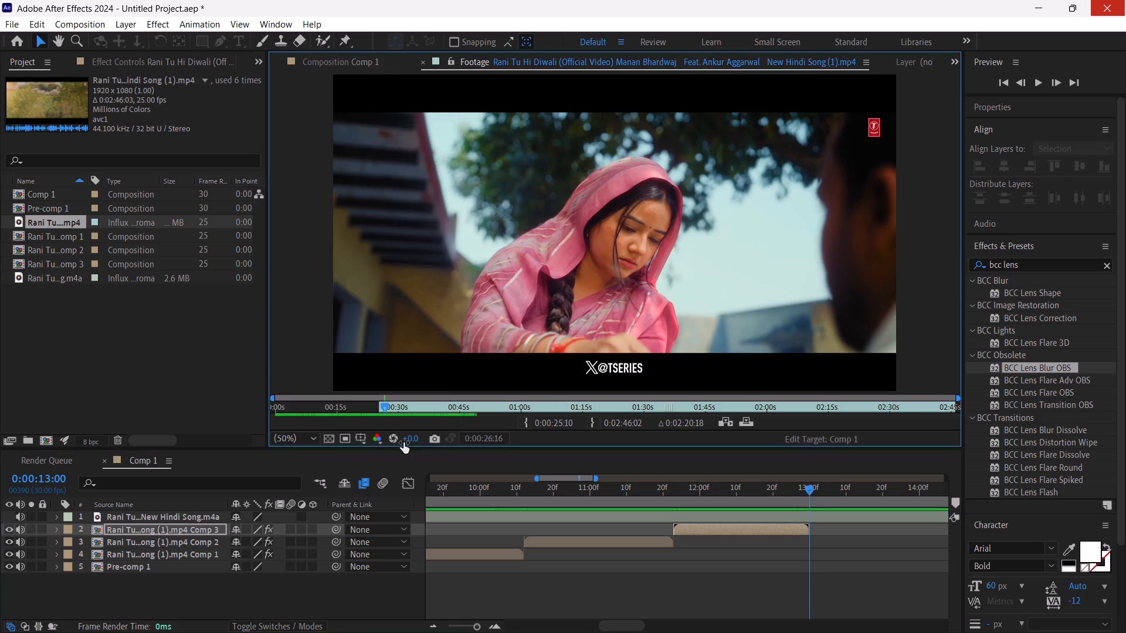
left_click_drag(398, 409, 428, 406)
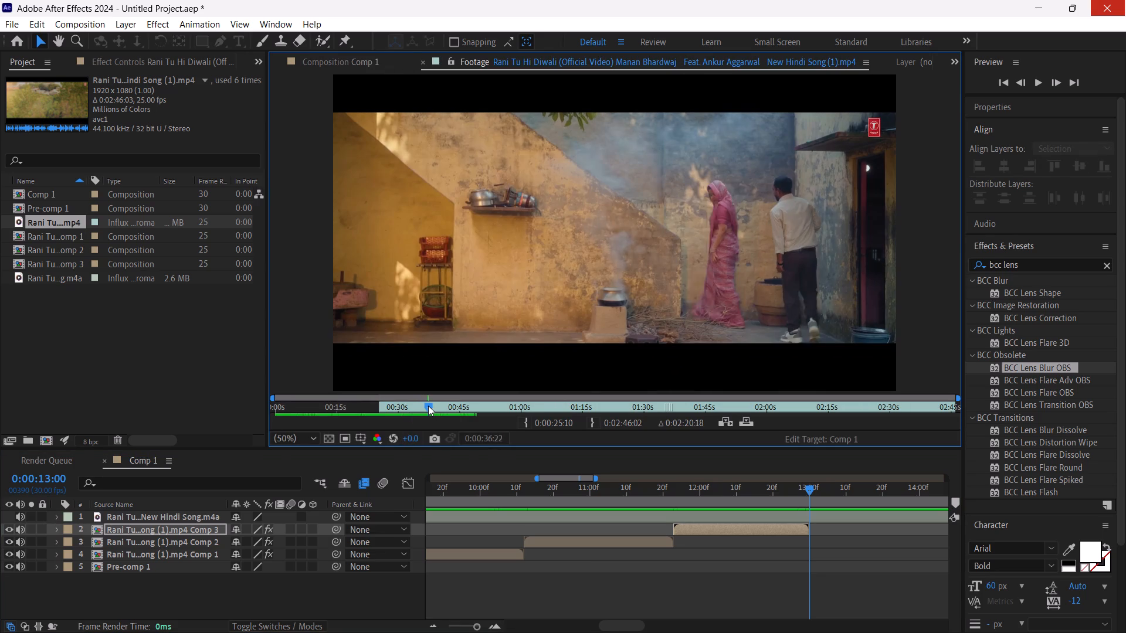
left_click_drag(428, 406, 453, 400)
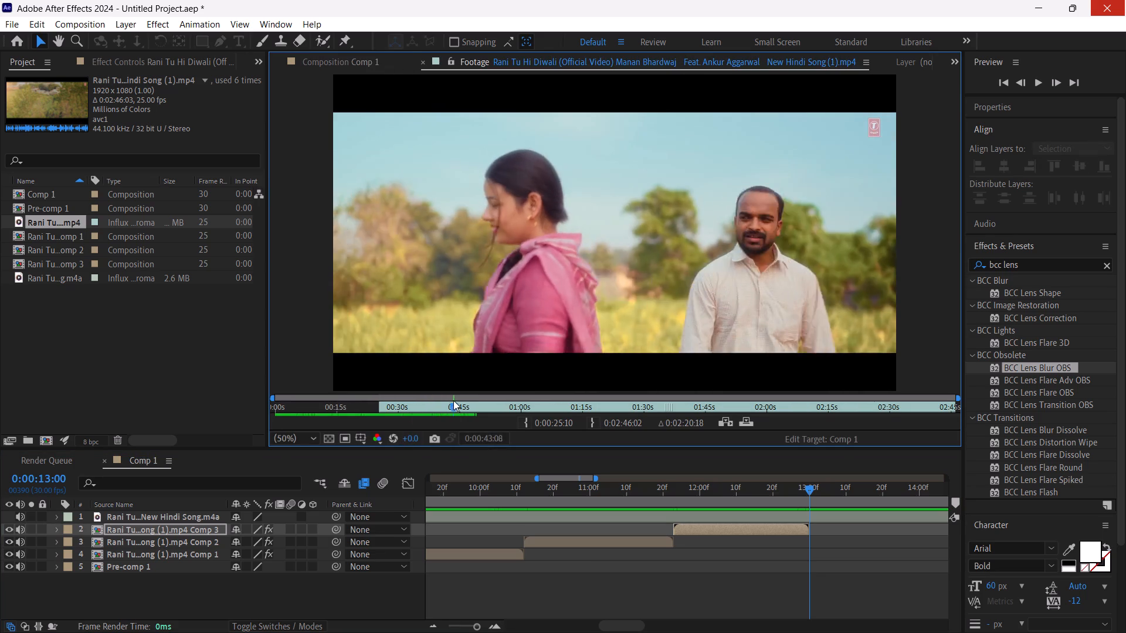
left_click_drag(453, 400, 459, 404)
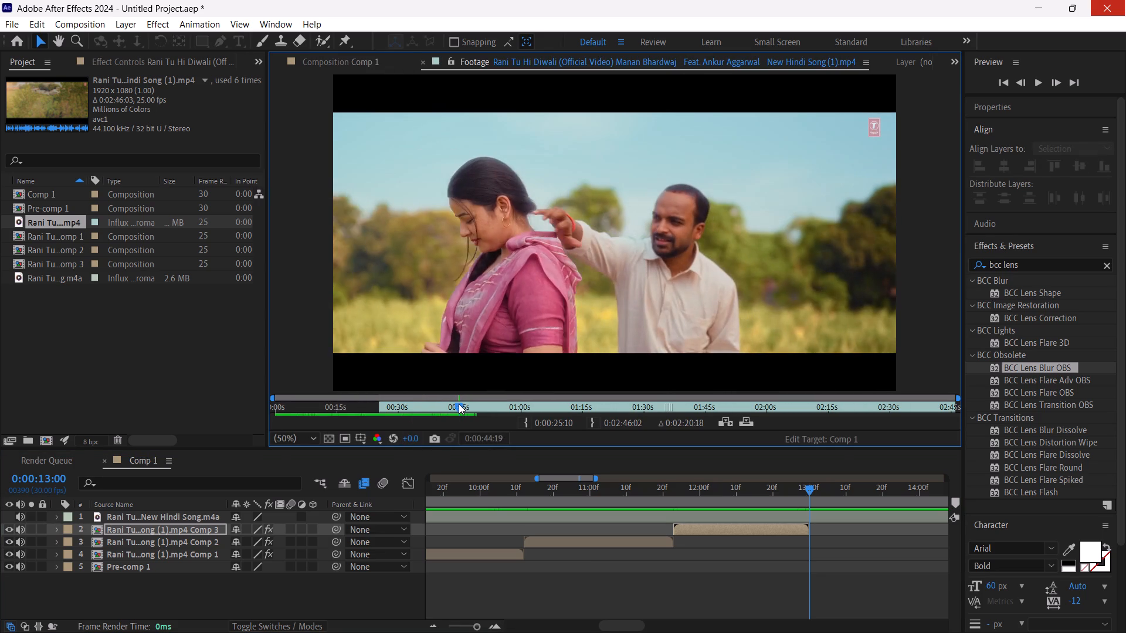
left_click_drag(459, 404, 472, 403)
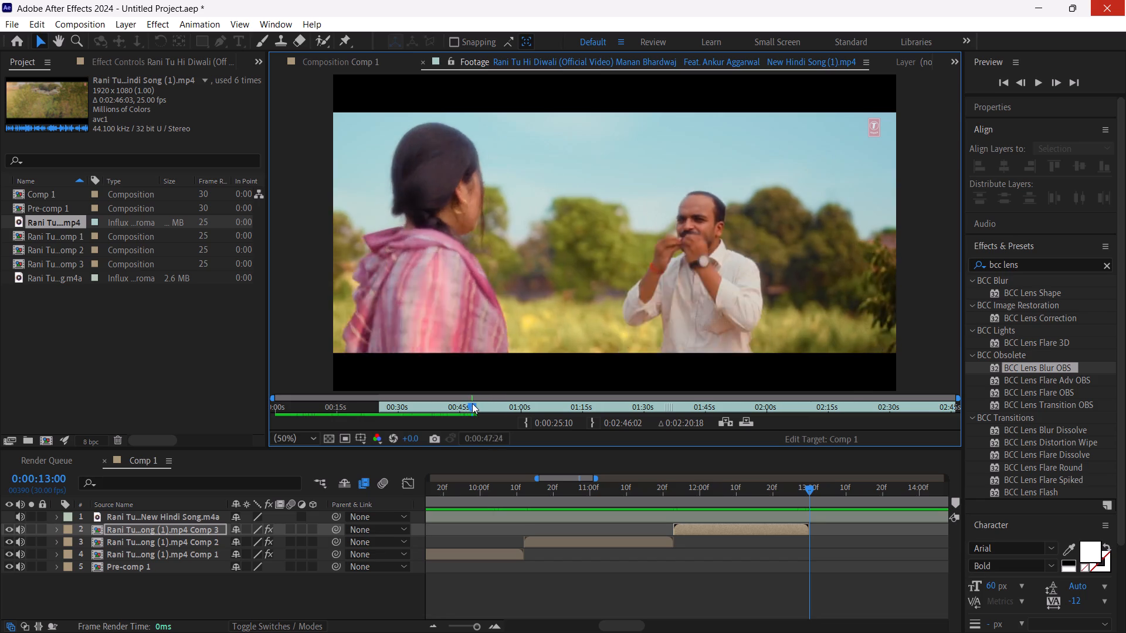
left_click_drag(472, 403, 466, 406)
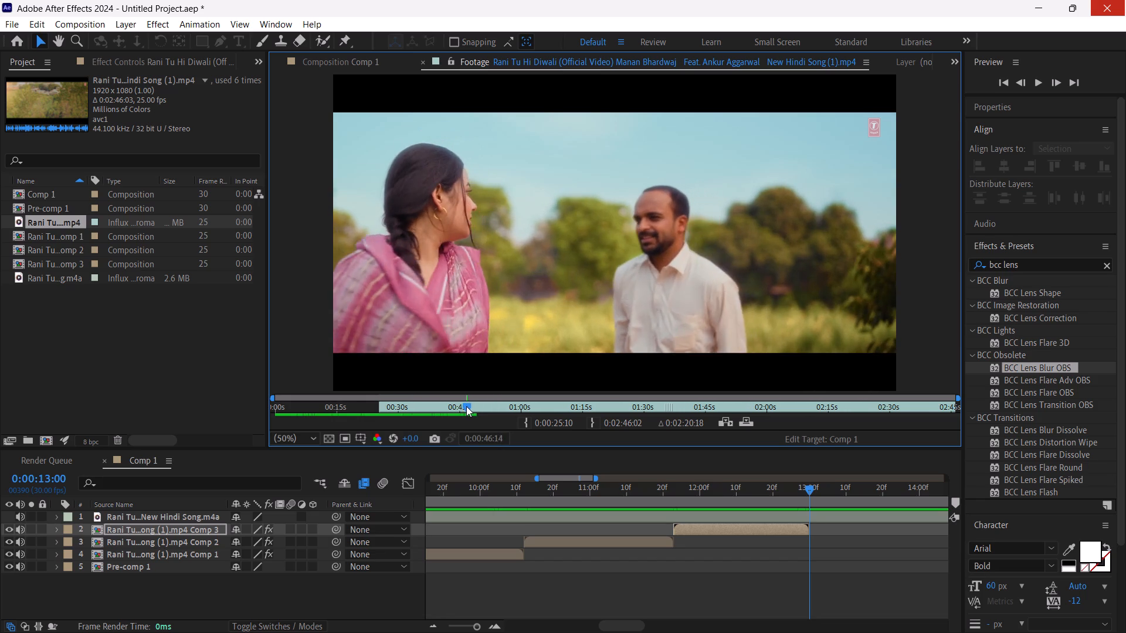
left_click_drag(466, 406, 469, 406)
left_click(469, 406)
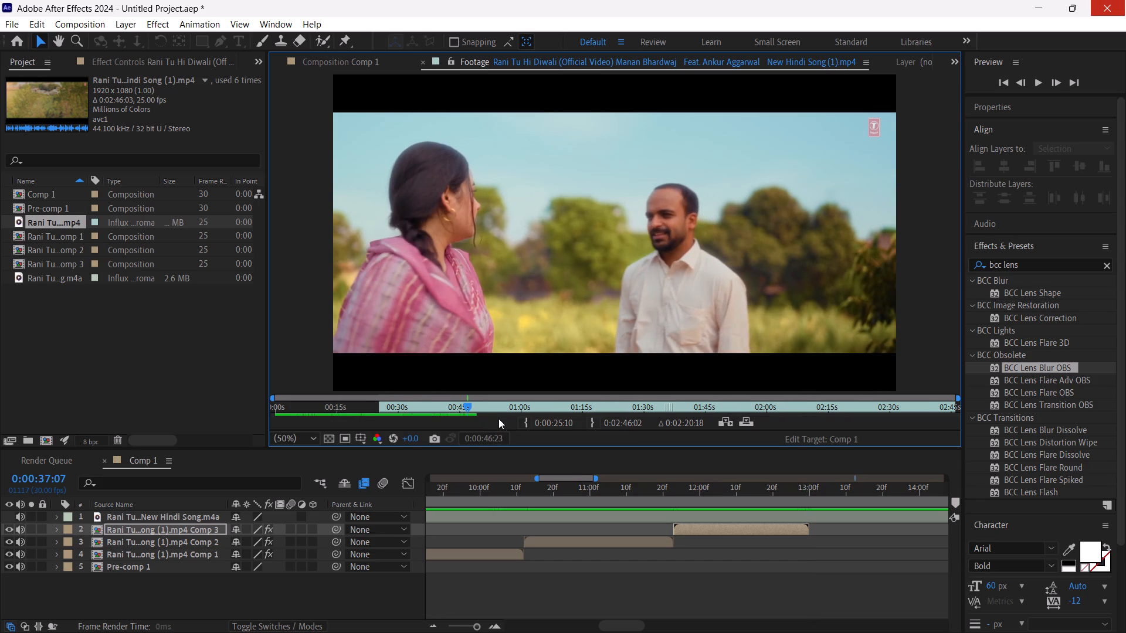
left_click(529, 421)
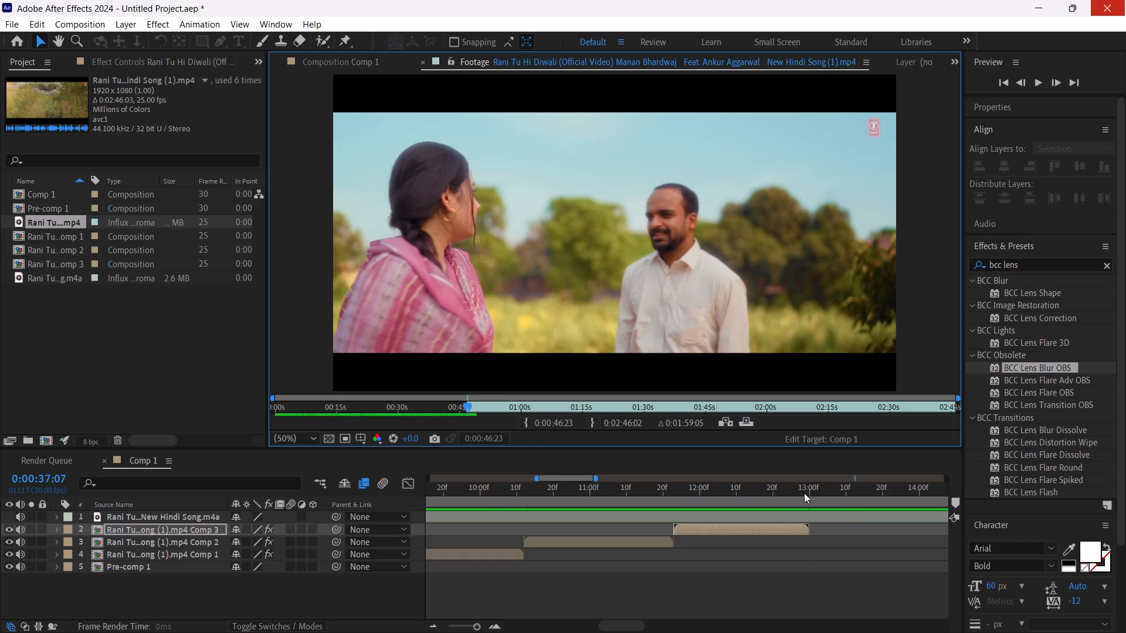
Overlay the trimmed field footage as the top layer of Comp 1 at 0:00:13:00 and mute its audio.
left_click_drag(804, 493, 809, 493)
left_click(592, 68)
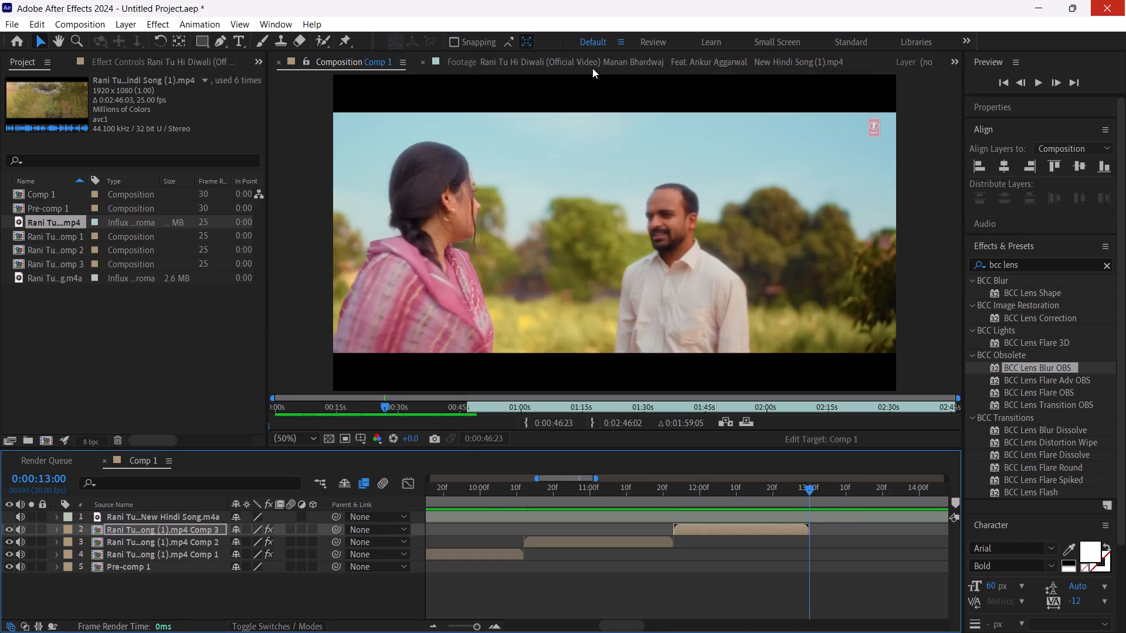
left_click(752, 419)
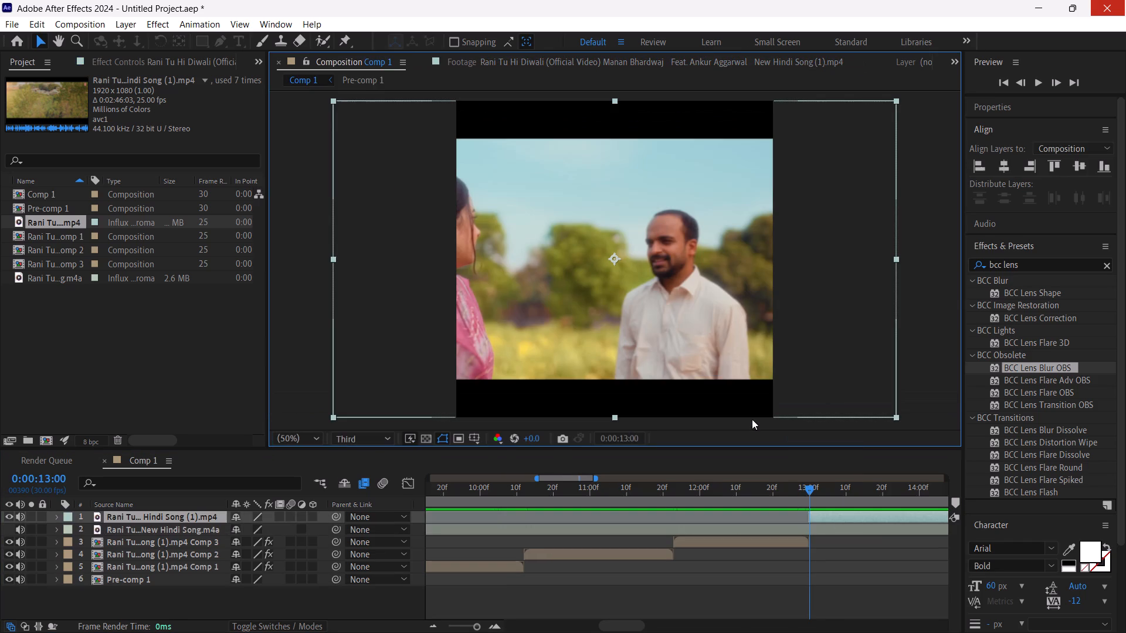
double_click(812, 487)
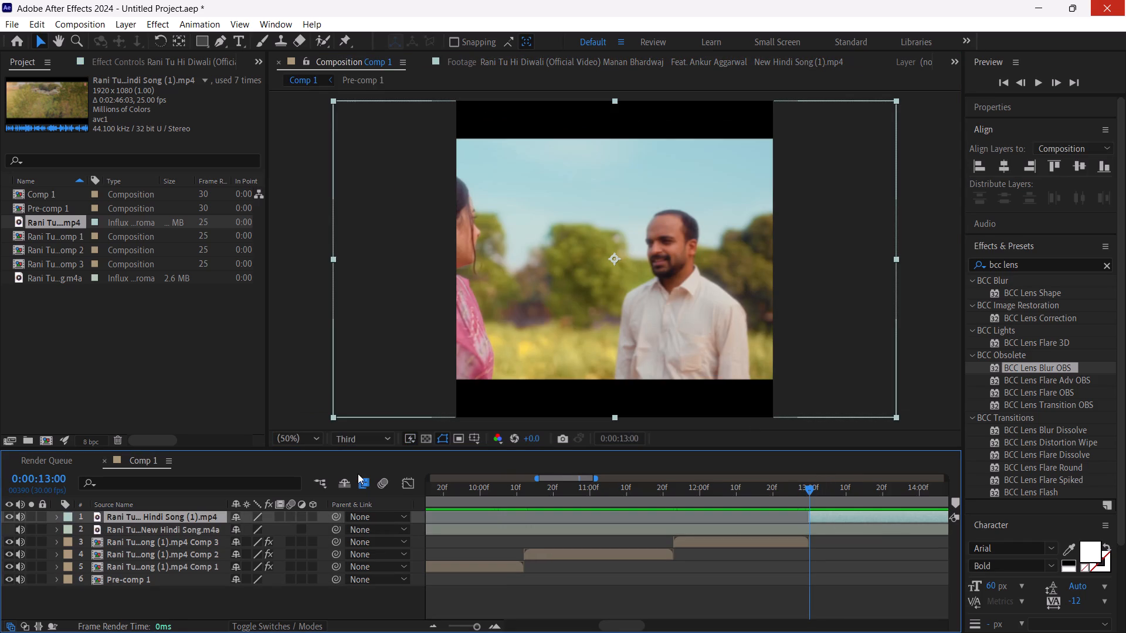
left_click(18, 515)
Preview the field clip to find the cut point, split it at 0:00:15:16 and delete the part after the cut.
key("space")
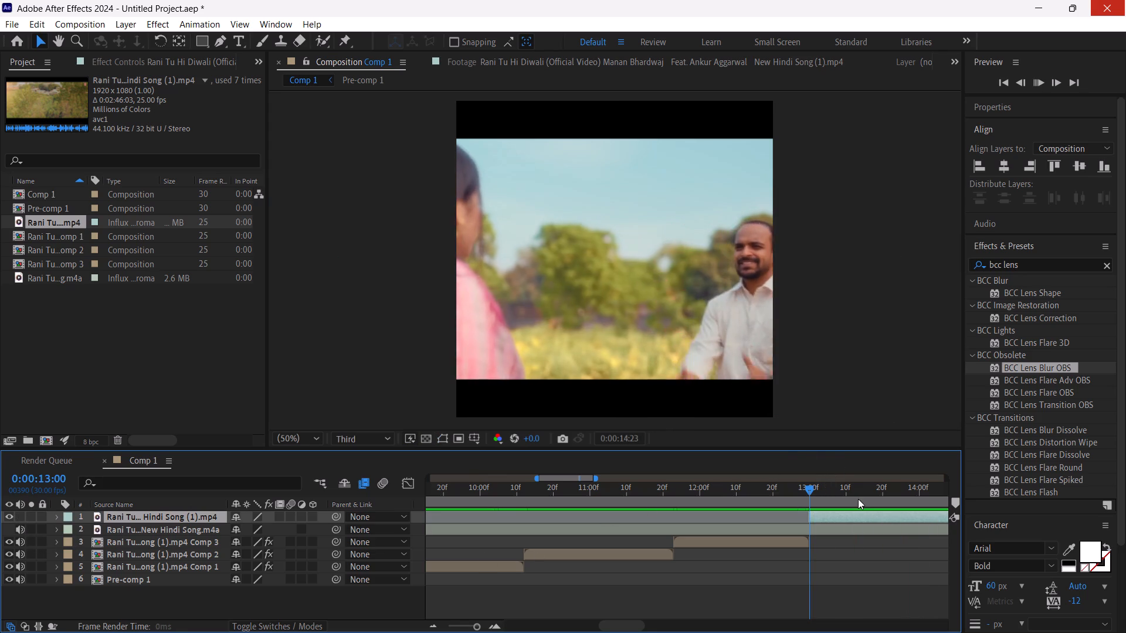
left_click_drag(868, 488, 902, 503)
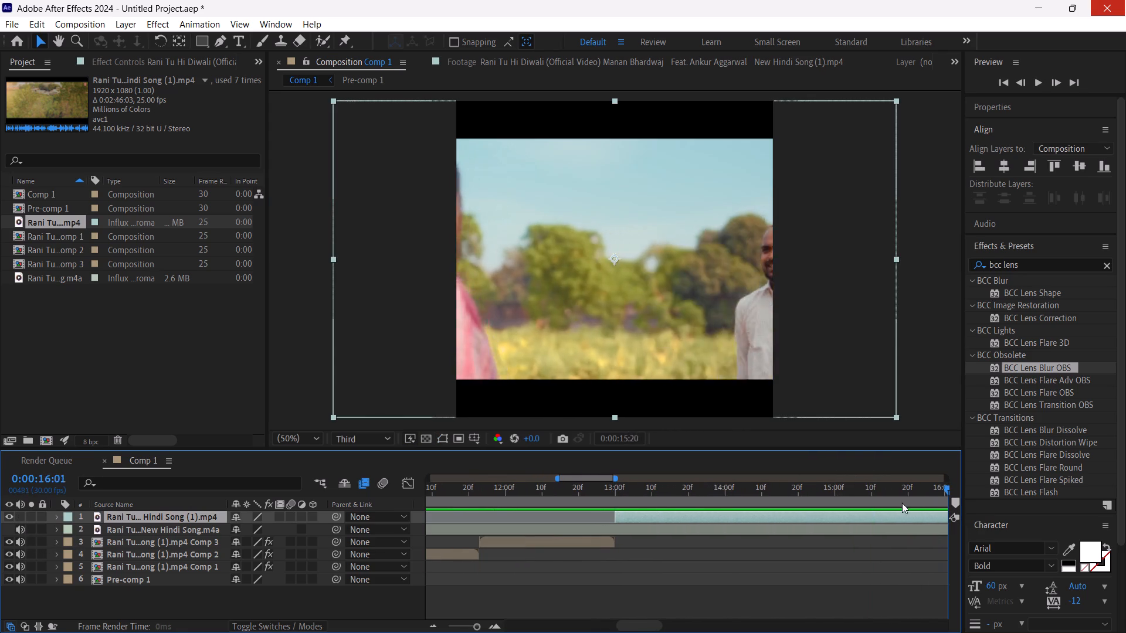
left_click_drag(902, 503, 718, 520)
key("space")
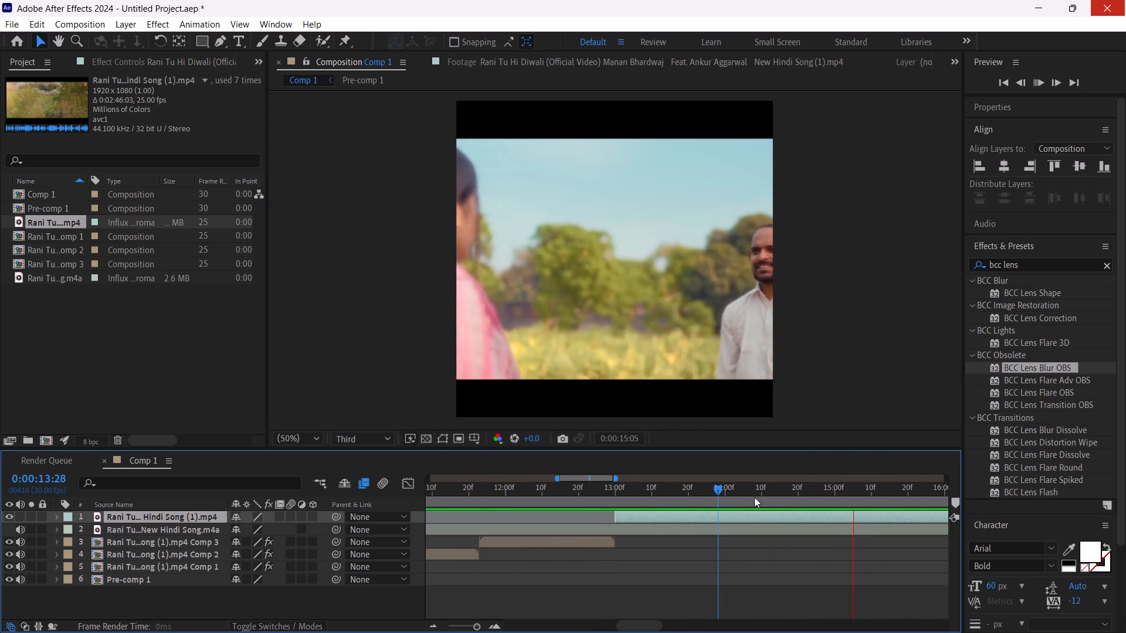
left_click_drag(754, 497, 776, 497)
key("space")
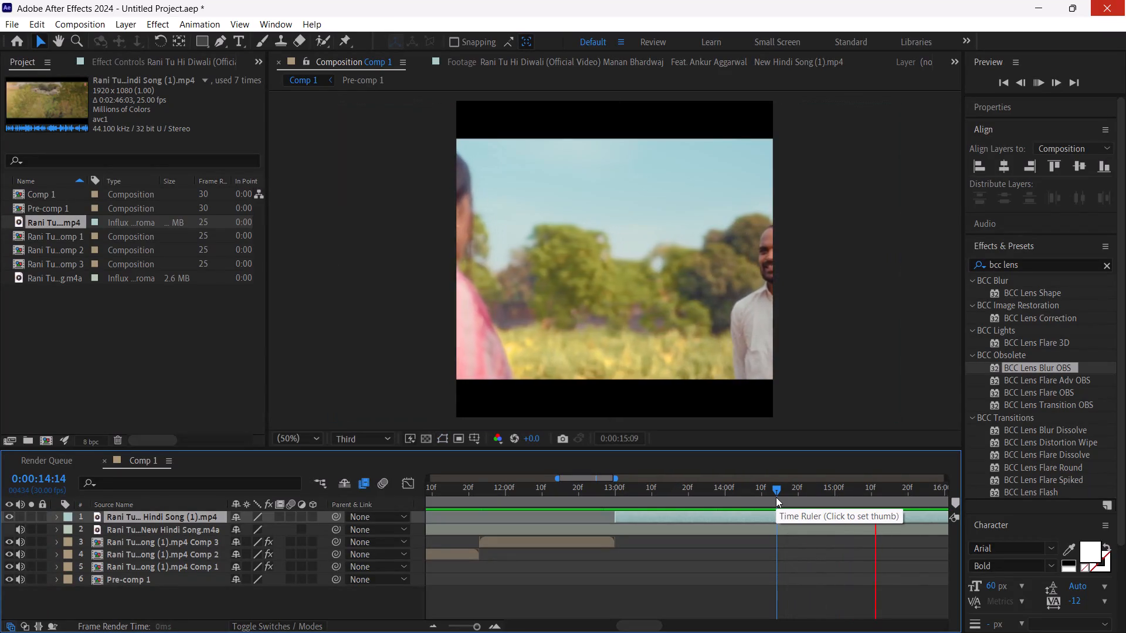
left_click_drag(767, 495, 734, 502)
key("space")
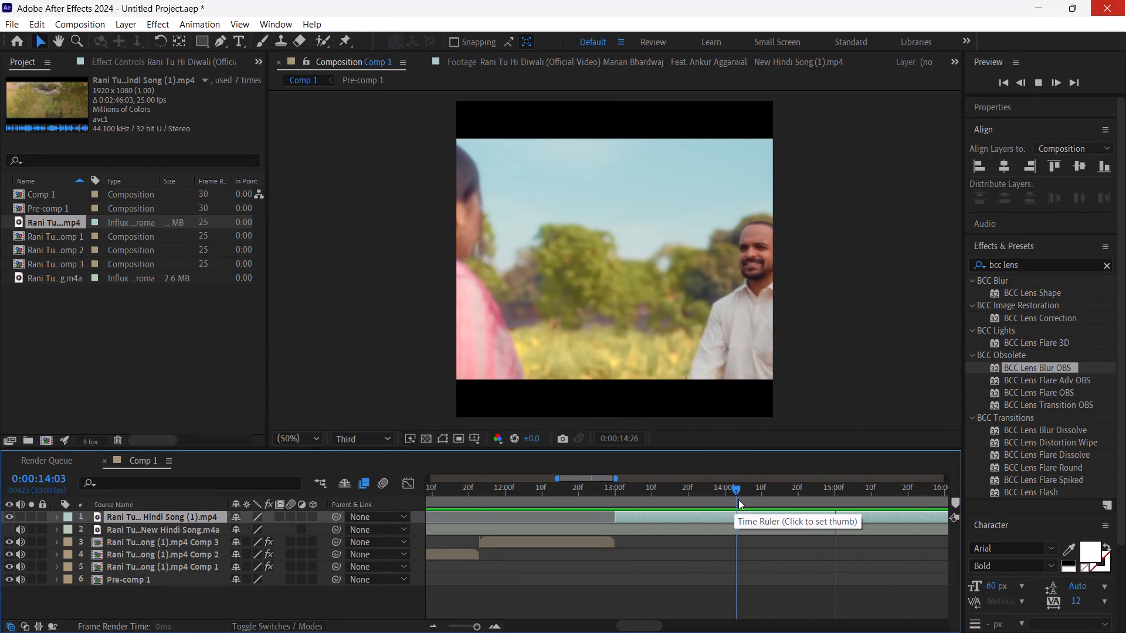
left_click_drag(738, 499, 785, 486)
key("space")
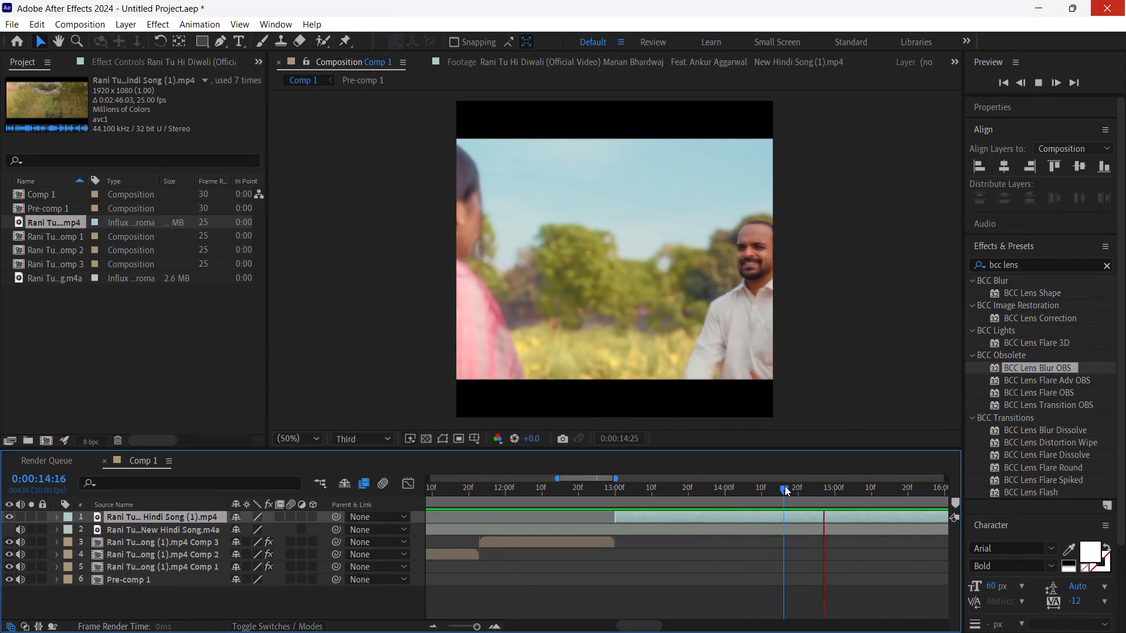
left_click_drag(784, 486, 887, 487)
key("space")
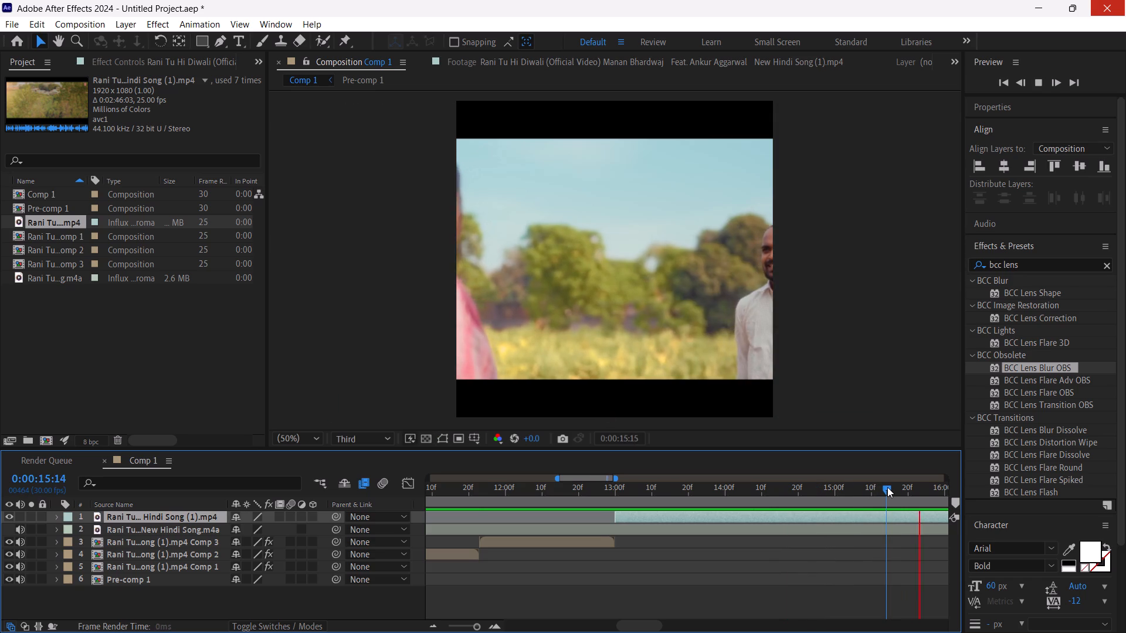
left_click_drag(888, 487, 894, 487)
key("space")
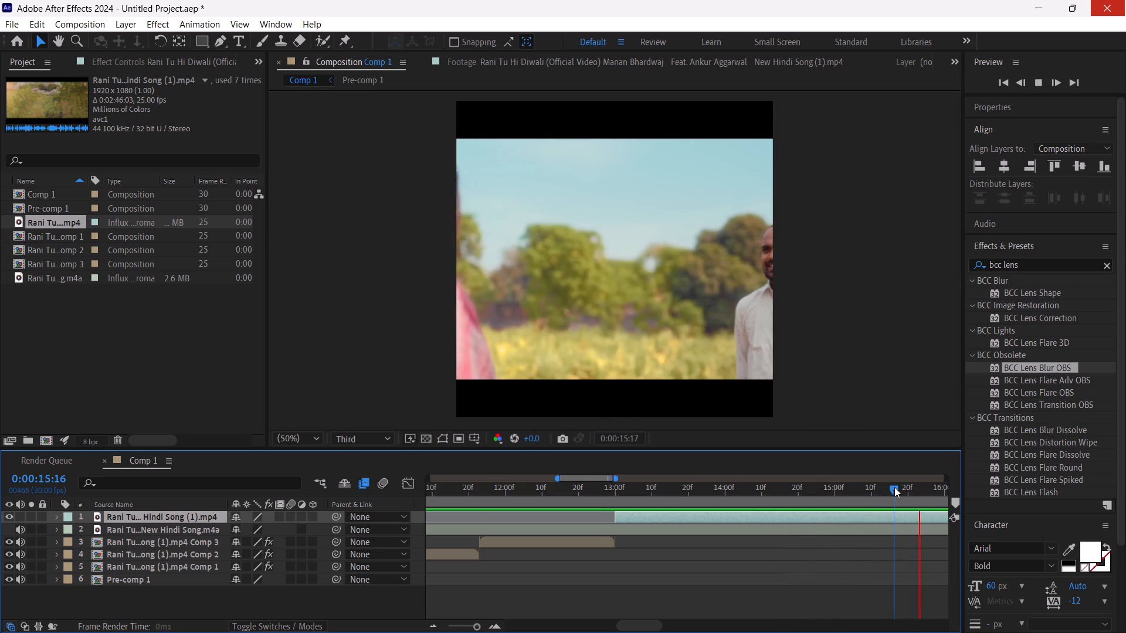
left_click(894, 487)
key("ctrl+shift+d")
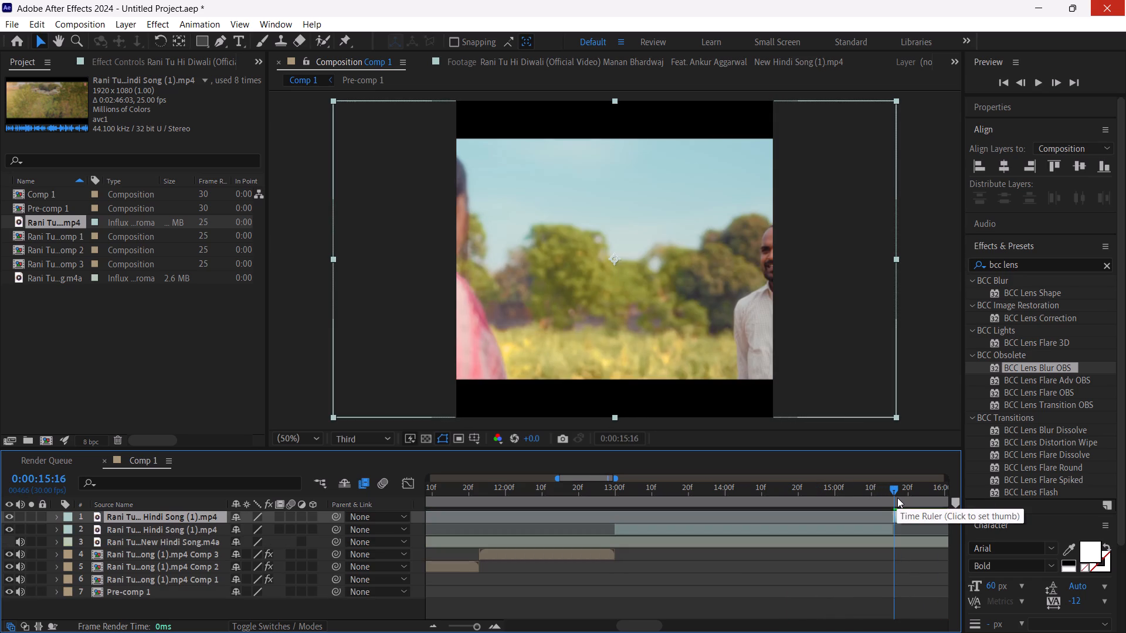
key("Delete")
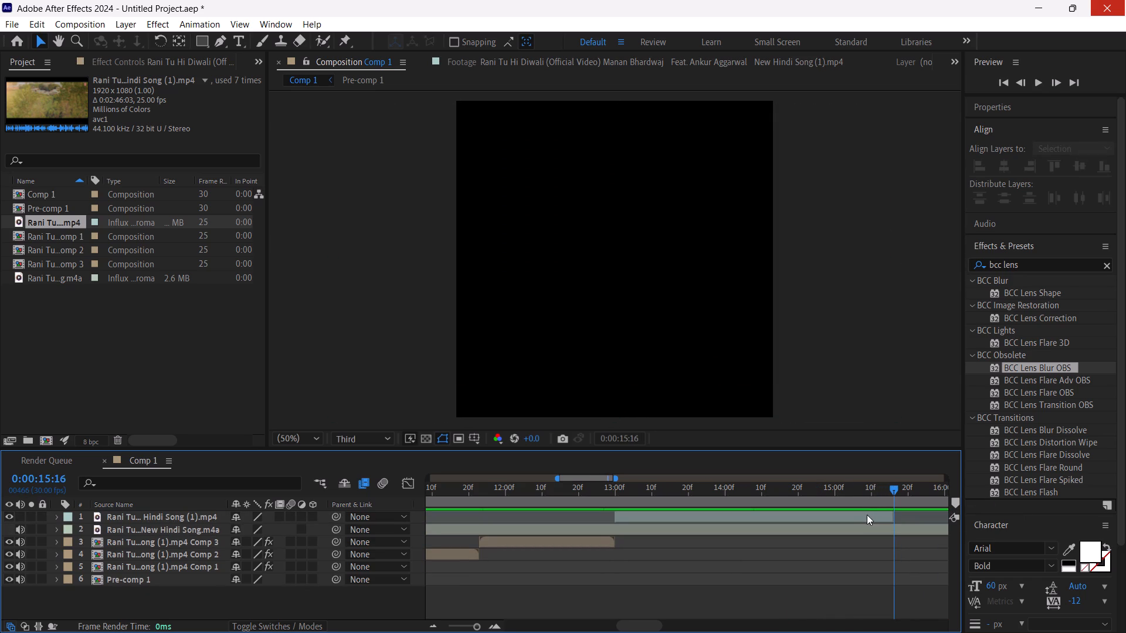
Scale up the trimmed field clip until the picture covers the whole square frame without black bars.
left_click_drag(870, 489, 806, 509)
left_click(802, 519)
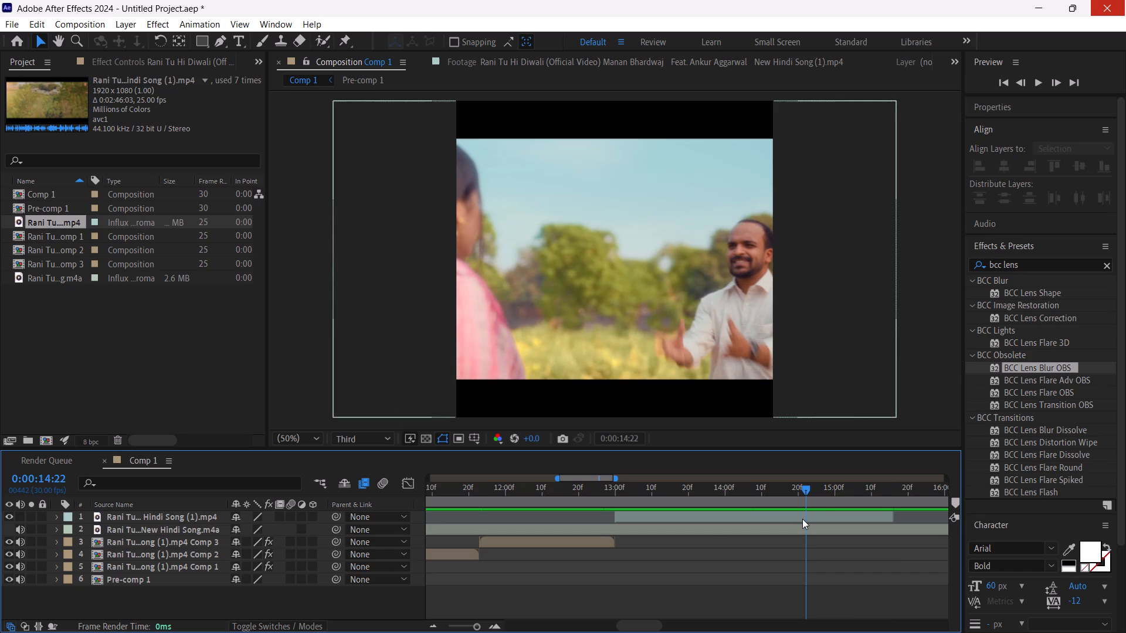
key("s")
left_click_drag(246, 532, 253, 530)
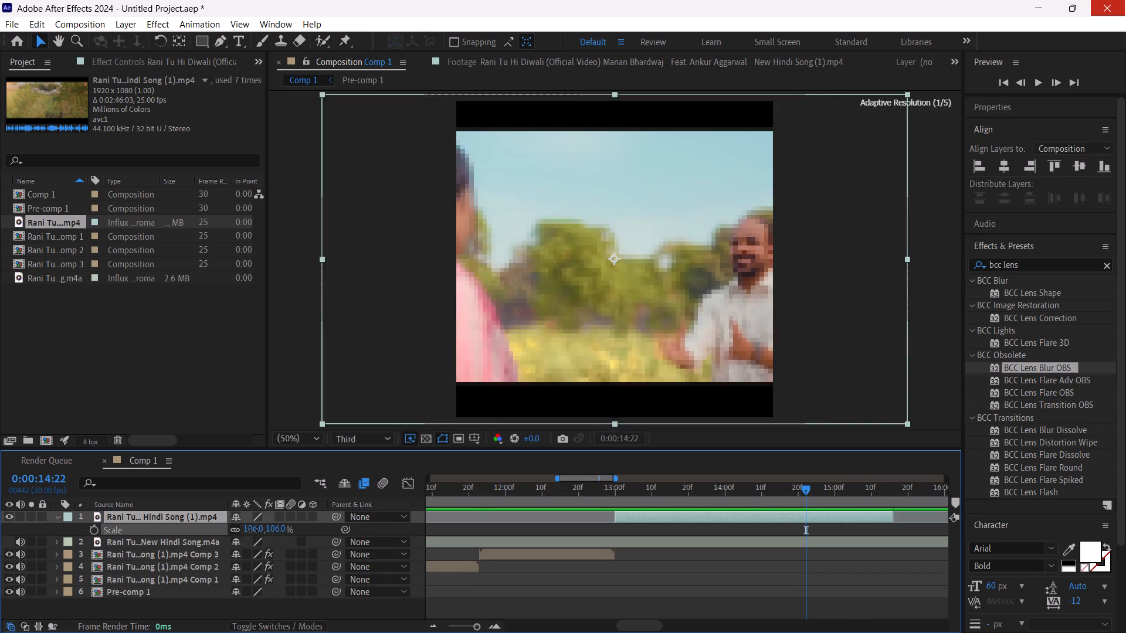
left_click_drag(253, 530, 274, 535)
Keyframe the field clip's Position from 245, 540 at 0:00:13:00 to -181, 540 at 0:00:15:13 so the framing follows the man.
key("p")
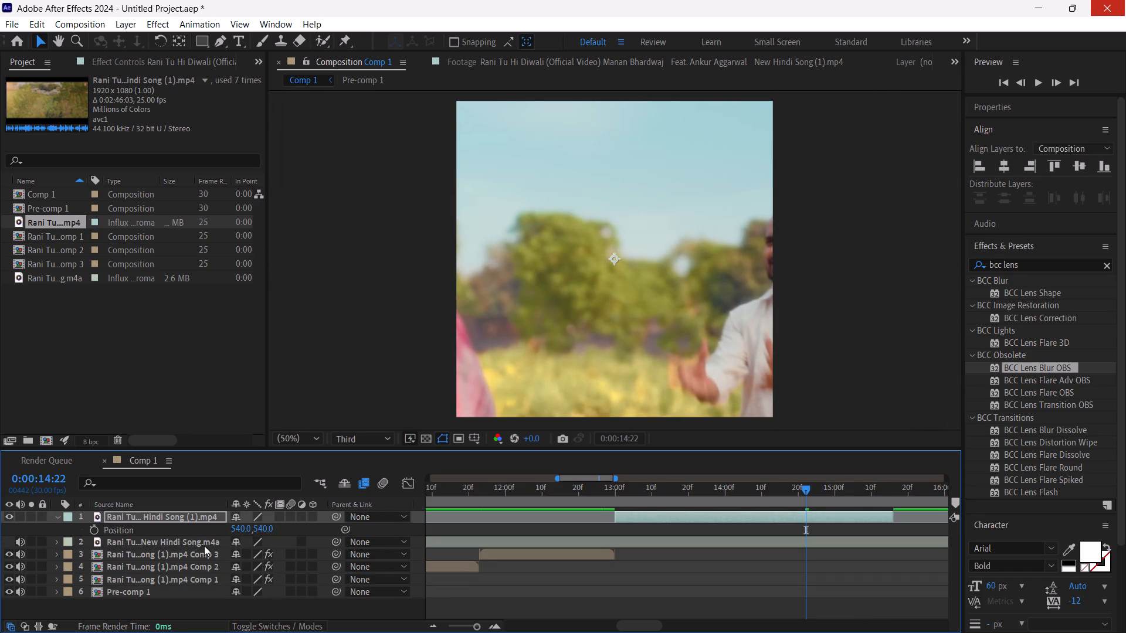
left_click_drag(241, 531, 0, 566)
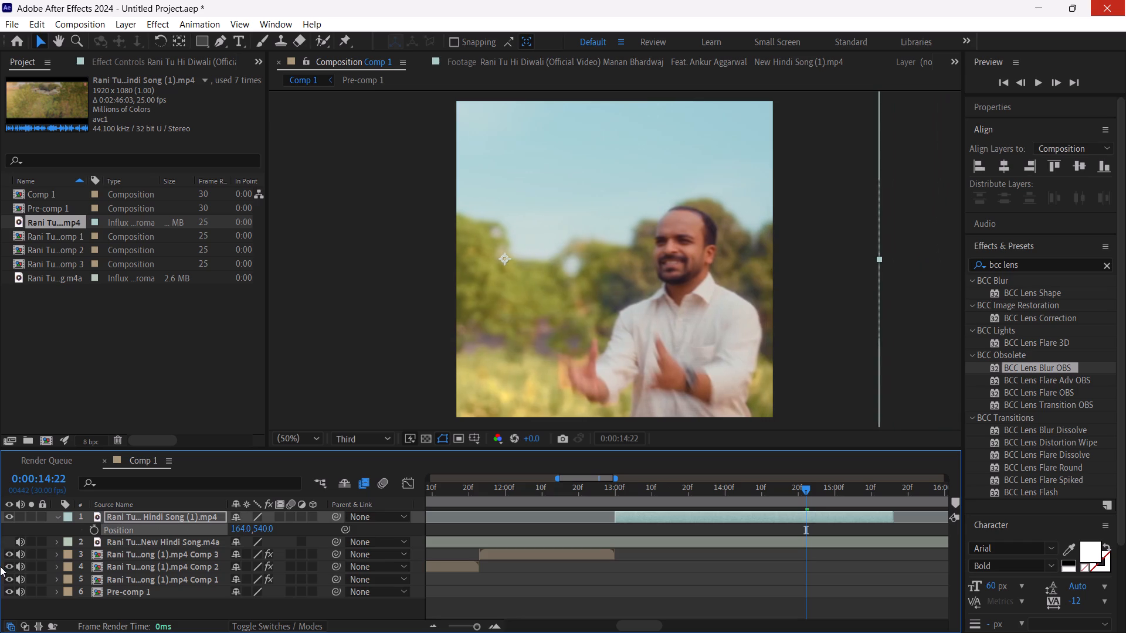
left_click_drag(246, 527, 106, 527)
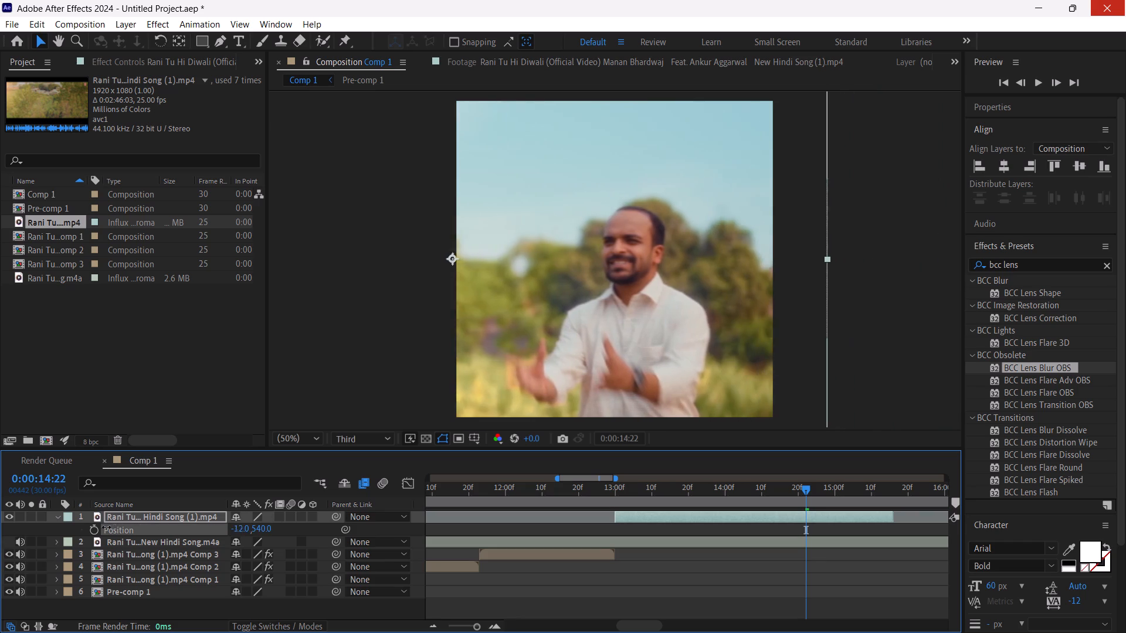
left_click_drag(106, 527, 78, 536)
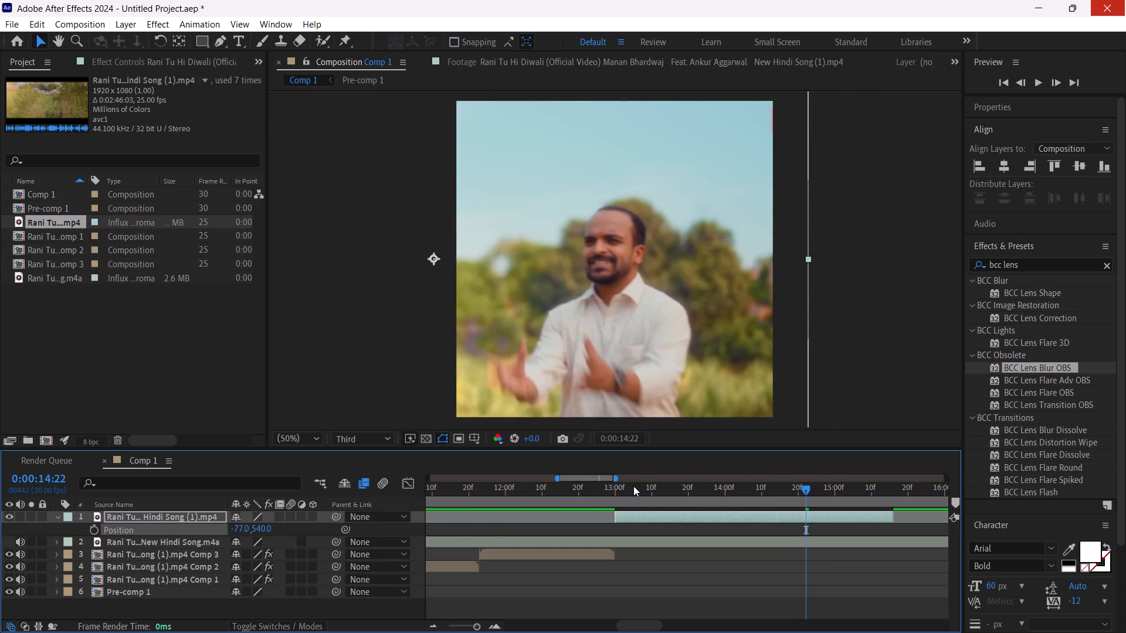
left_click_drag(633, 486, 614, 491)
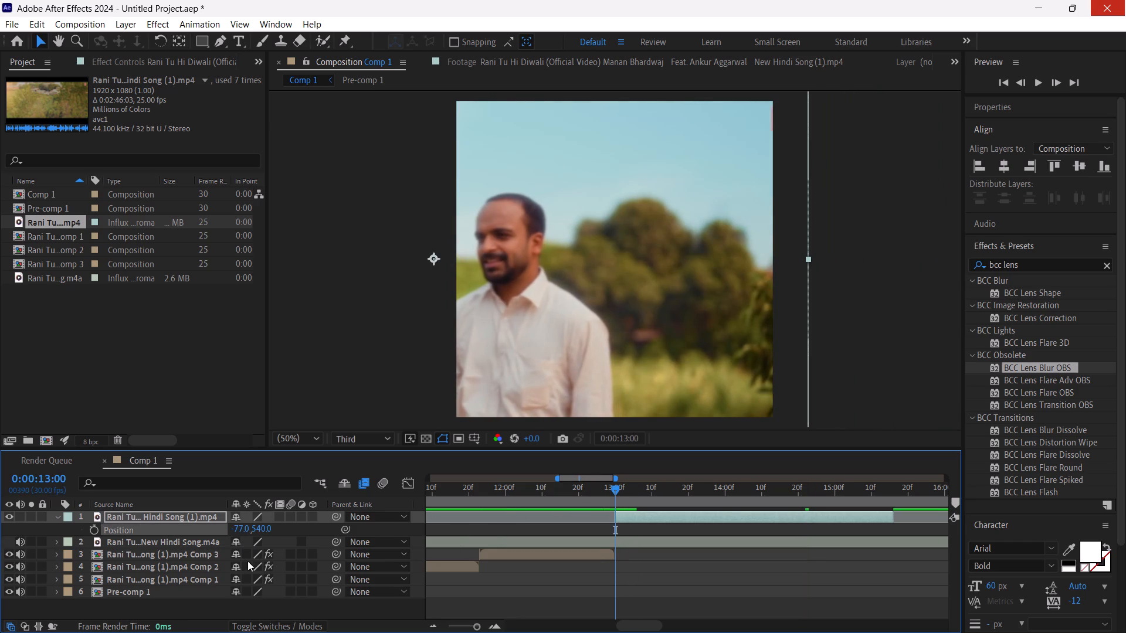
left_click_drag(241, 527, 429, 502)
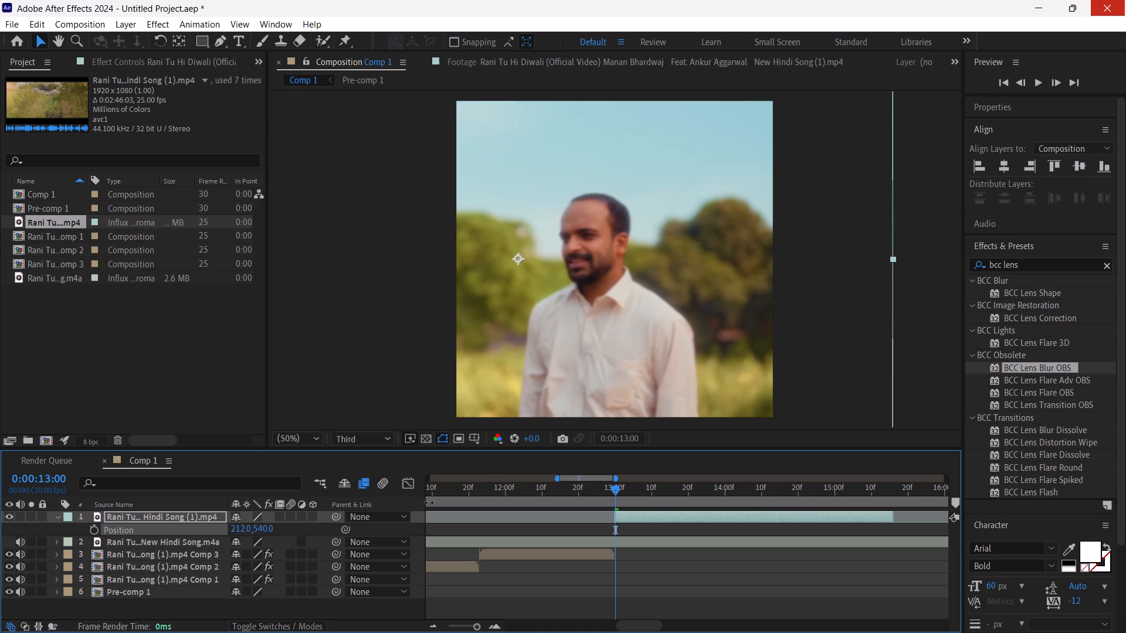
left_click_drag(429, 502, 448, 498)
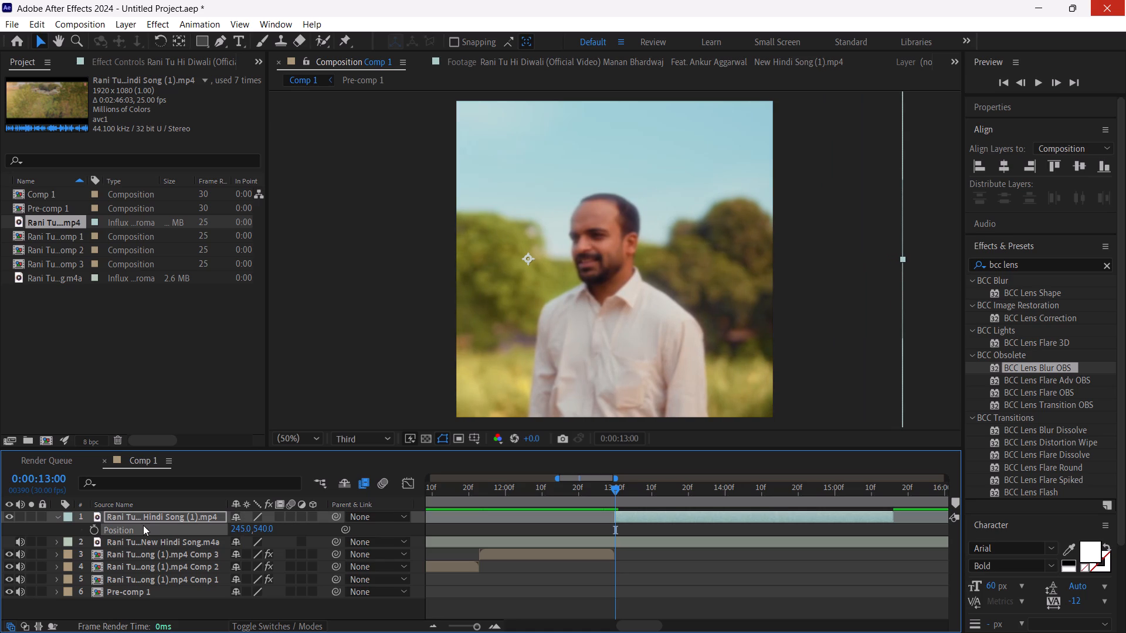
left_click(96, 527)
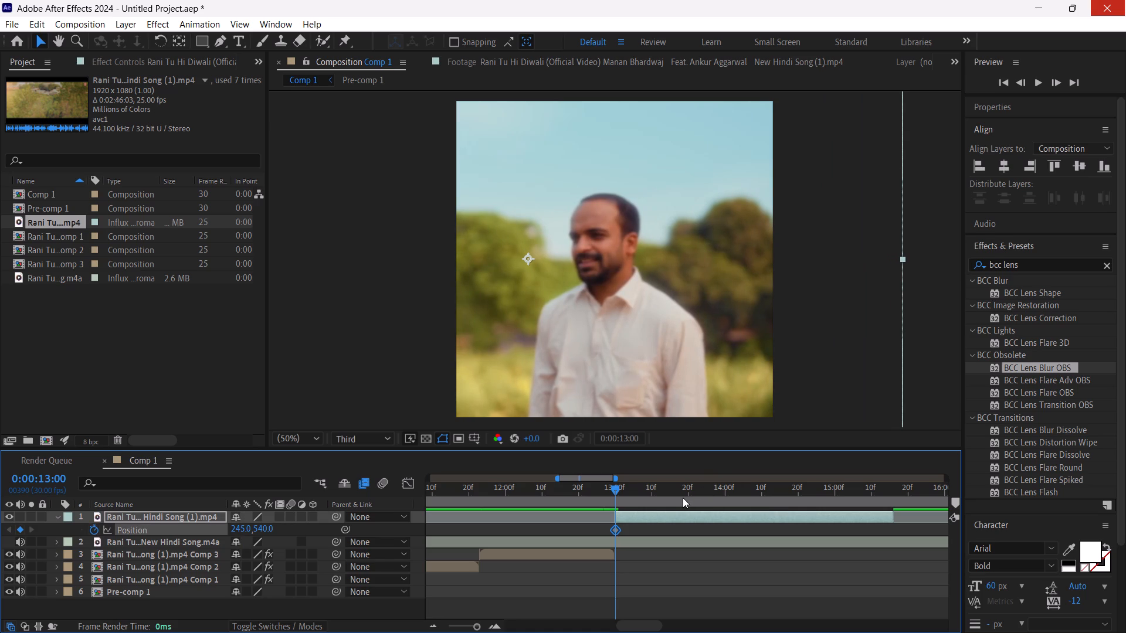
left_click_drag(683, 498, 883, 475)
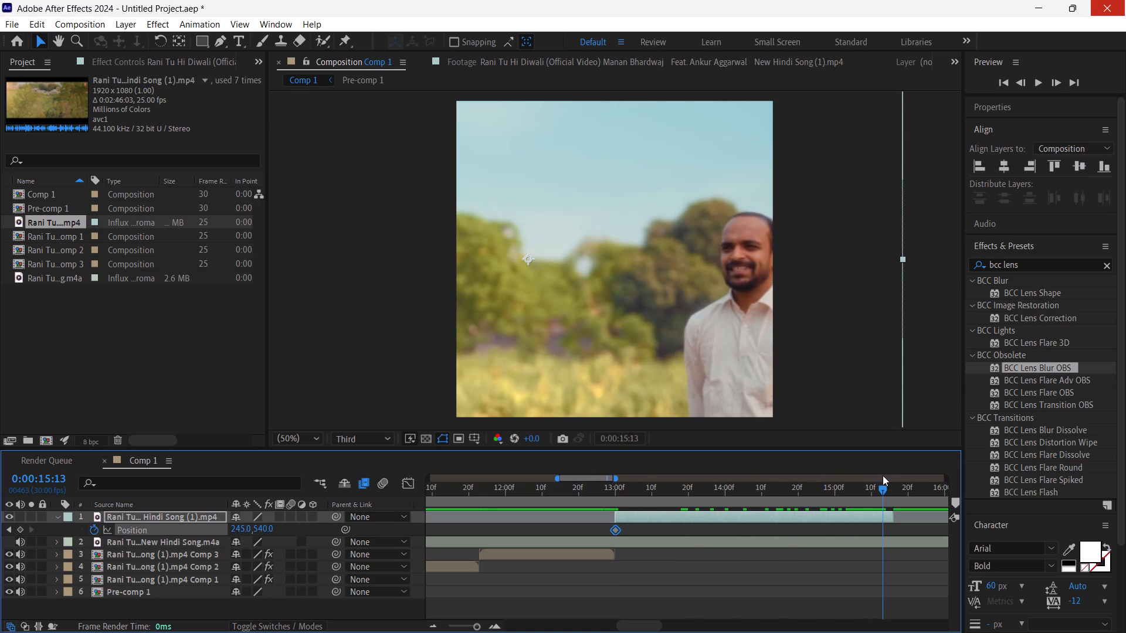
left_click_drag(235, 530, 0, 543)
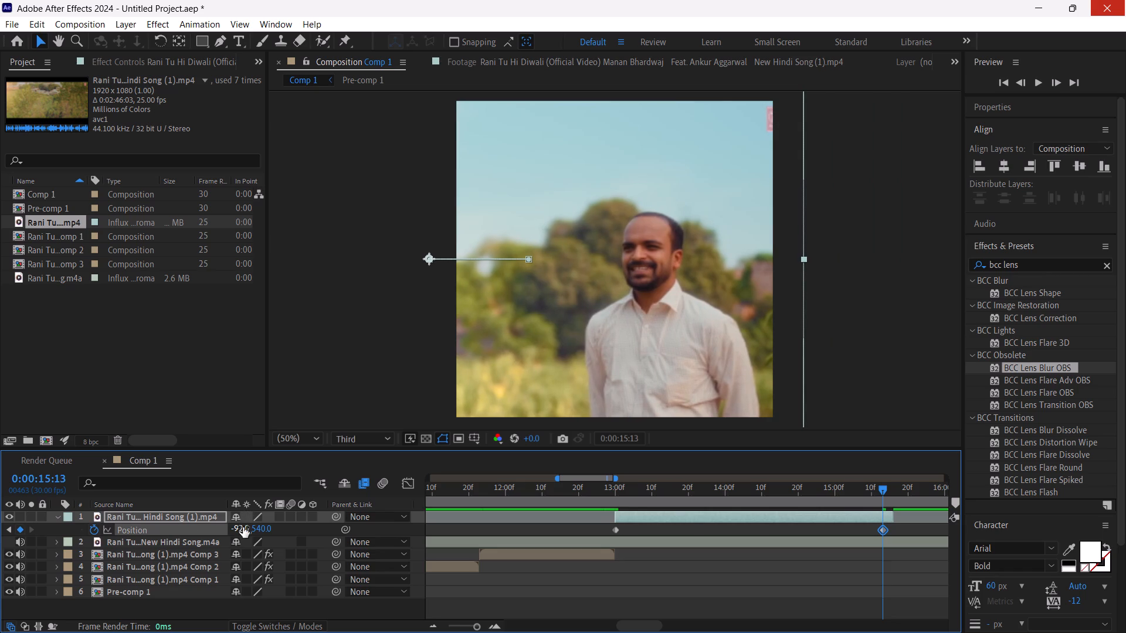
left_click_drag(243, 527, 177, 527)
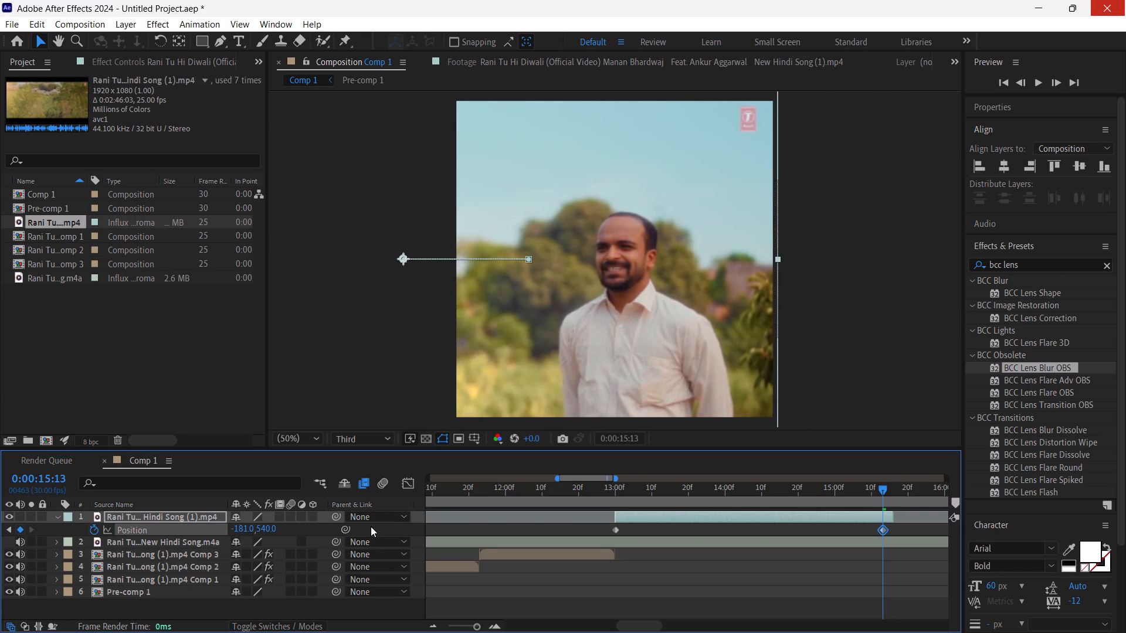
Pre-compose the field clip, moving all attributes into the new composition and adjusting its duration to the layer's time span.
right_click(637, 522)
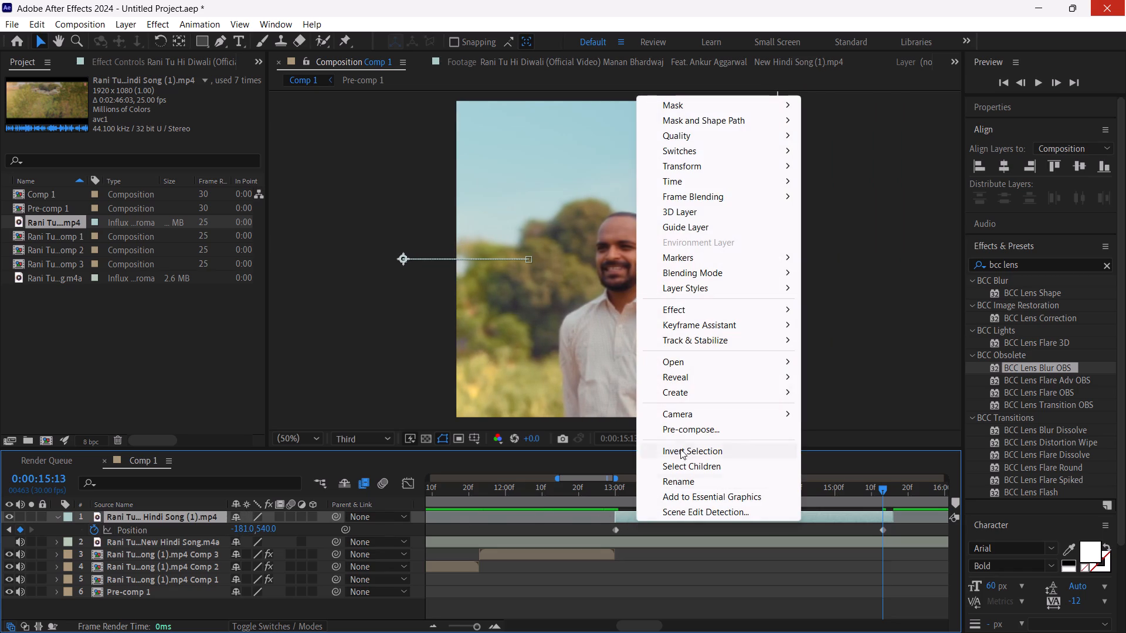
left_click(683, 434)
left_click(618, 411)
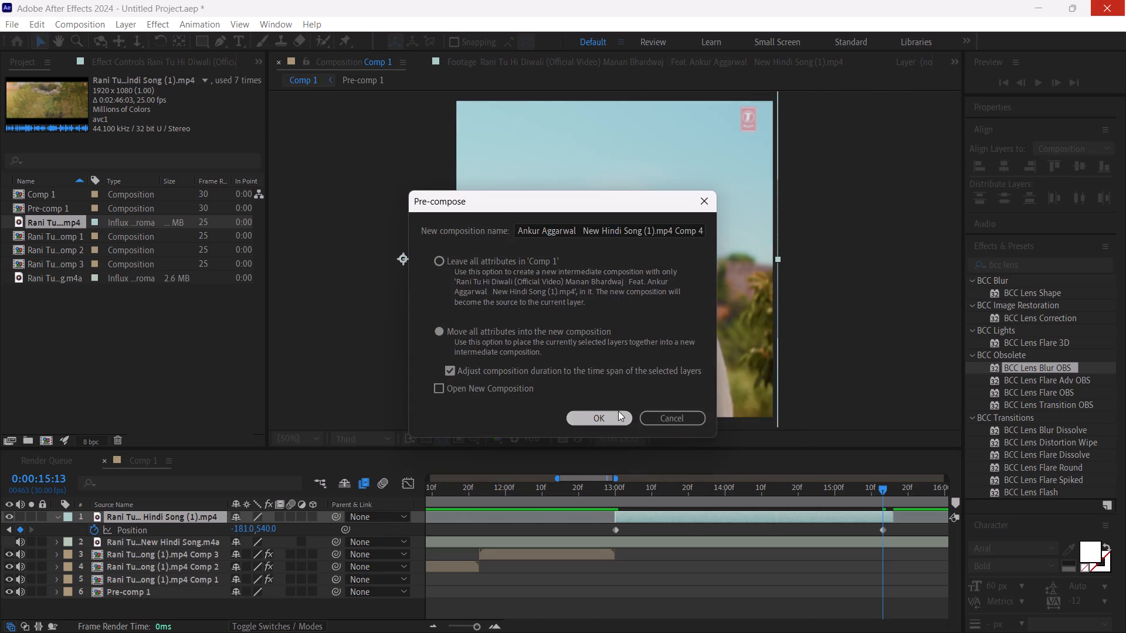
Paste the copied Brightness & Contrast, BCC Lens Blur OBS, Scale and Opacity animation onto the pre-composed field layer at 0:00:13:00.
left_click_drag(636, 489, 612, 494)
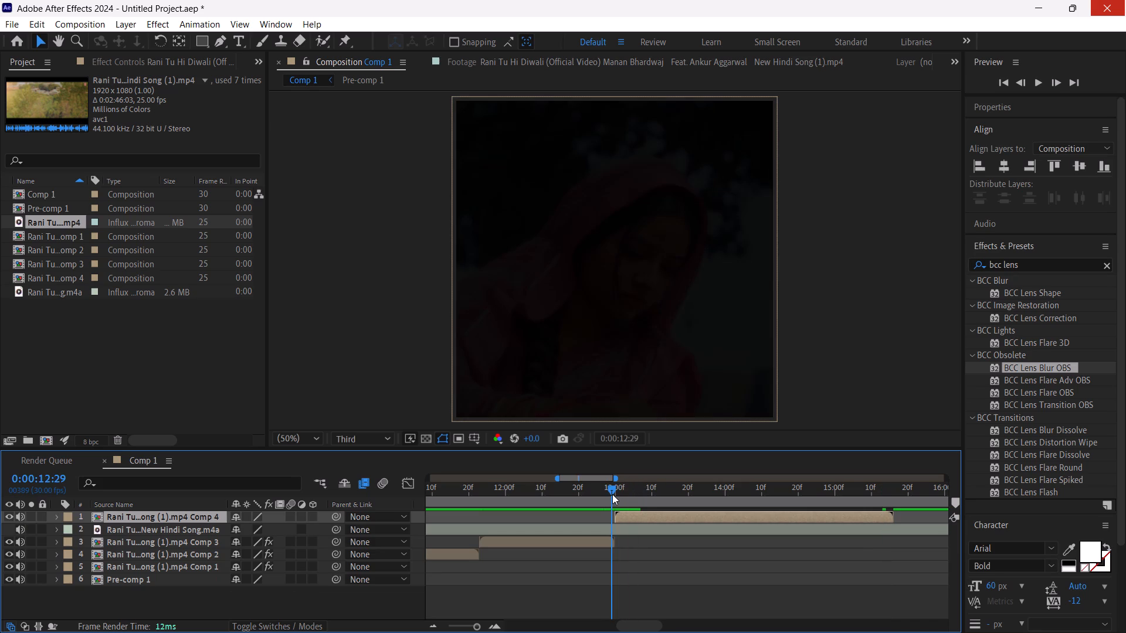
left_click(612, 494)
key("ctrl+v")
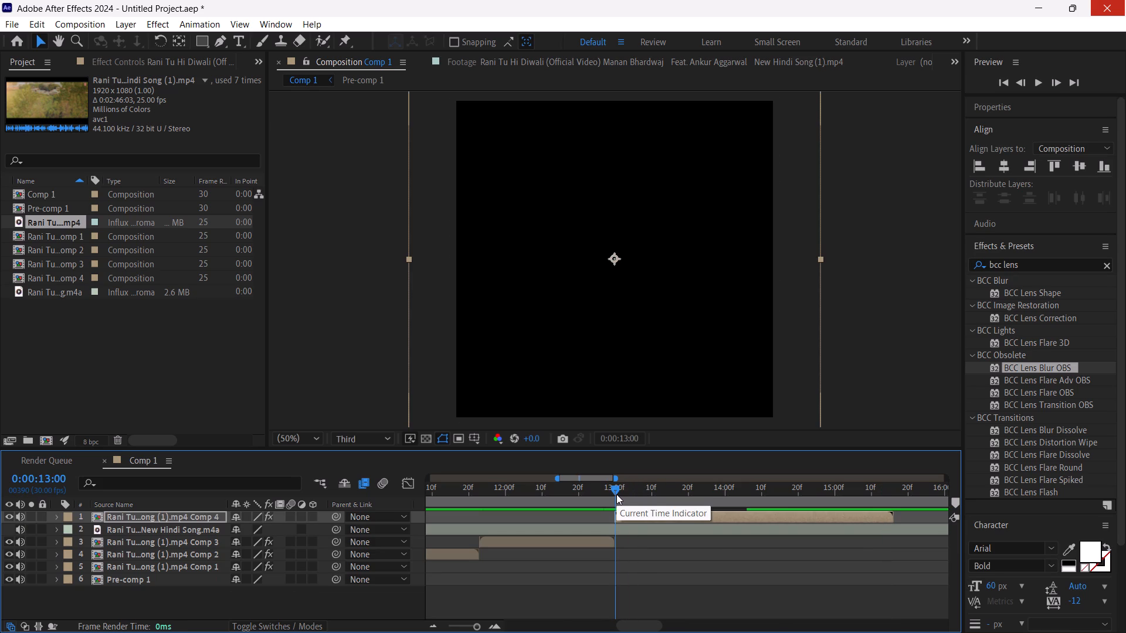
Stretch all keyframes on the pre-composed field layer so the last ones land at 0:00:15:16, and preview the transition.
left_click(632, 512)
key("y")
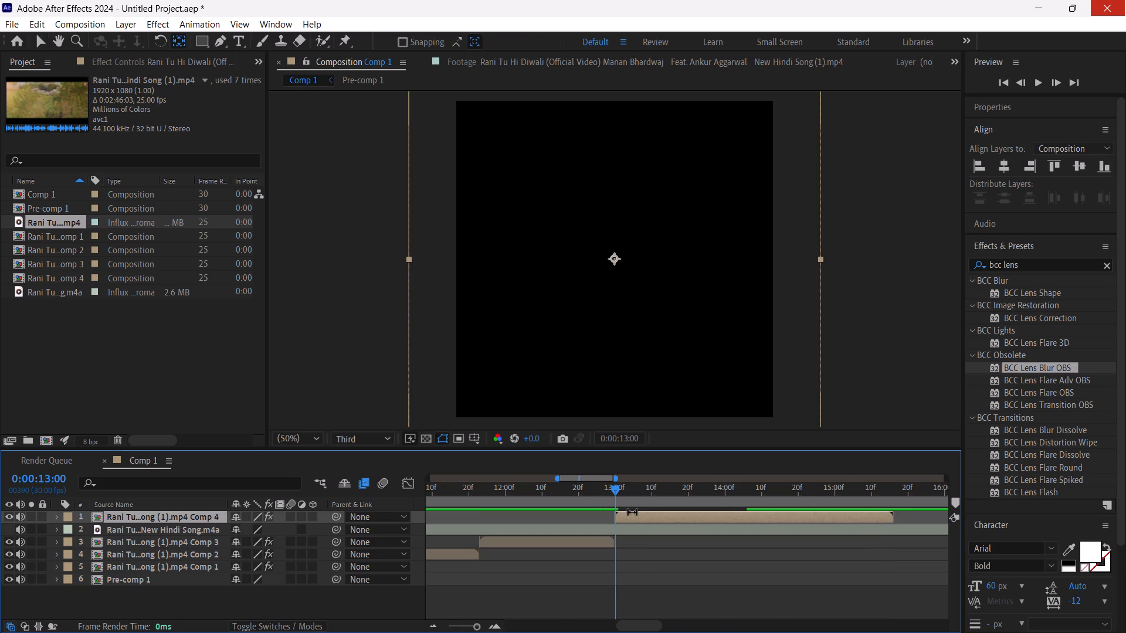
key("u")
left_click_drag(597, 545, 629, 549)
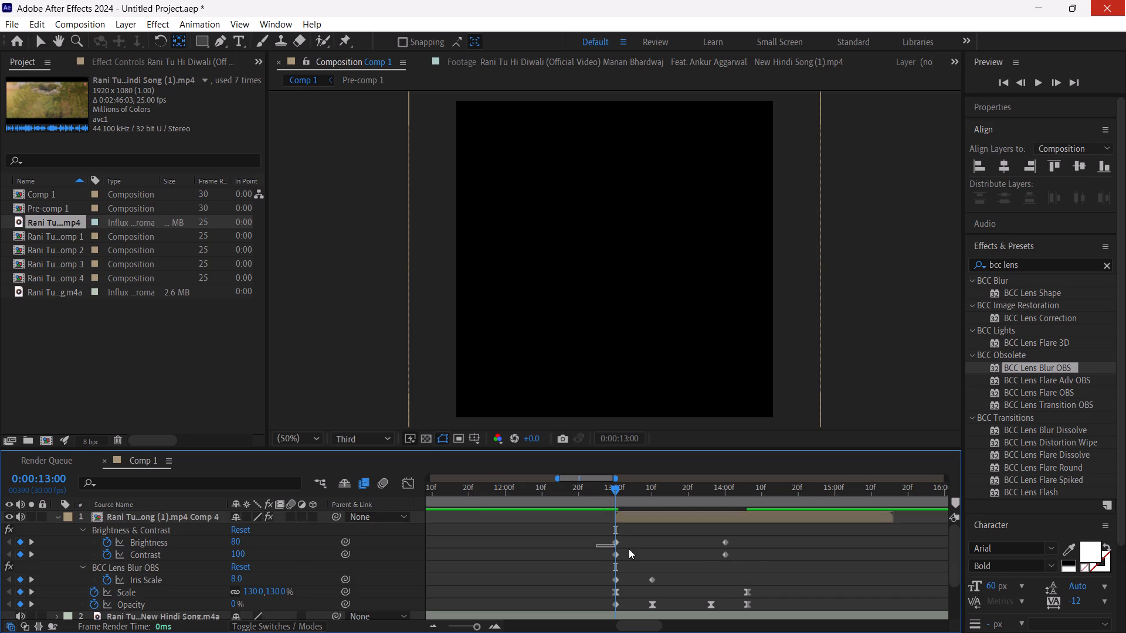
left_click_drag(629, 549, 804, 604)
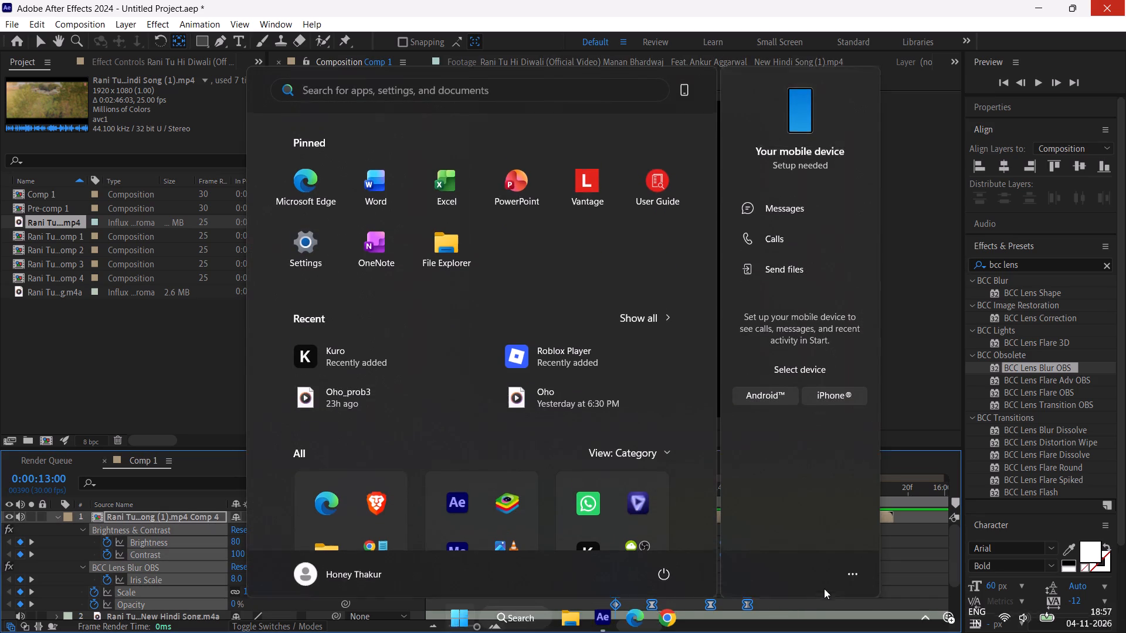
left_click_drag(746, 594, 779, 594, "alt")
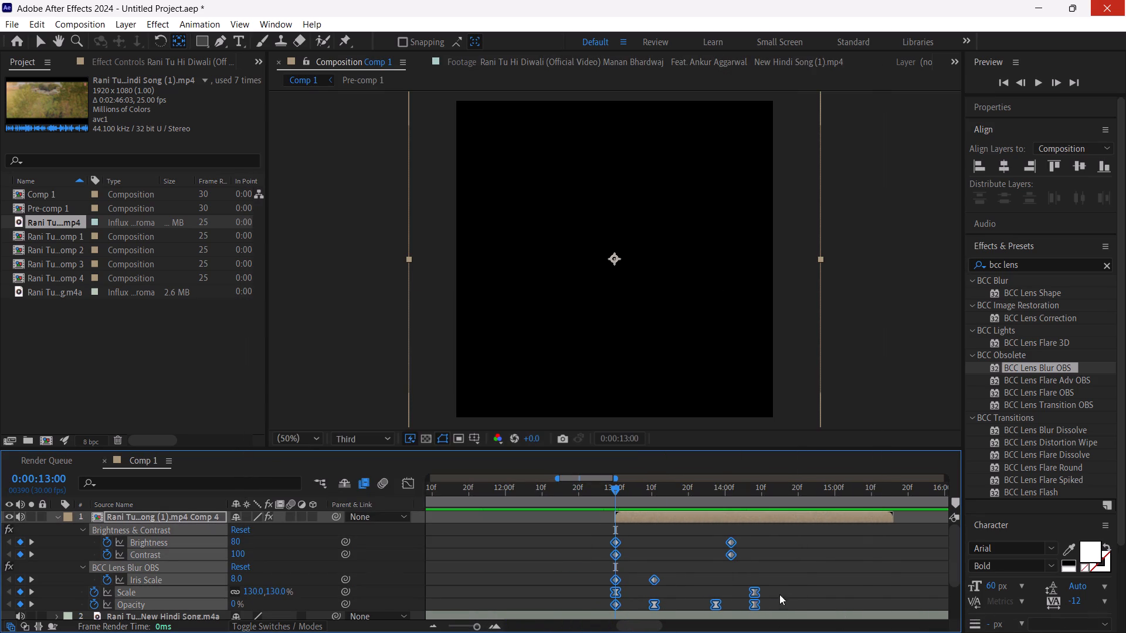
left_click_drag(779, 594, 888, 598, "alt")
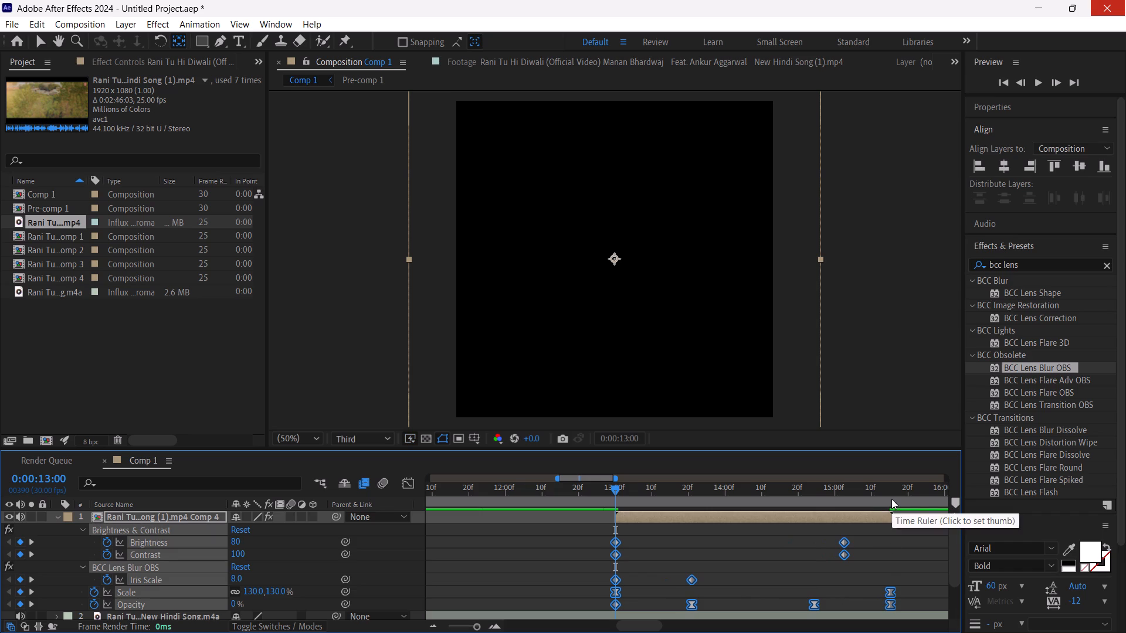
left_click(891, 498)
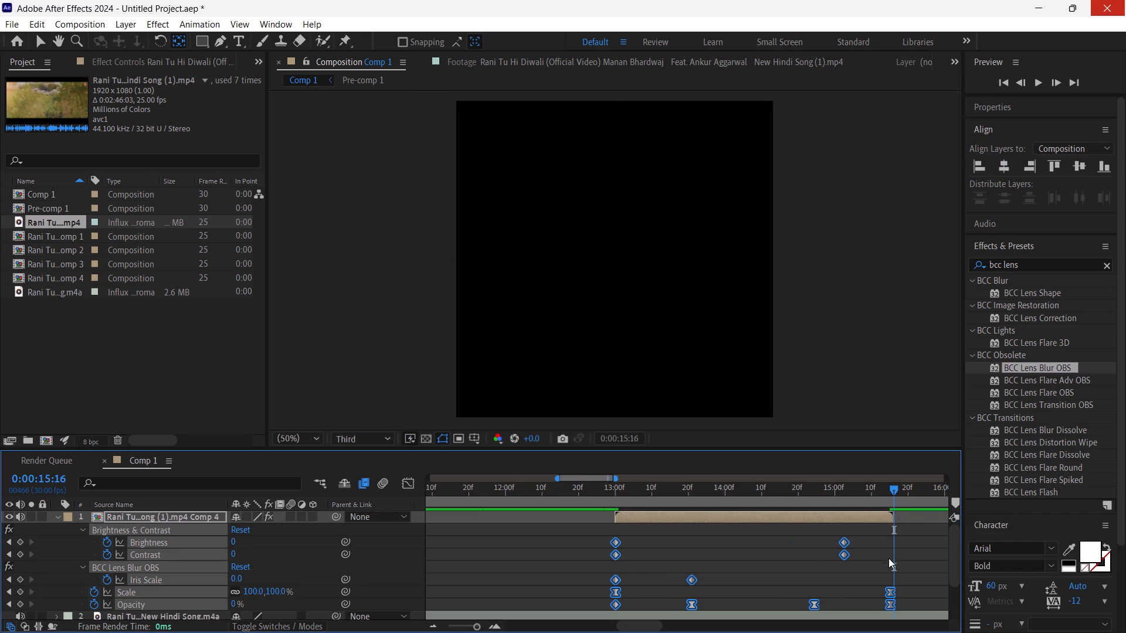
left_click(893, 588, "alt")
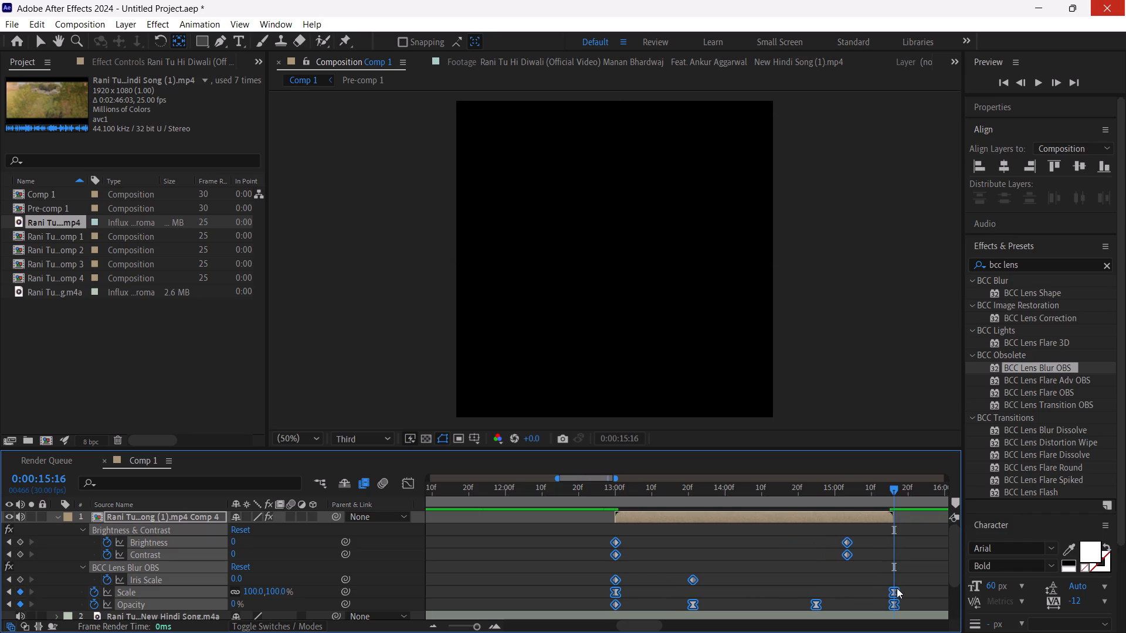
left_click_drag(746, 499, 737, 499)
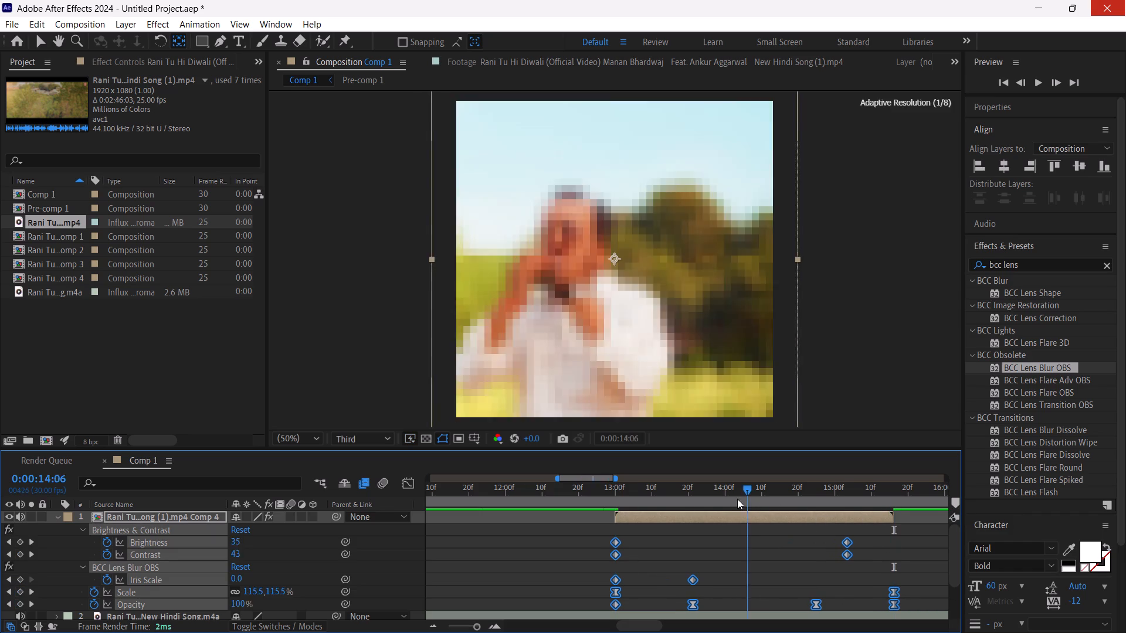
left_click_drag(737, 499, 561, 535)
key("space")
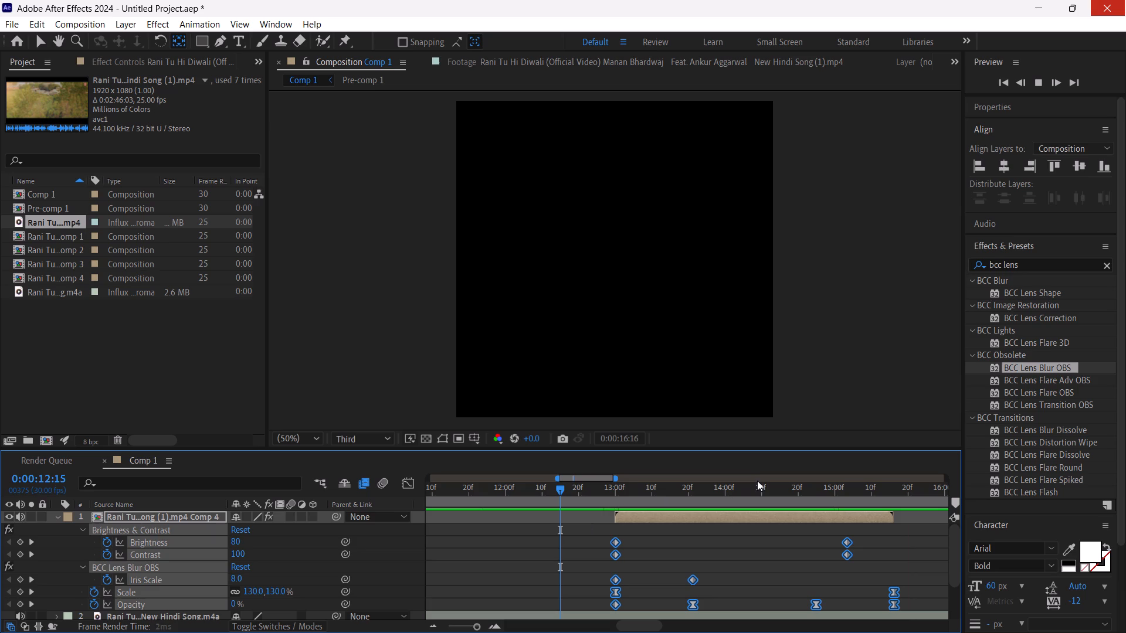
Move the playhead to the end of the field clip at 0:00:15:16 and collapse the layer's properties.
left_click_drag(756, 486, 896, 492)
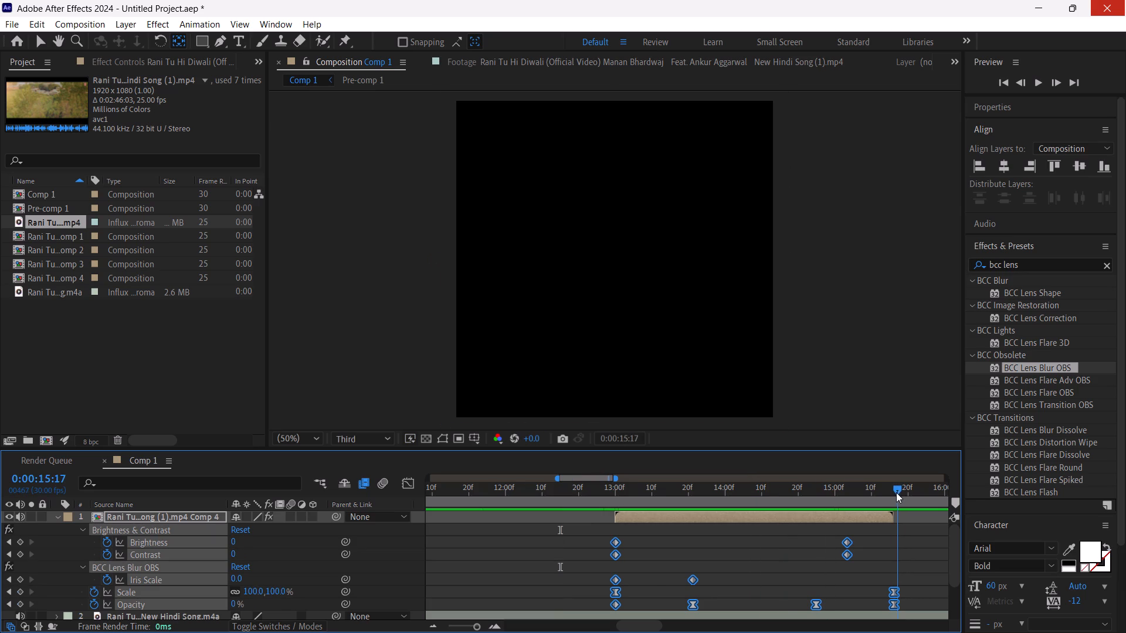
left_click_drag(896, 492, 893, 493)
left_click(50, 513)
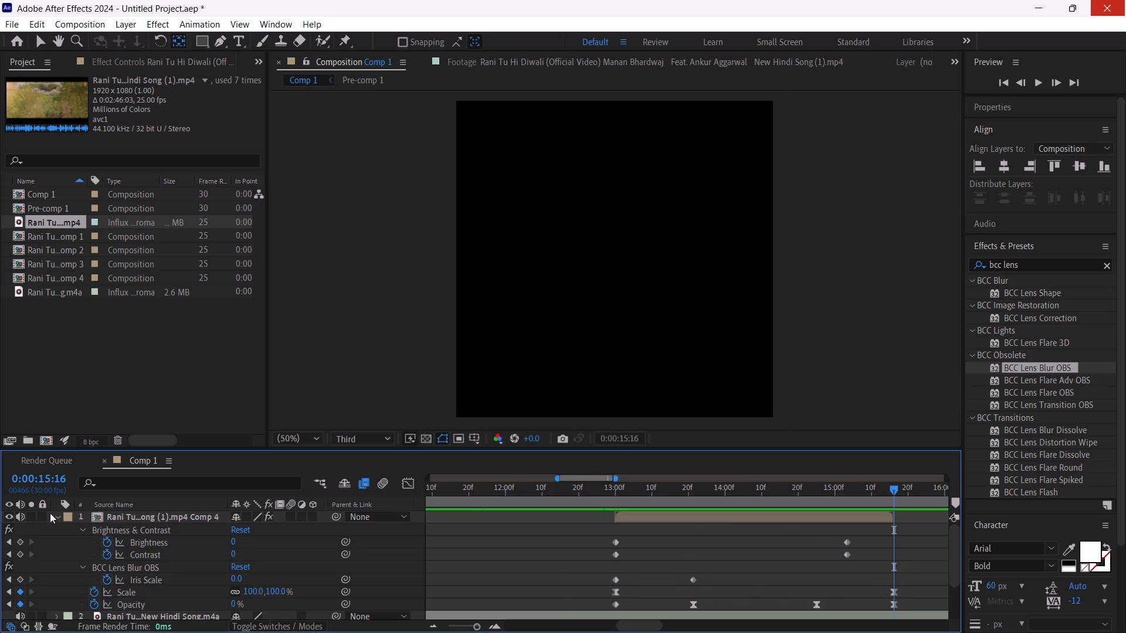
left_click(54, 515)
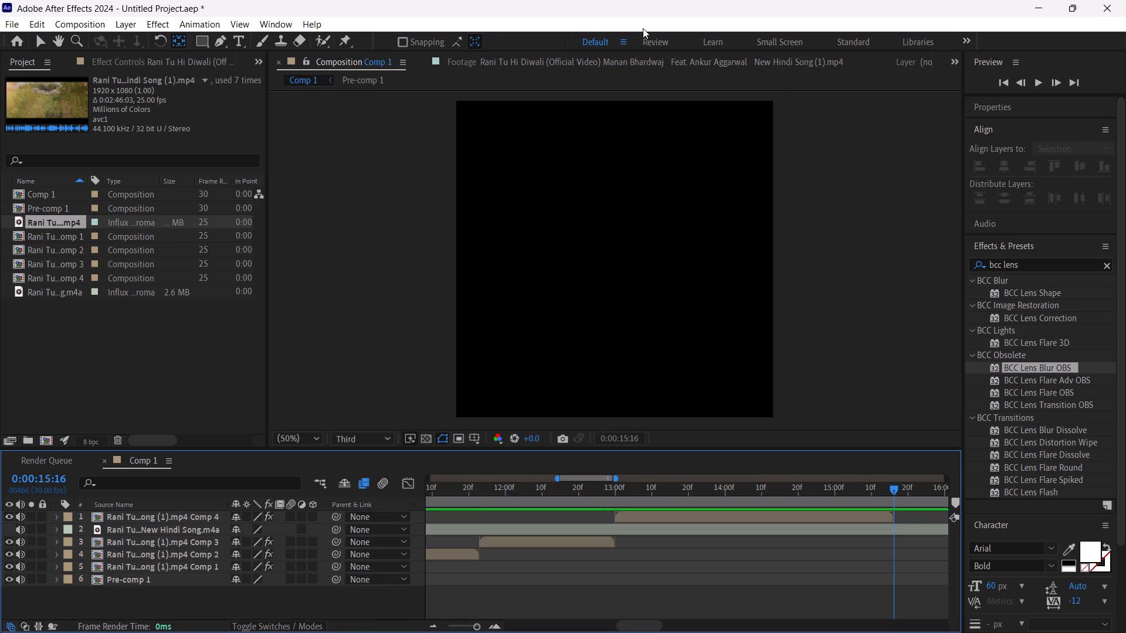
Find the close-up of the woman hiding her face in the source video footage and set the in point at 0:00:58:09.
left_click(641, 55)
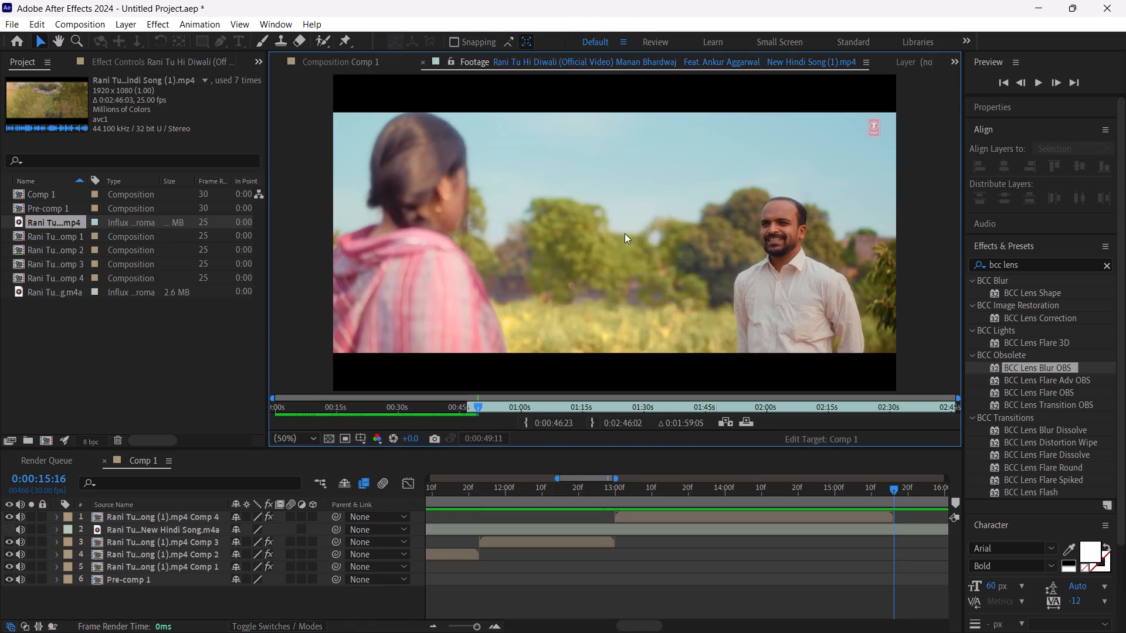
left_click(521, 423)
left_click_drag(479, 410, 484, 409)
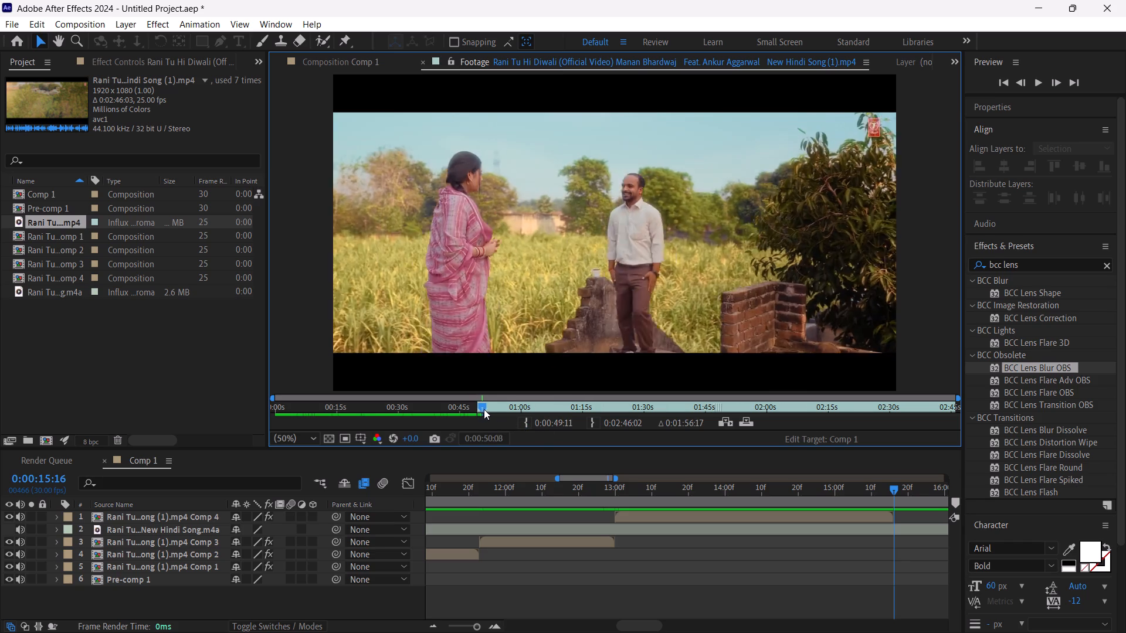
left_click_drag(484, 409, 510, 403)
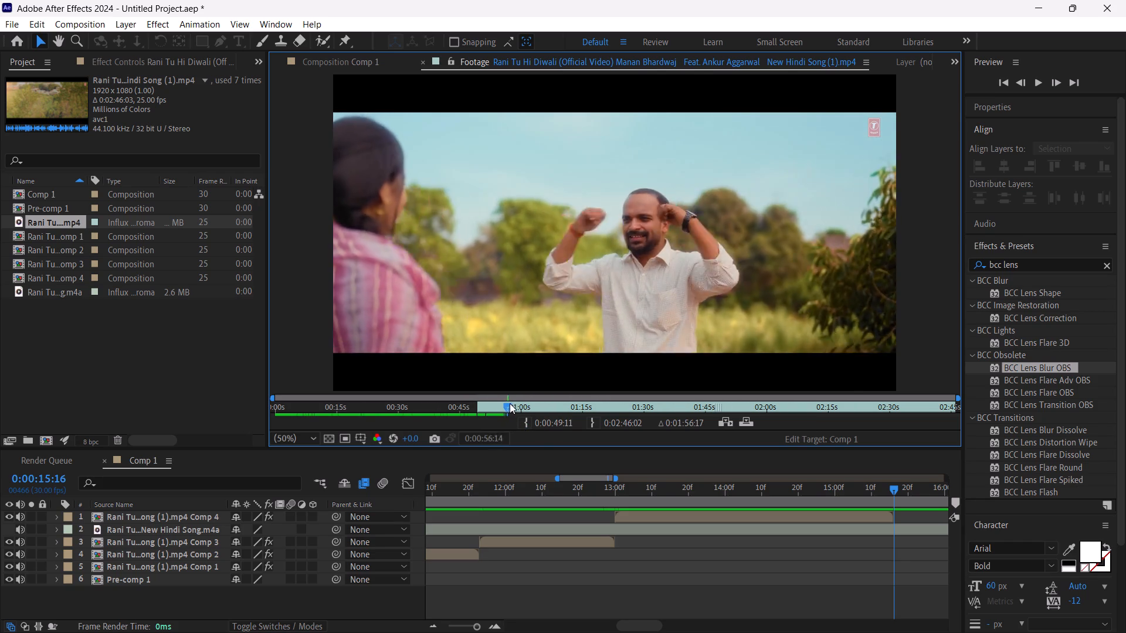
left_click_drag(510, 403, 517, 404)
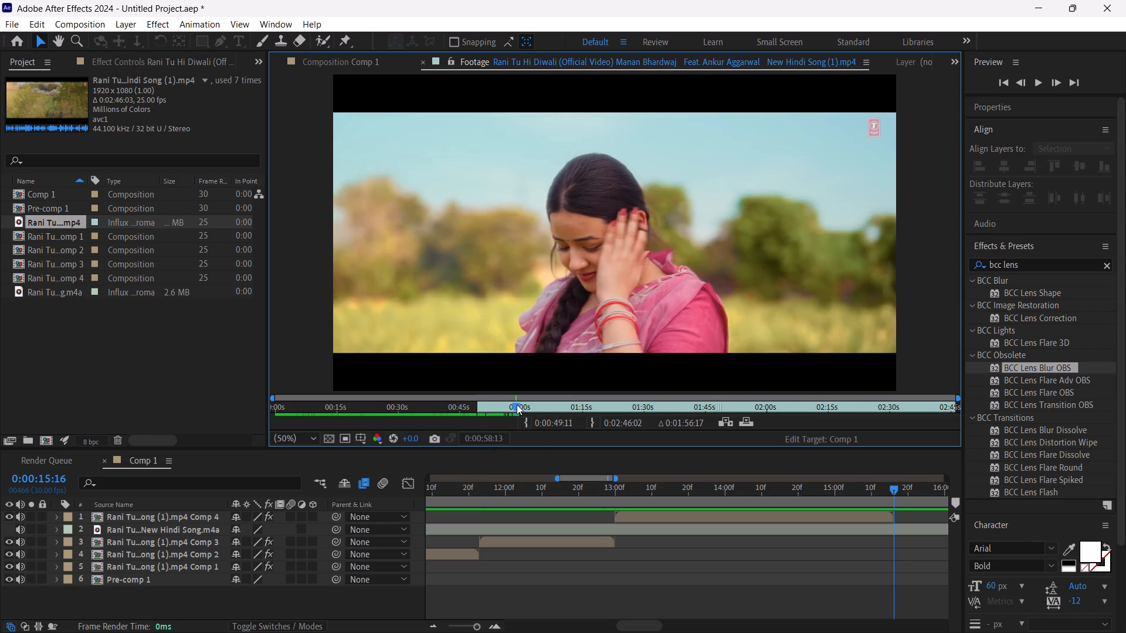
left_click_drag(517, 404, 515, 405)
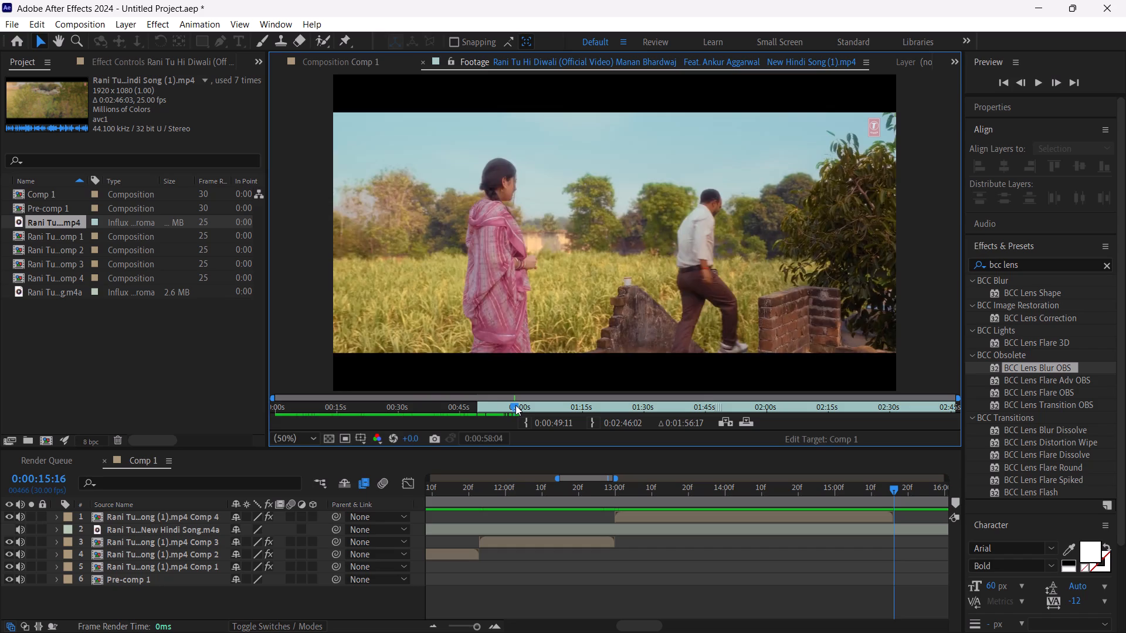
left_click_drag(515, 405, 516, 405)
left_click(516, 405)
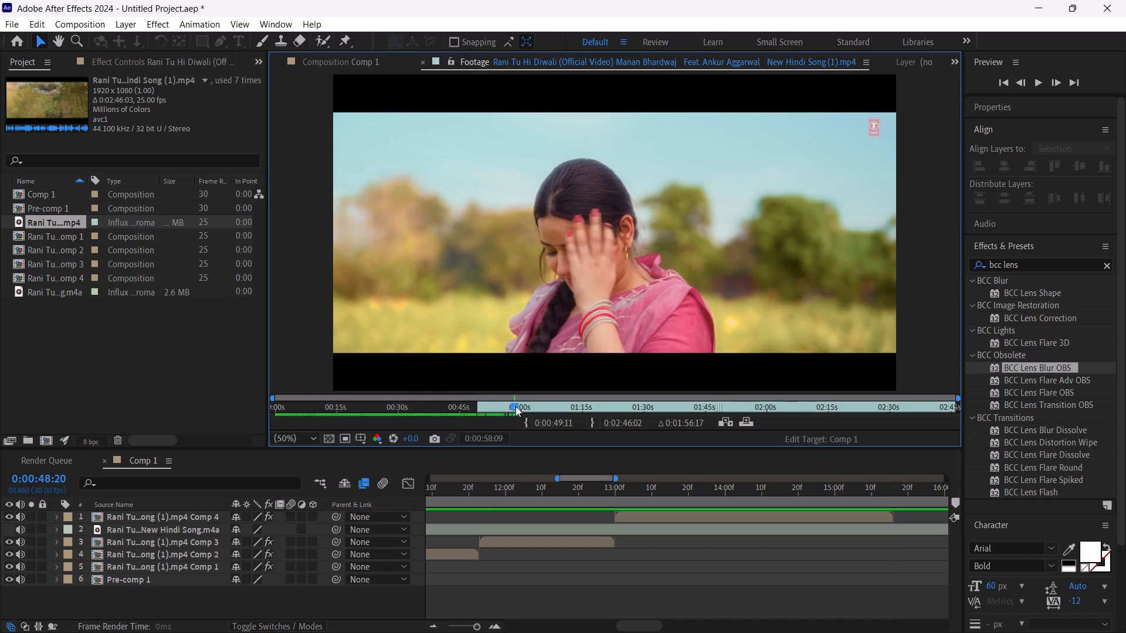
left_click(529, 418)
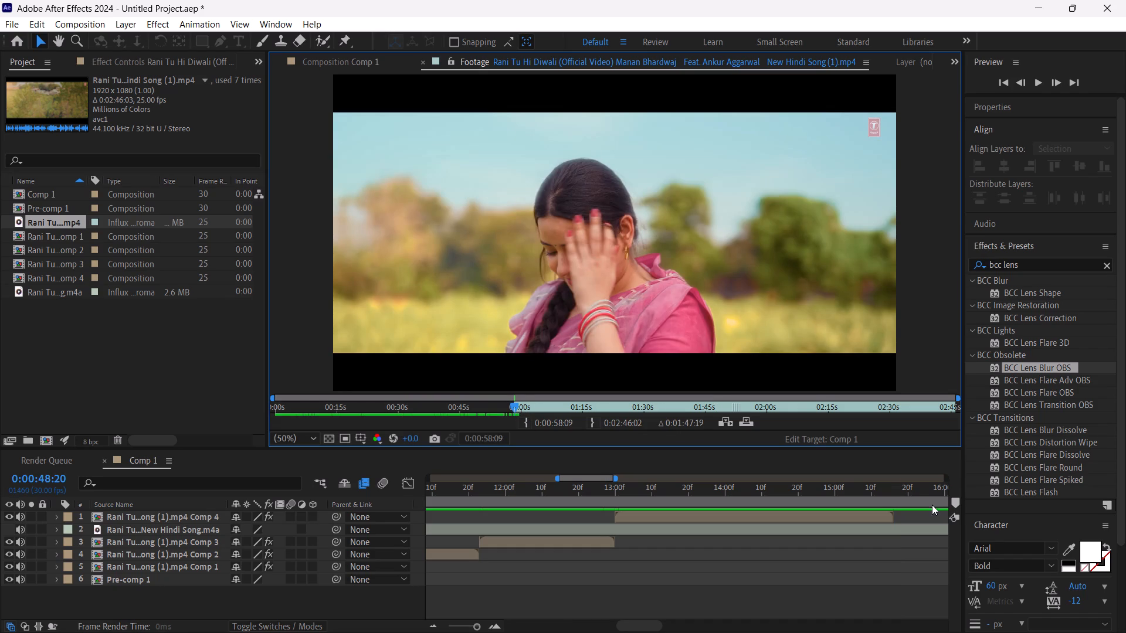
Overlay the marked footage into Comp 1 at 0:00:15:16, where the field clip ends.
left_click_drag(886, 496, 893, 497)
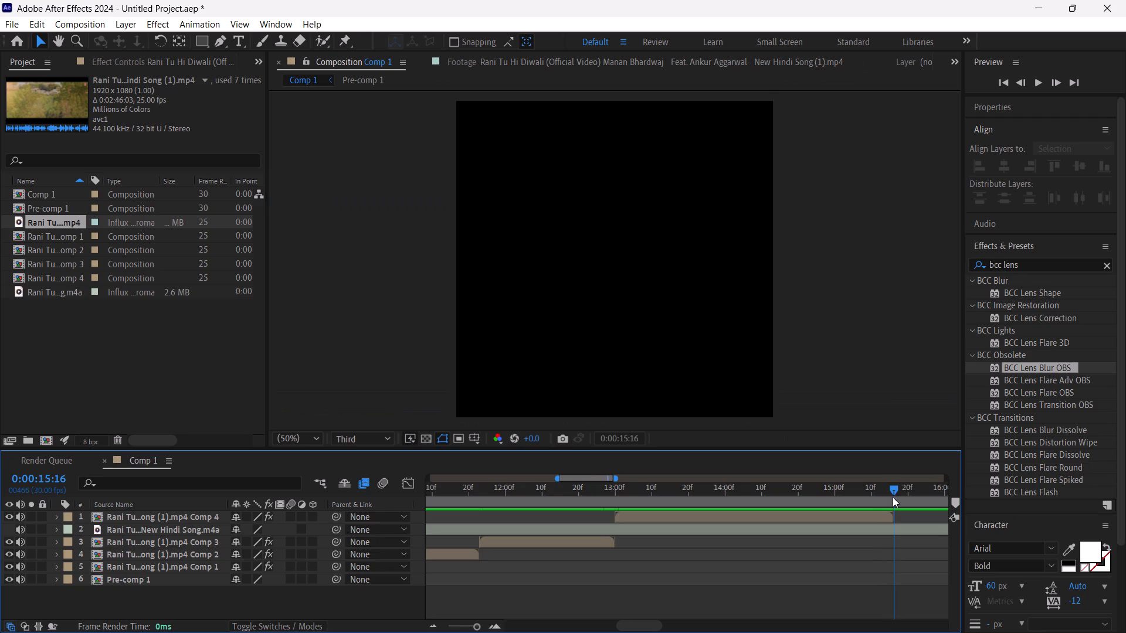
left_click_drag(893, 497, 892, 498)
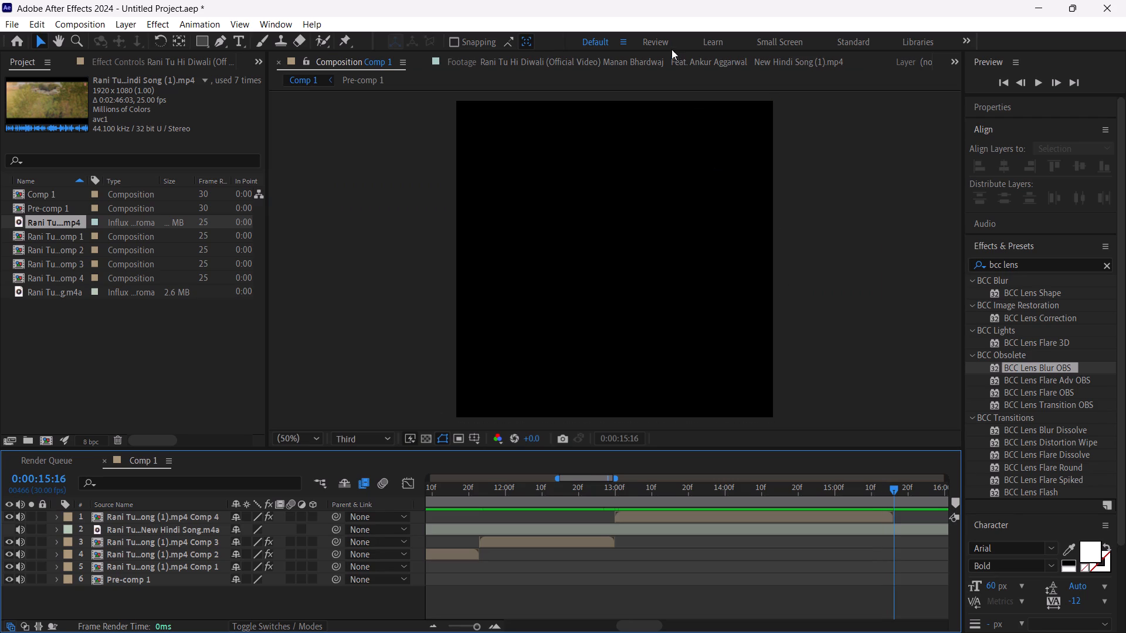
left_click(669, 63)
left_click(754, 419)
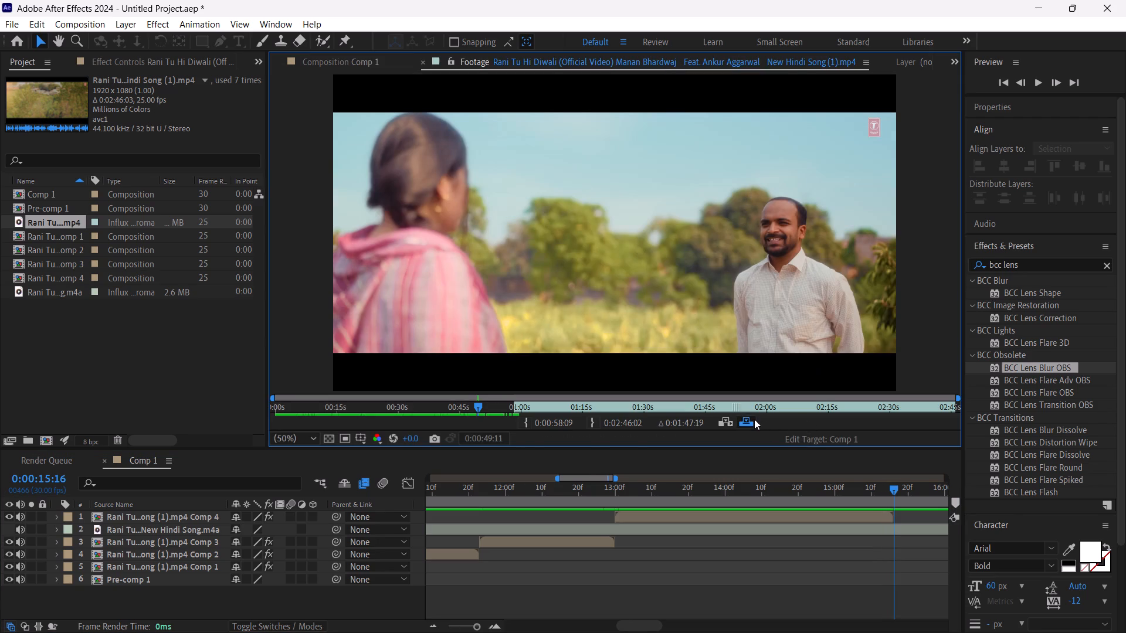
Mute the audio of the newly added video layer and preview the cut from 0:00:15:14.
left_click_drag(898, 495, 733, 512)
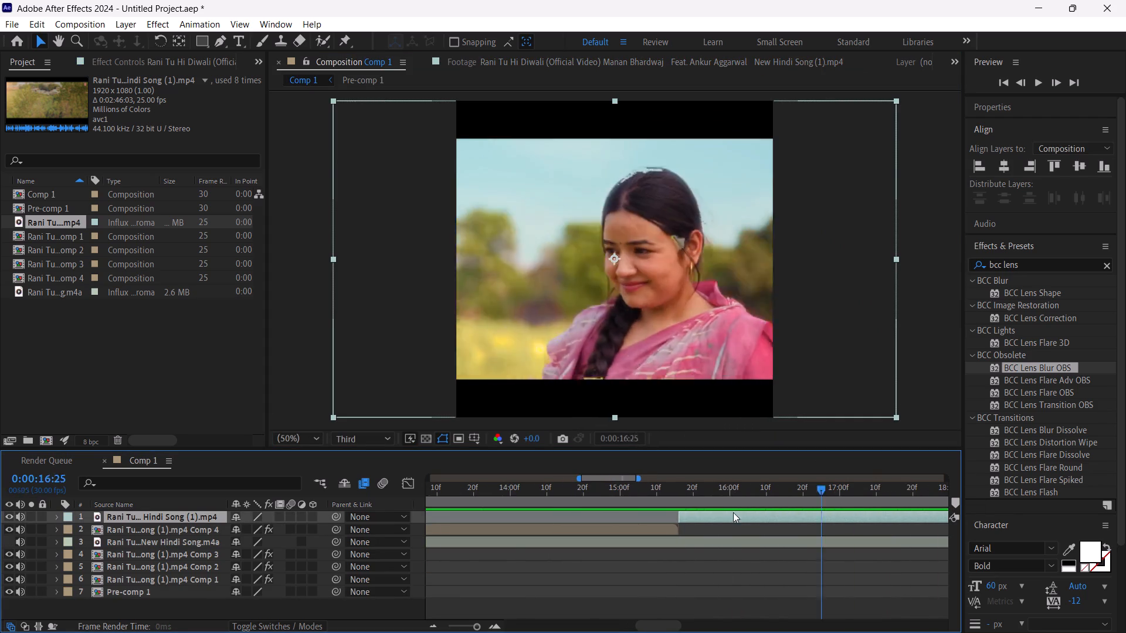
left_click_drag(733, 512, 677, 529)
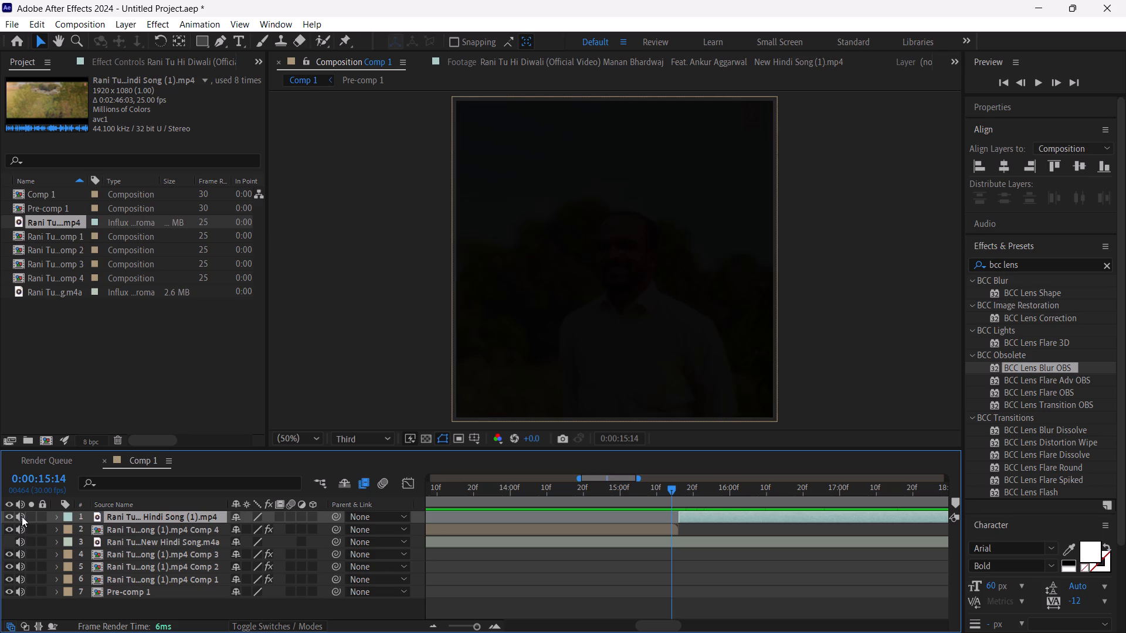
left_click(21, 517)
key("space")
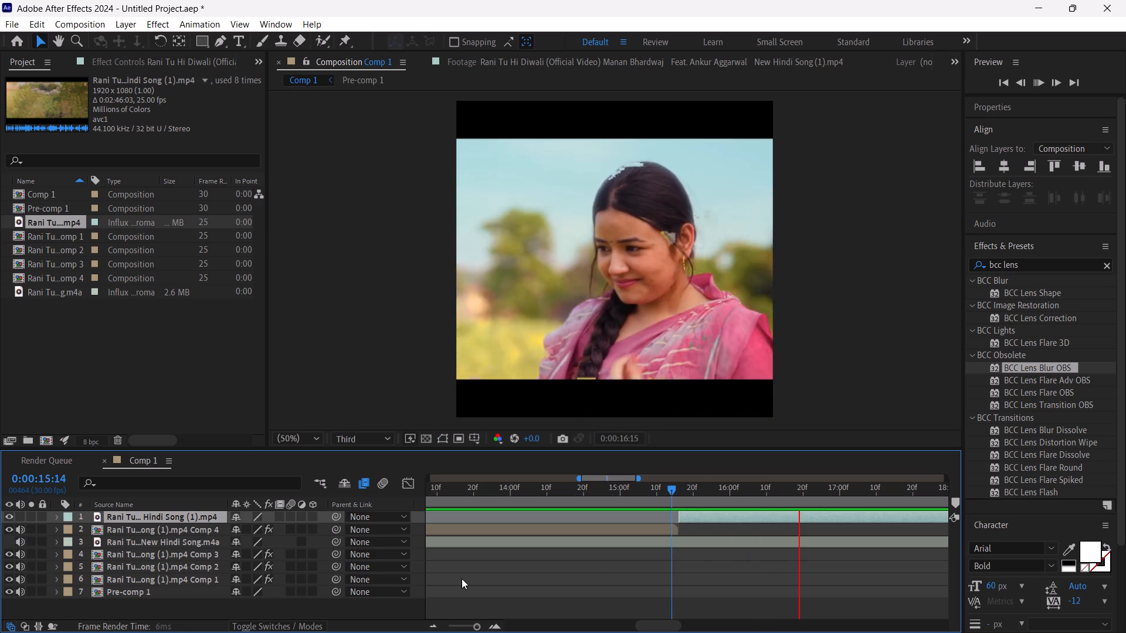
Split the new close-up layer at 0:00:17:04 and delete the part after it.
left_click_drag(752, 493, 856, 501)
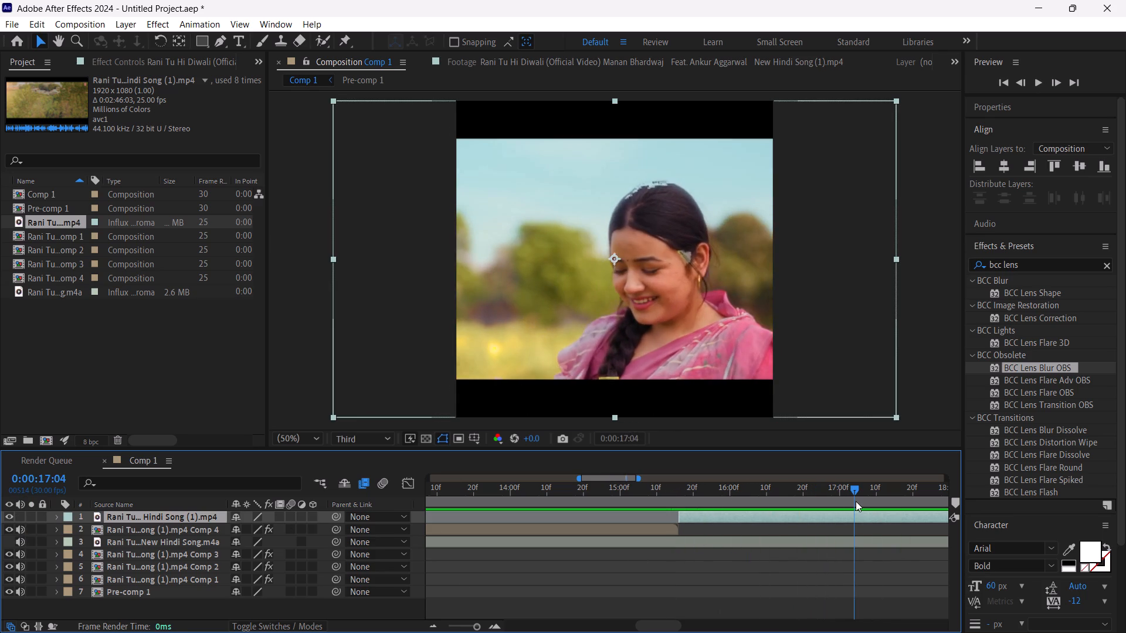
key("space")
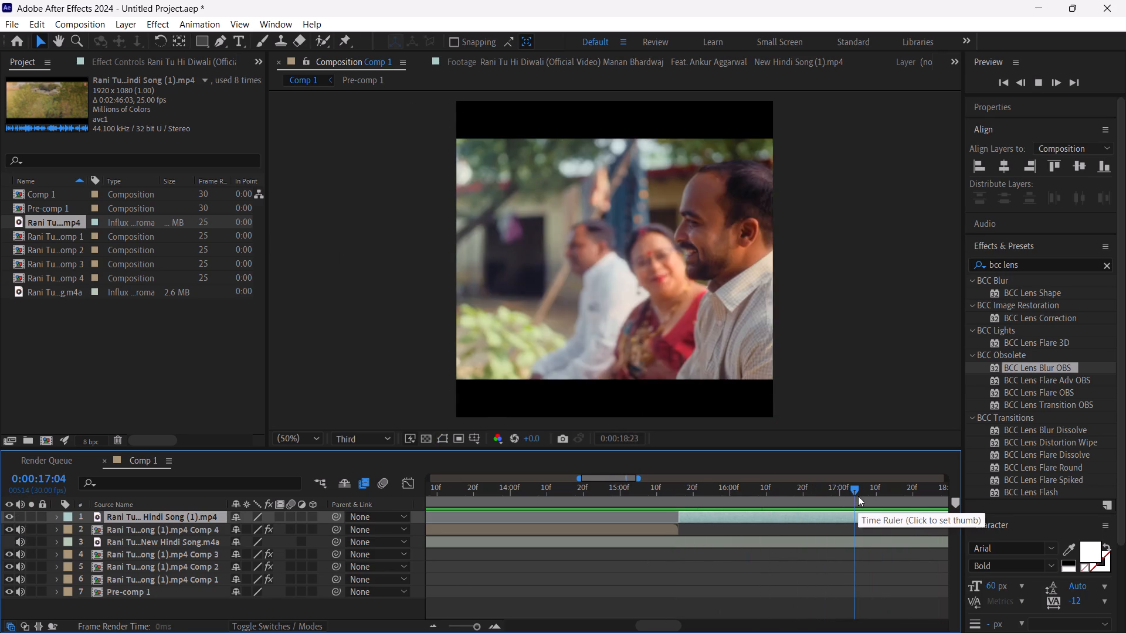
left_click(852, 492)
key("ctrl+shift+d")
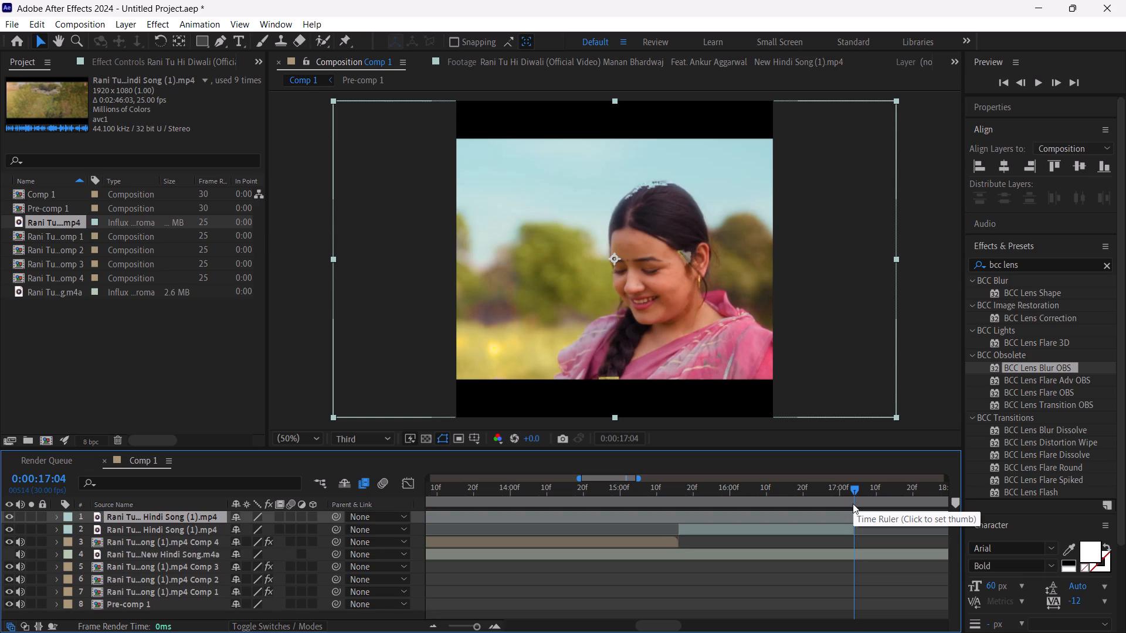
key("Delete")
Scale the close-up layer to 135% so it fills the square frame, and preview it from 0:00:15:14.
left_click_drag(854, 495, 686, 516)
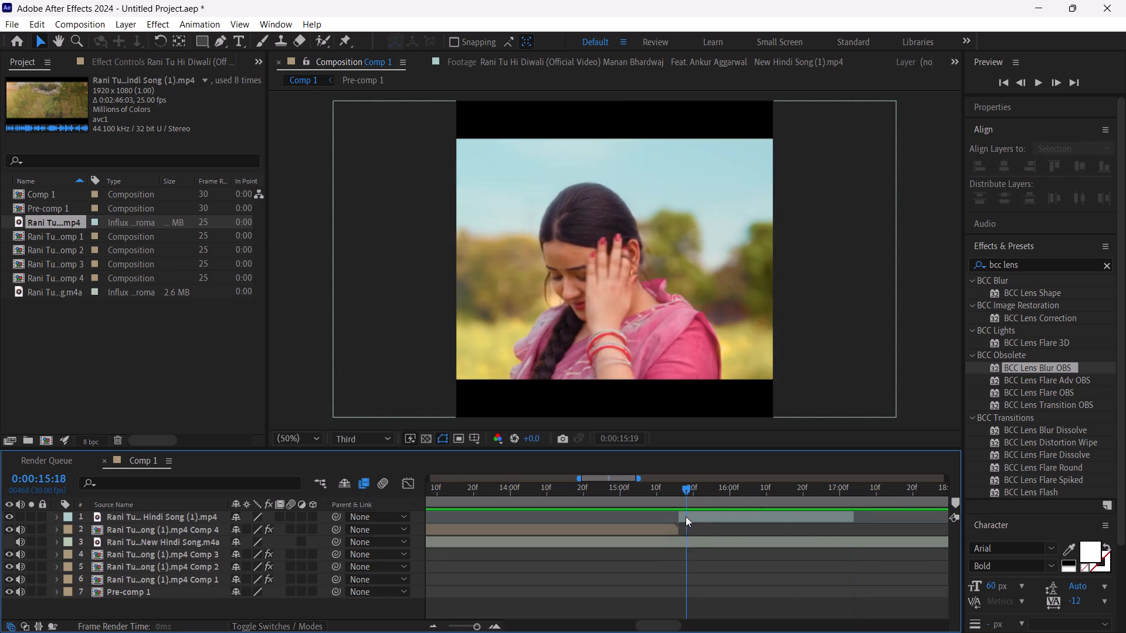
left_click_drag(686, 516, 702, 520)
left_click(702, 518)
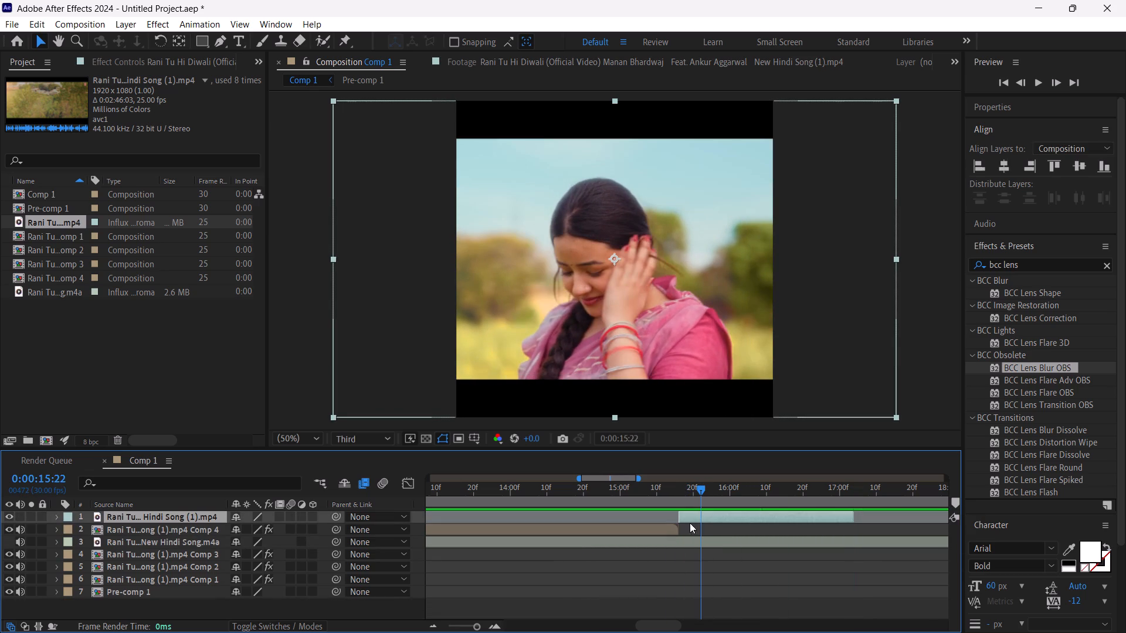
key("s")
left_click_drag(249, 524, 249, 529)
left_click_drag(249, 529, 272, 527)
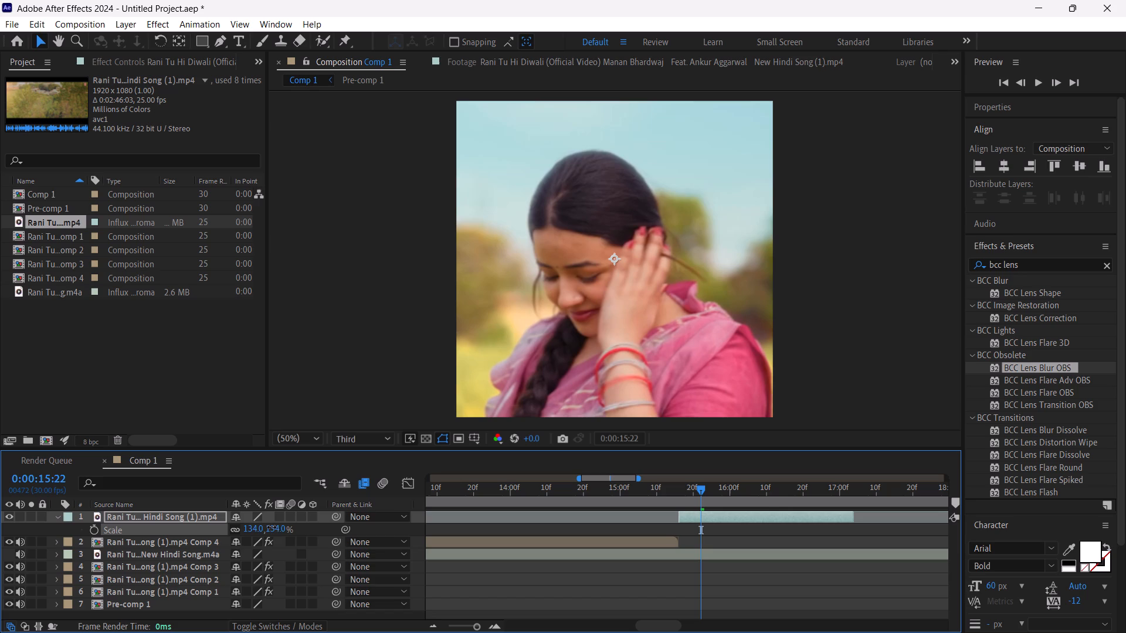
left_click_drag(272, 527, 272, 527)
left_click_drag(703, 495, 683, 499)
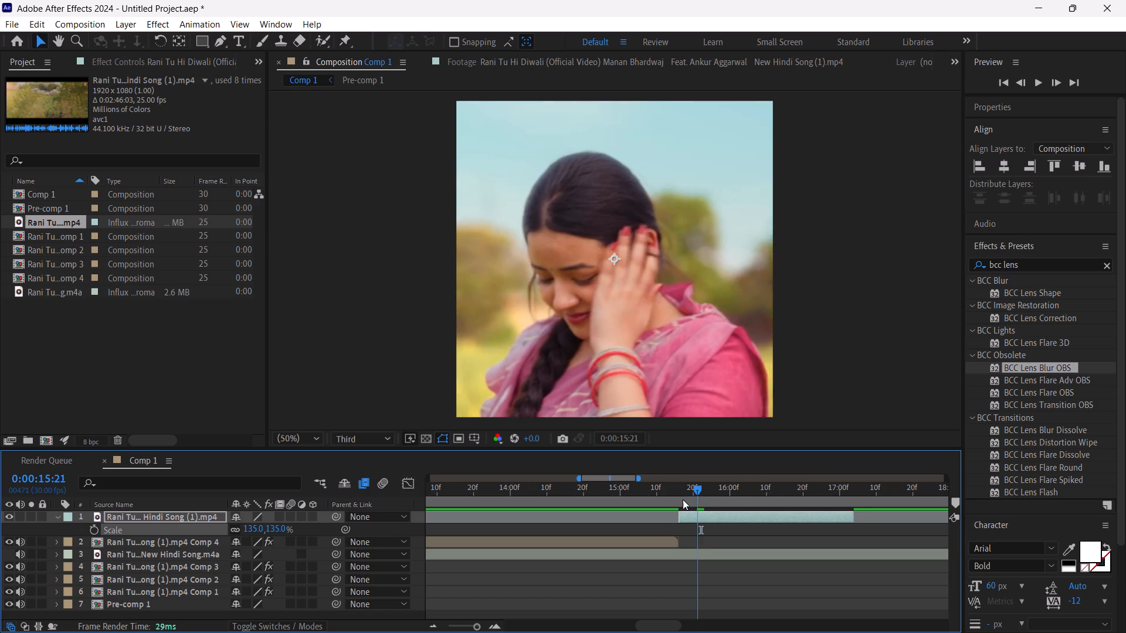
left_click_drag(683, 499, 674, 501)
key("space")
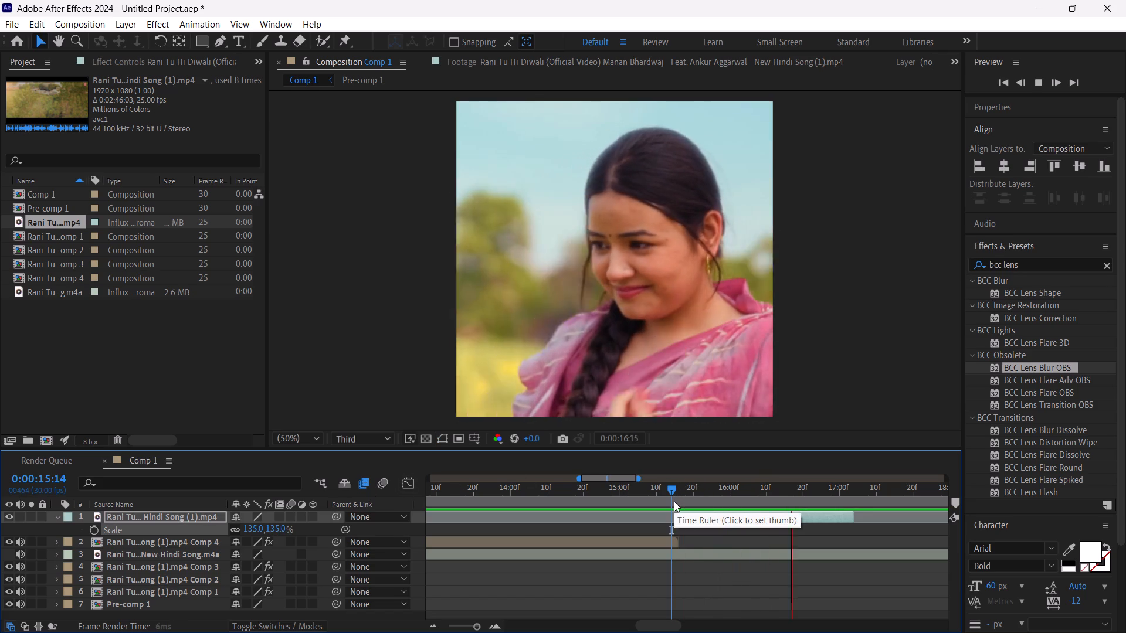
Add a Scale keyframe at the start of the close-up clip, 0:00:15:16.
left_click(686, 491)
left_click_drag(686, 491, 681, 492)
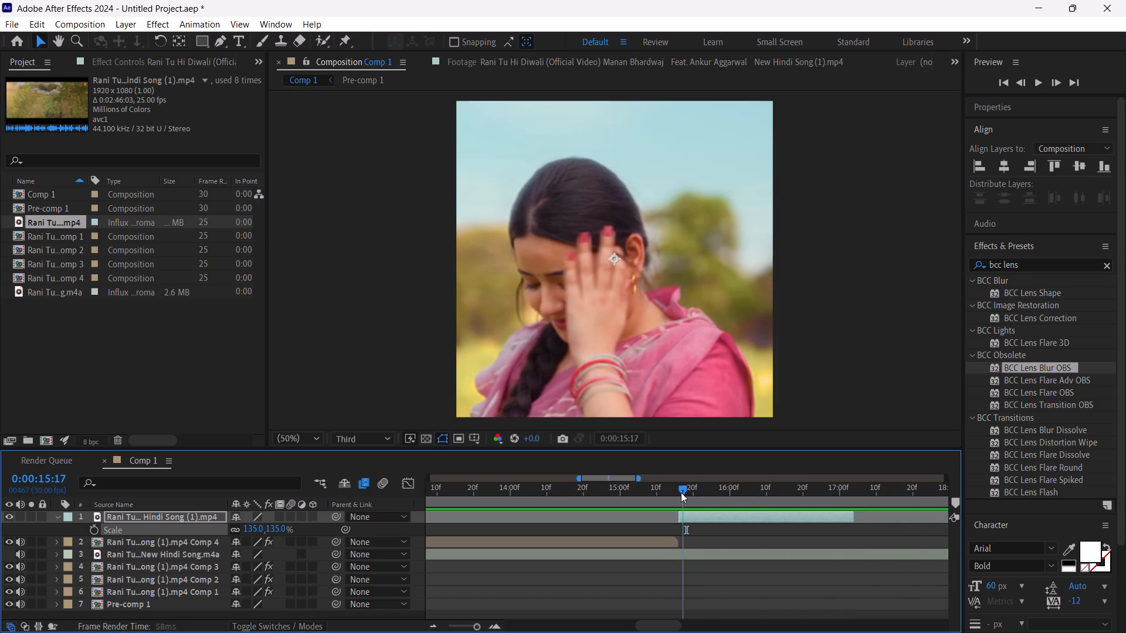
left_click_drag(681, 492, 680, 494)
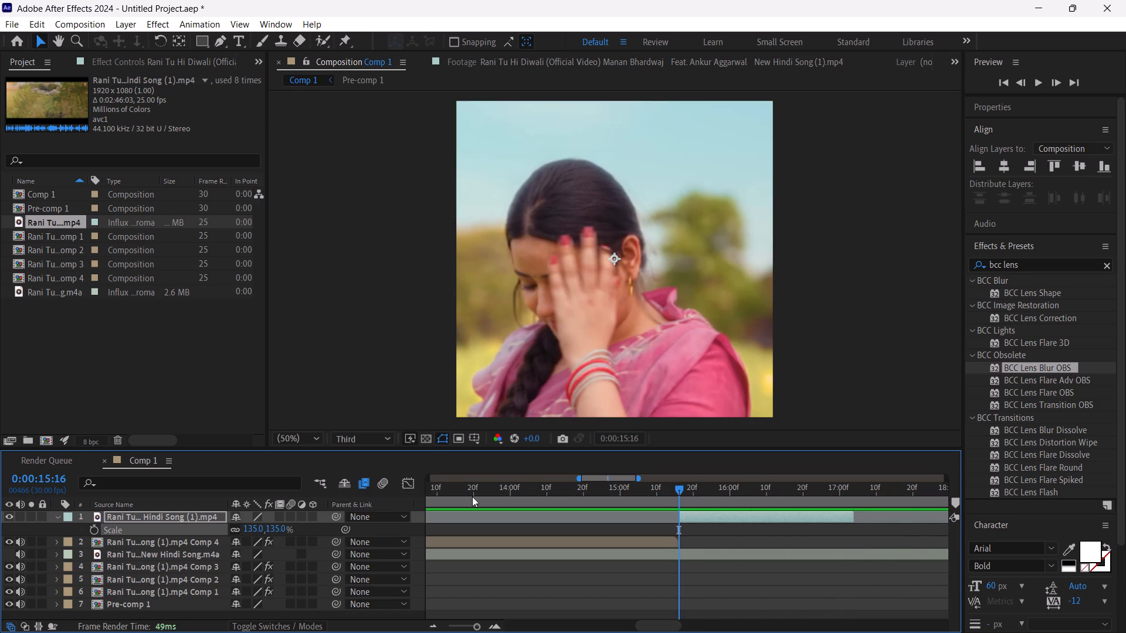
left_click(94, 530)
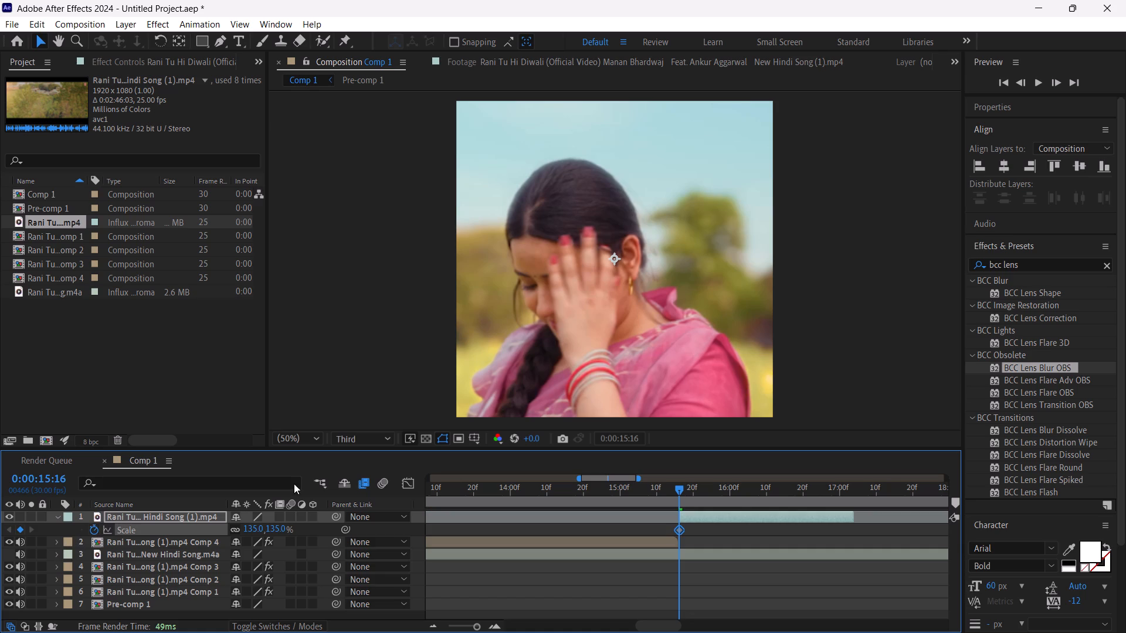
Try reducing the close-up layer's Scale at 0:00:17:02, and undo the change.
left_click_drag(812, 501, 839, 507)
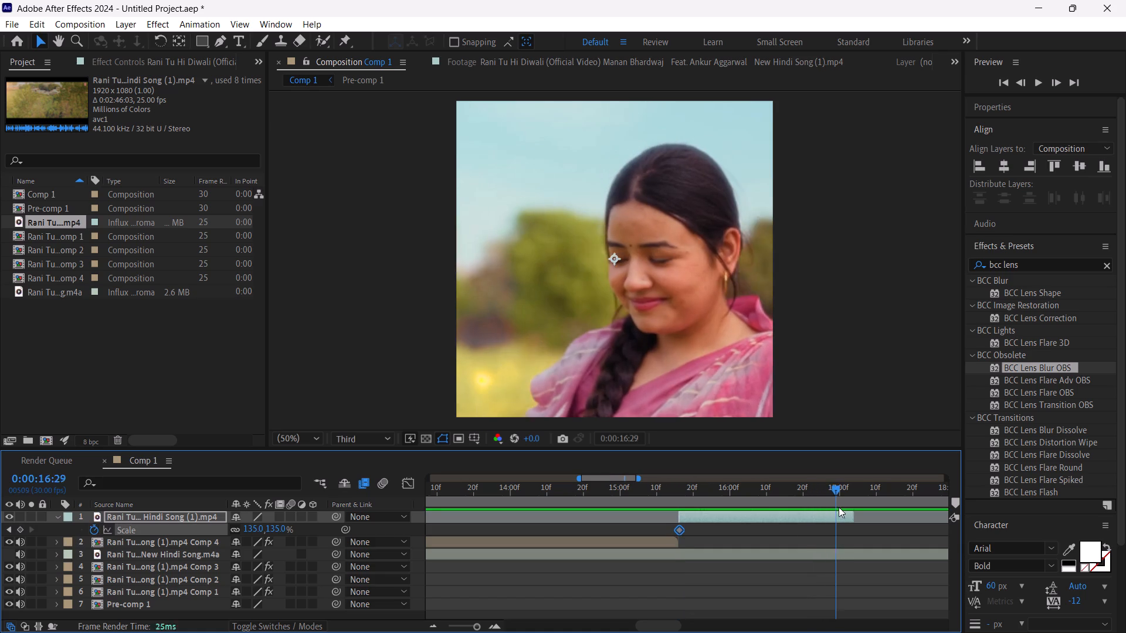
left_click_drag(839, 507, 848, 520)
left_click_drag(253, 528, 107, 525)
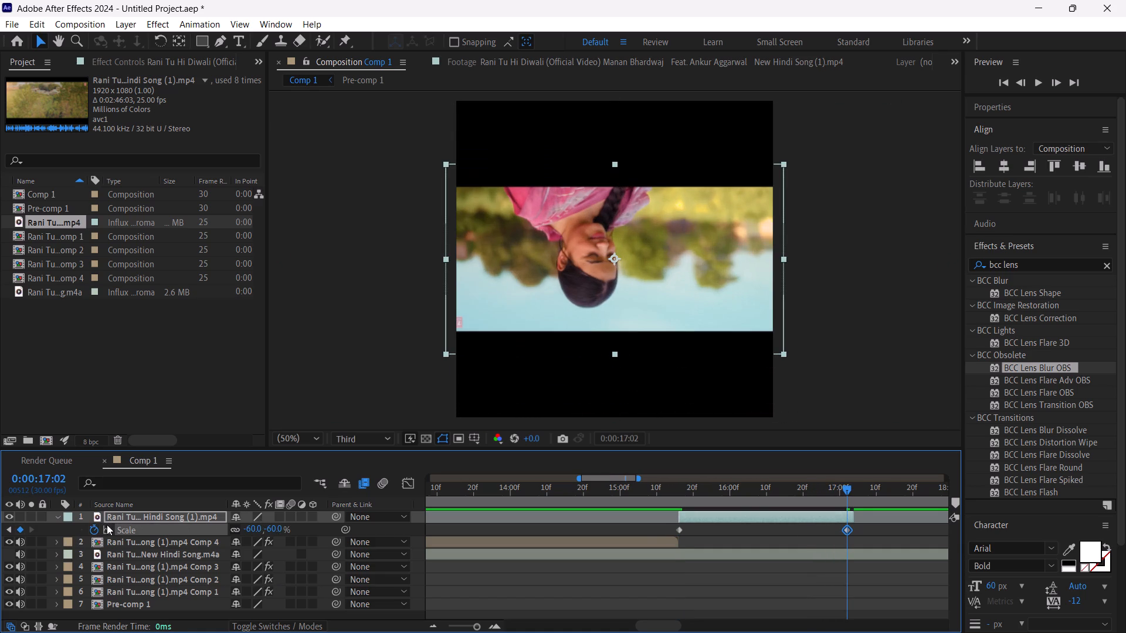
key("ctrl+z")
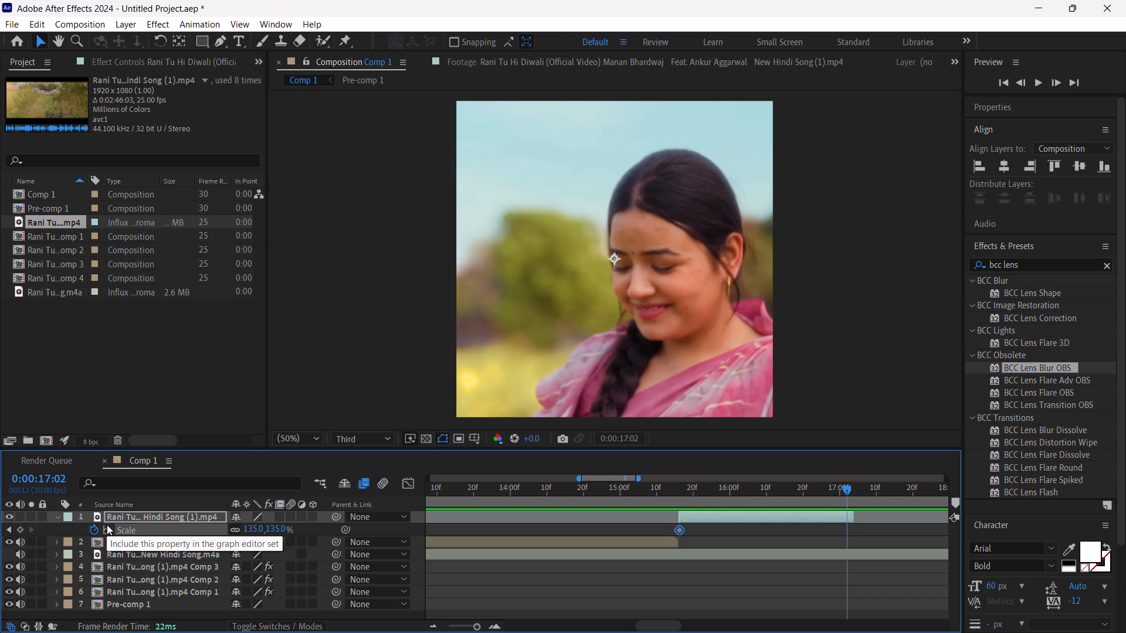
Animate the close-up layer's Position from 540, 540 at 0:00:15:16 to about 279, 540 at 0:00:17:02, and preview the pan.
key("p")
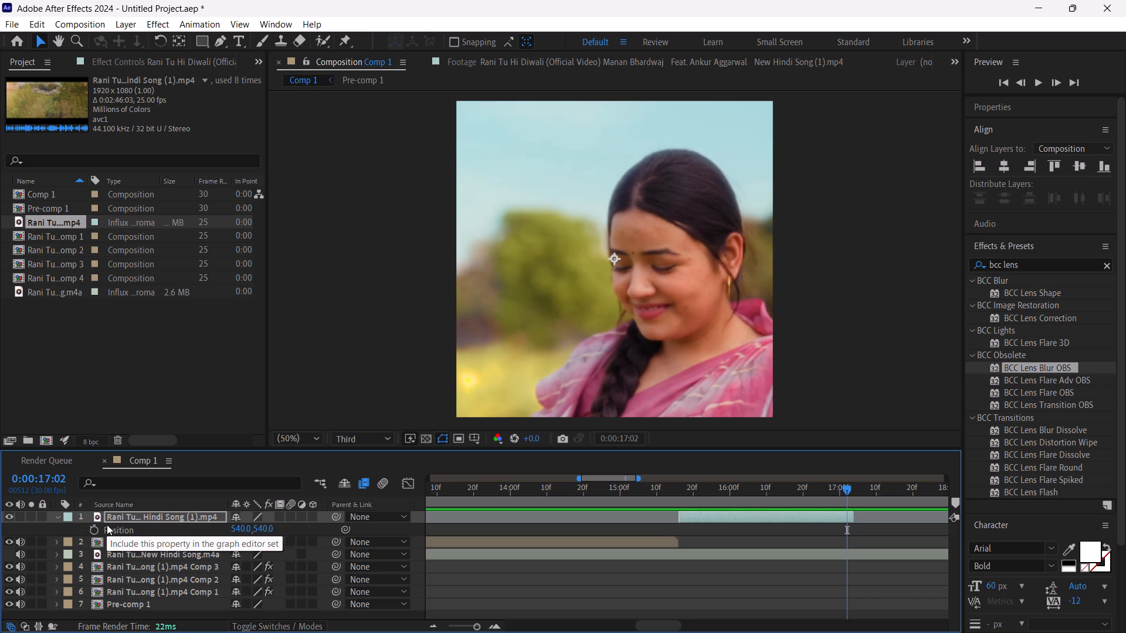
left_click_drag(685, 497, 677, 495)
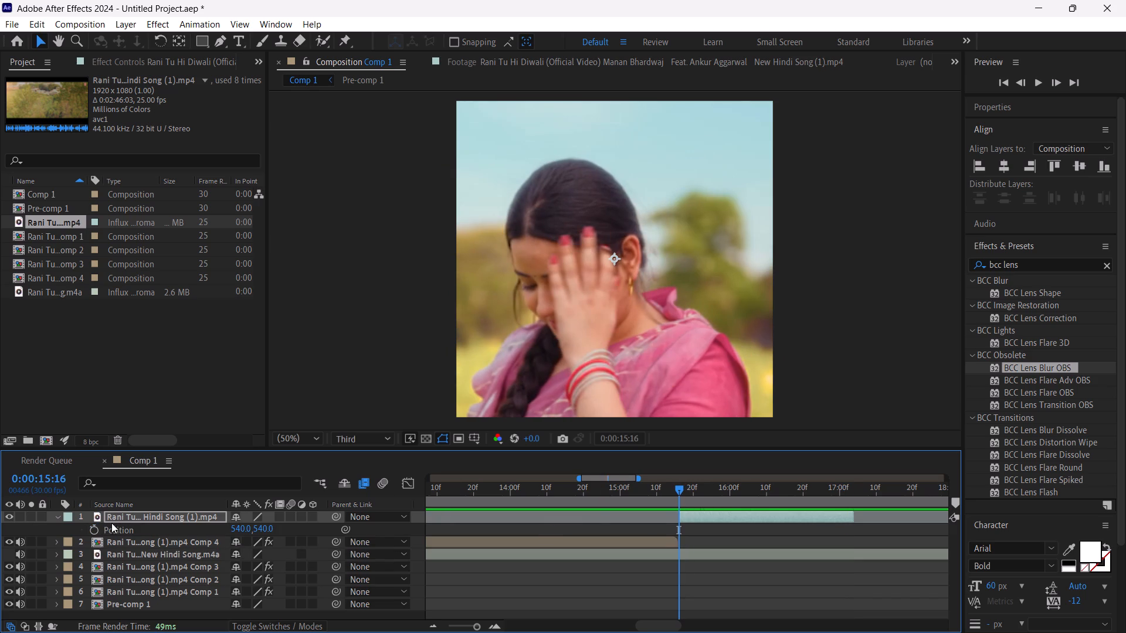
left_click(94, 530)
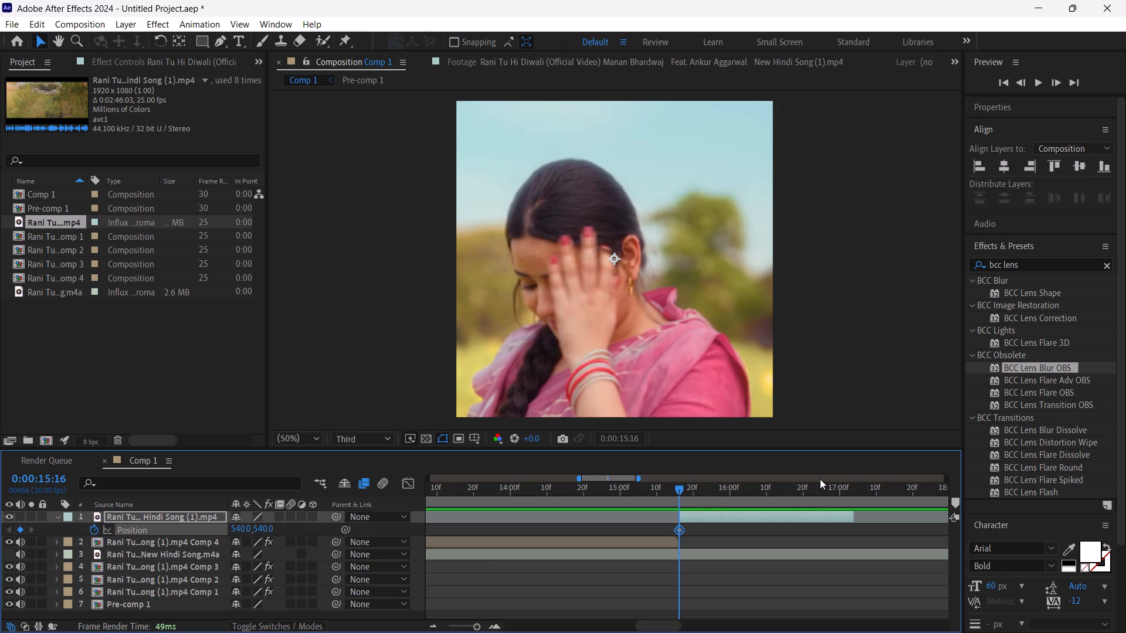
left_click_drag(819, 479, 826, 489)
left_click_drag(826, 489, 846, 497)
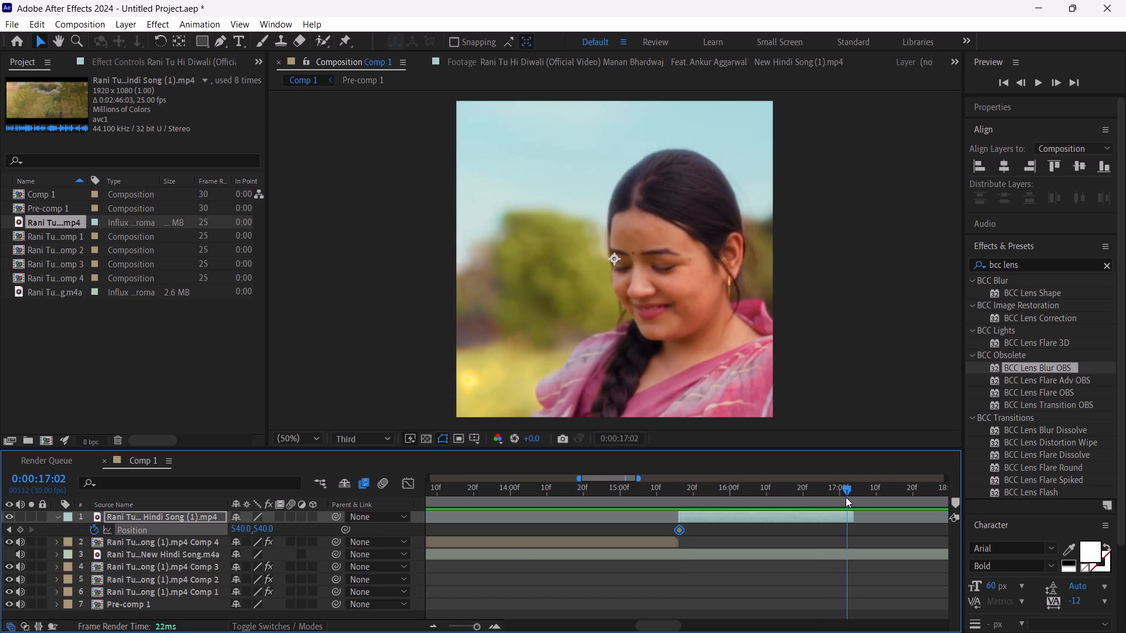
left_click_drag(239, 527, 139, 521)
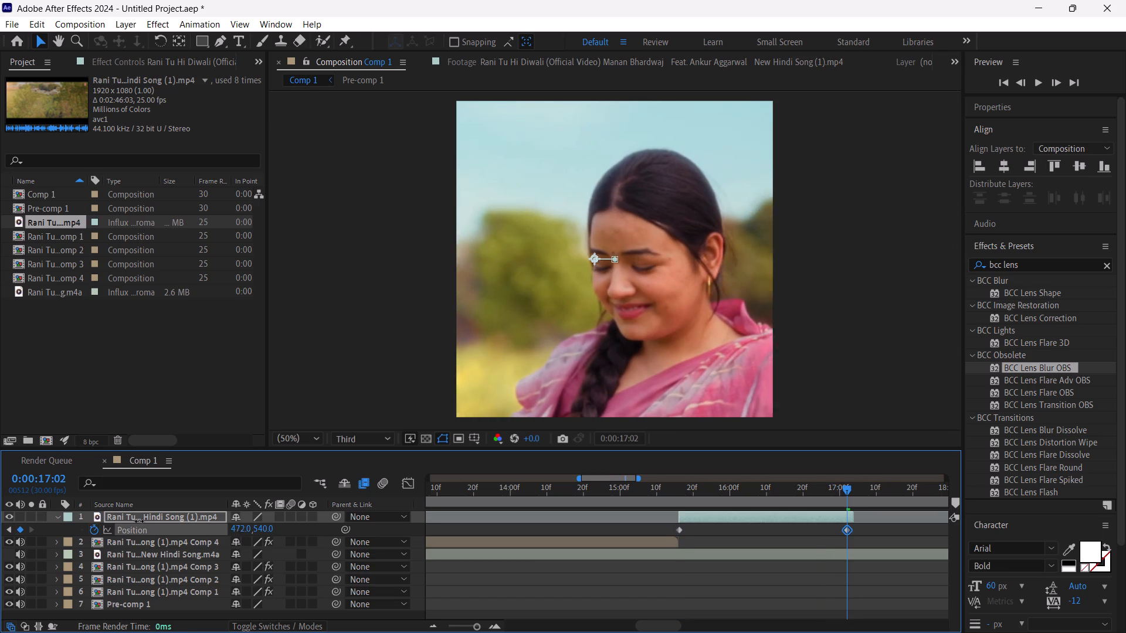
left_click_drag(139, 521, 32, 510)
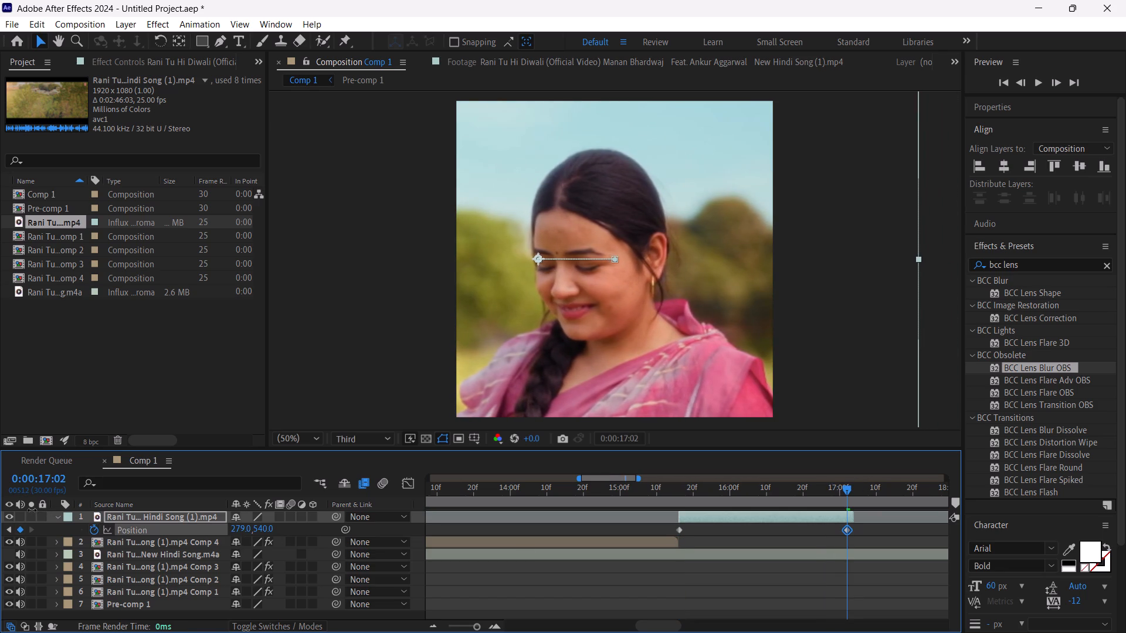
left_click_drag(32, 510, 29, 510)
left_click_drag(787, 499, 667, 489)
key("space")
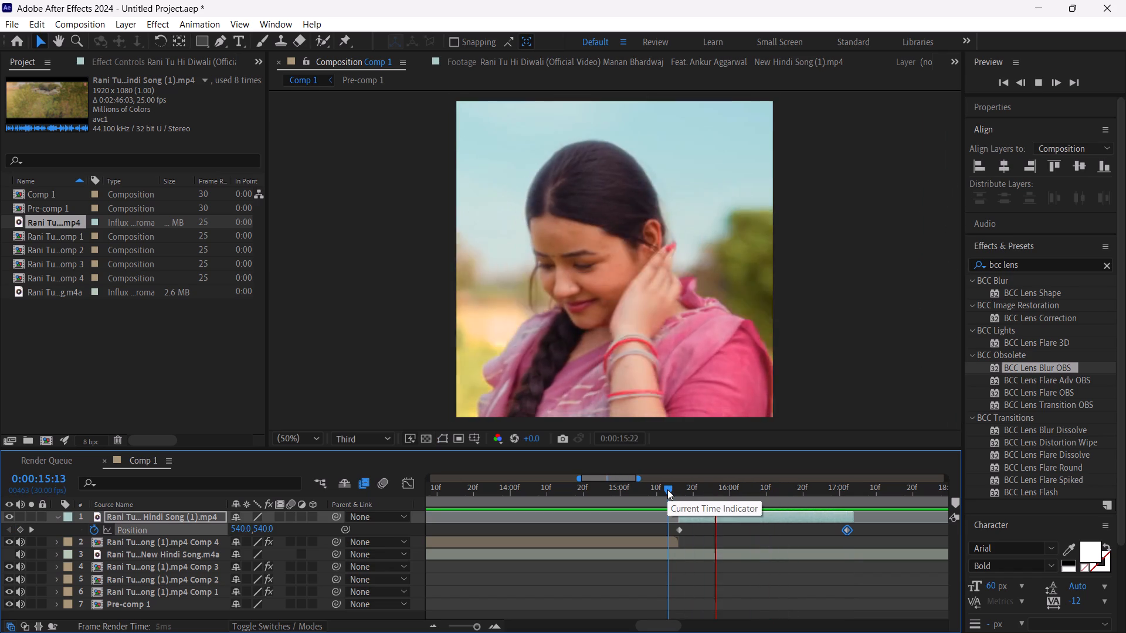
left_click_drag(667, 489, 741, 476)
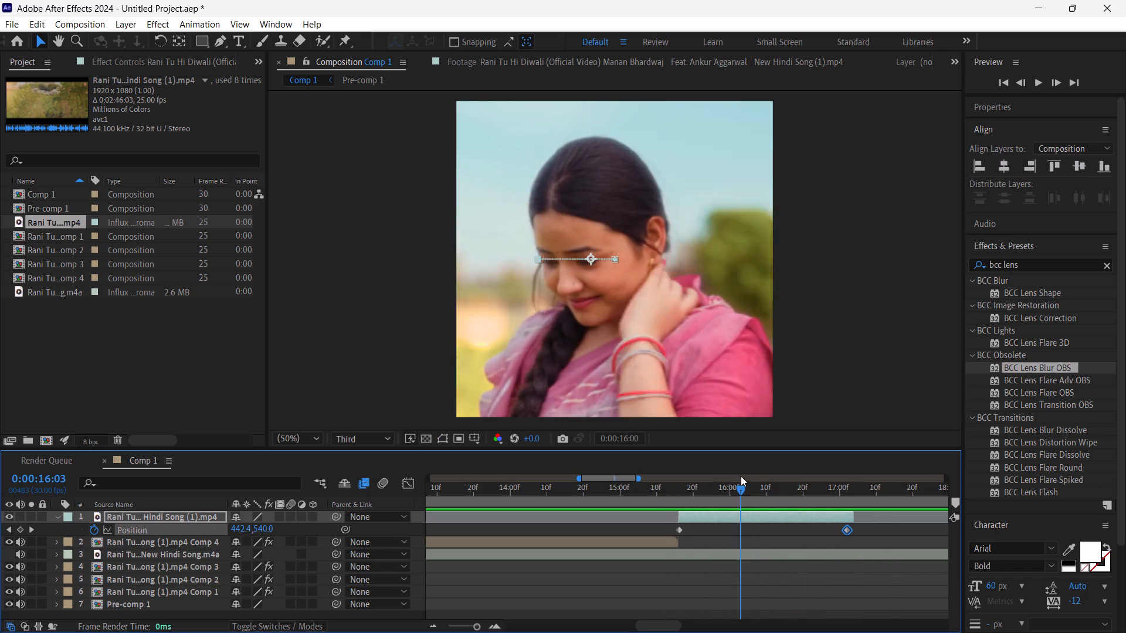
Pre-compose the close-up layer with its Position animation.
left_click_drag(741, 476, 679, 497)
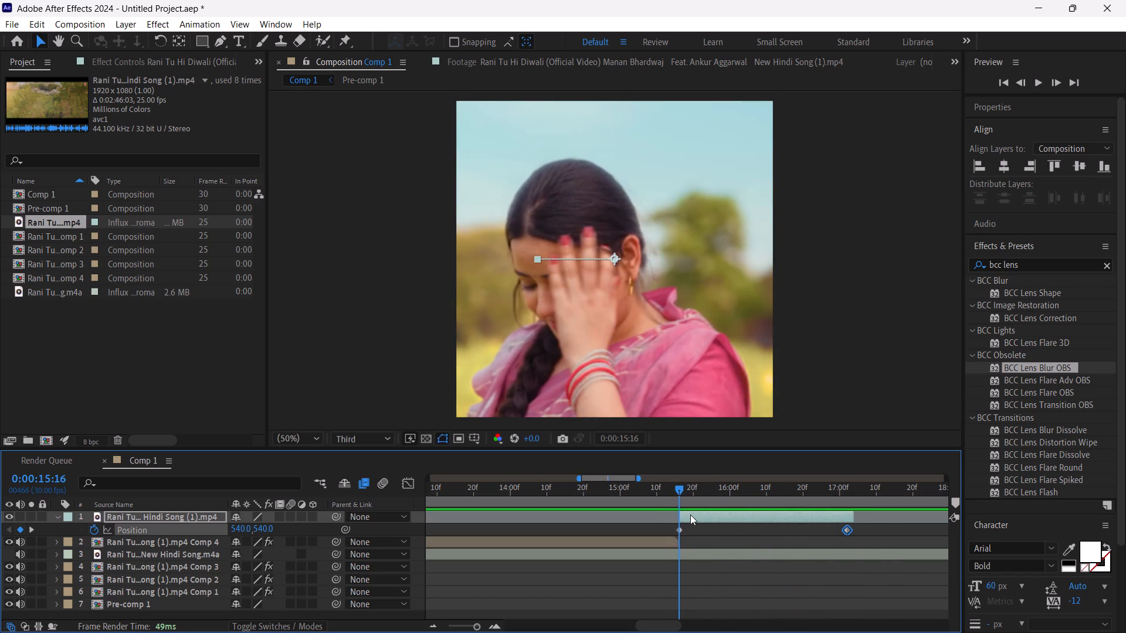
right_click(690, 515)
left_click(738, 427)
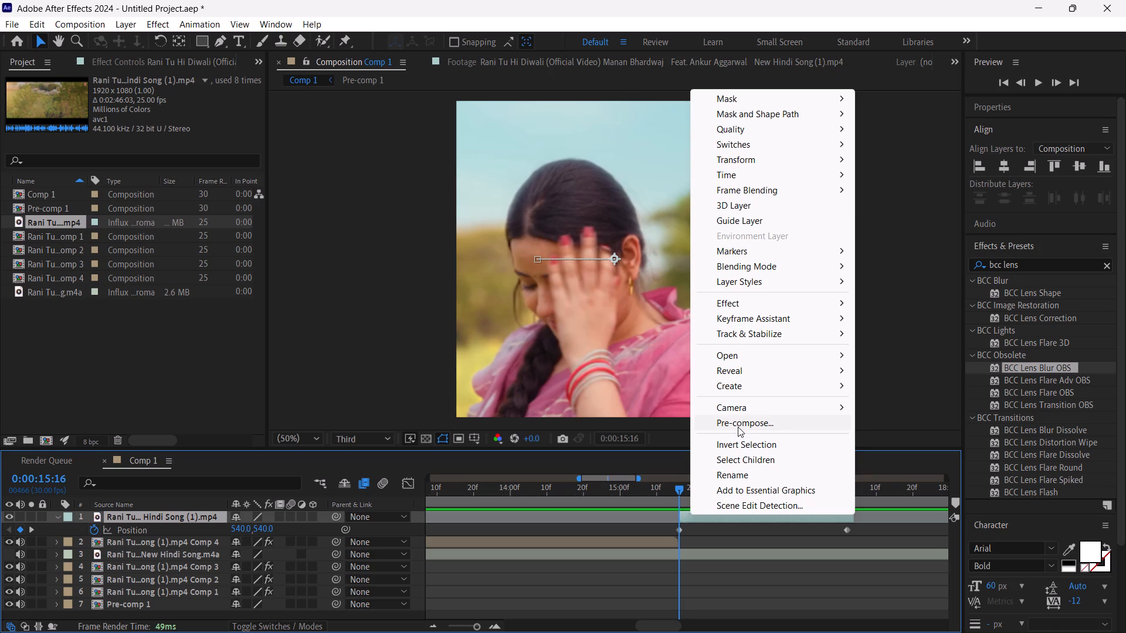
left_click(614, 422)
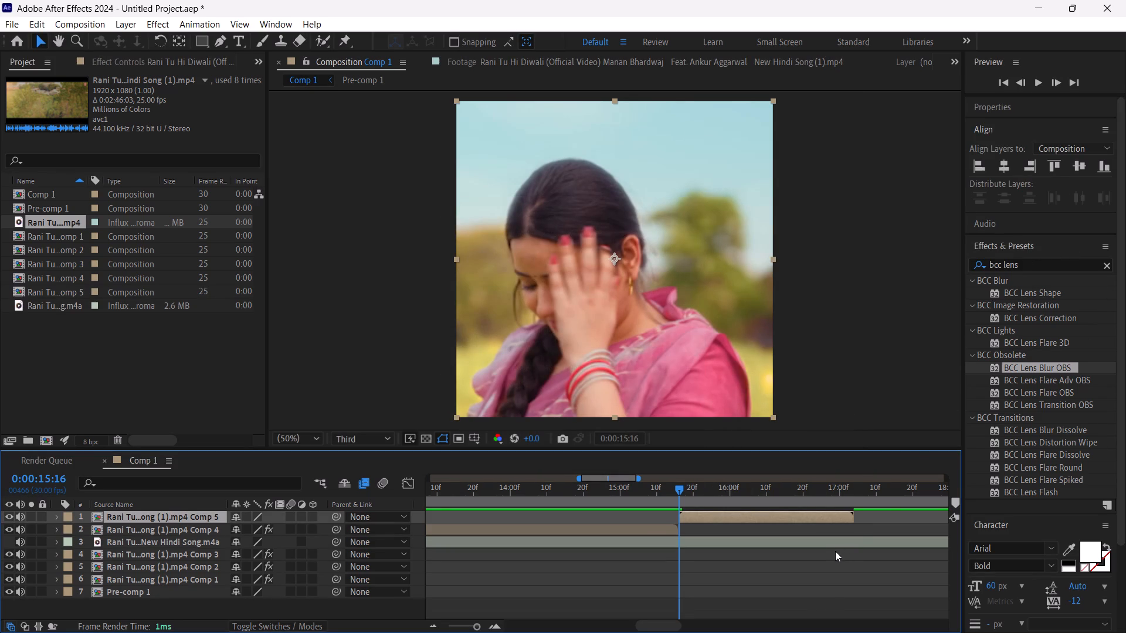
Paste the copied brightness, contrast, blur, scale and opacity animation onto the close-up pre-comp at 0:00:15:16, and reveal its keyframes.
key("ctrl+v")
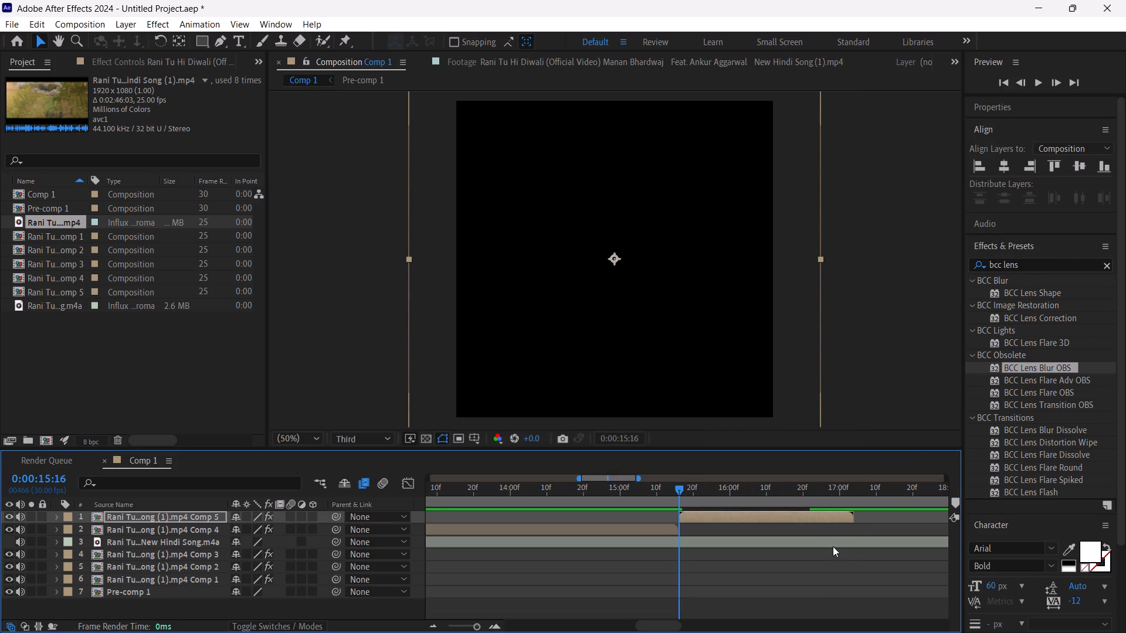
left_click(762, 510)
key("u")
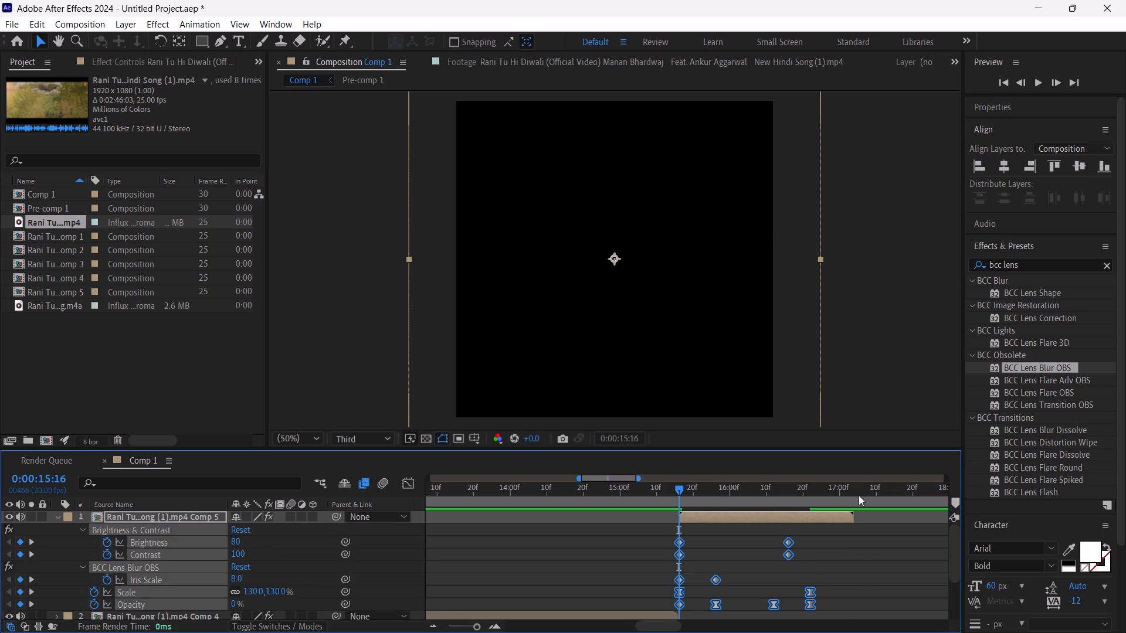
Stretch the pasted keyframes proportionally so the last ones land on the clip's end at 0:00:17:04, and preview from 0:00:15:10.
left_click_drag(859, 495, 853, 497)
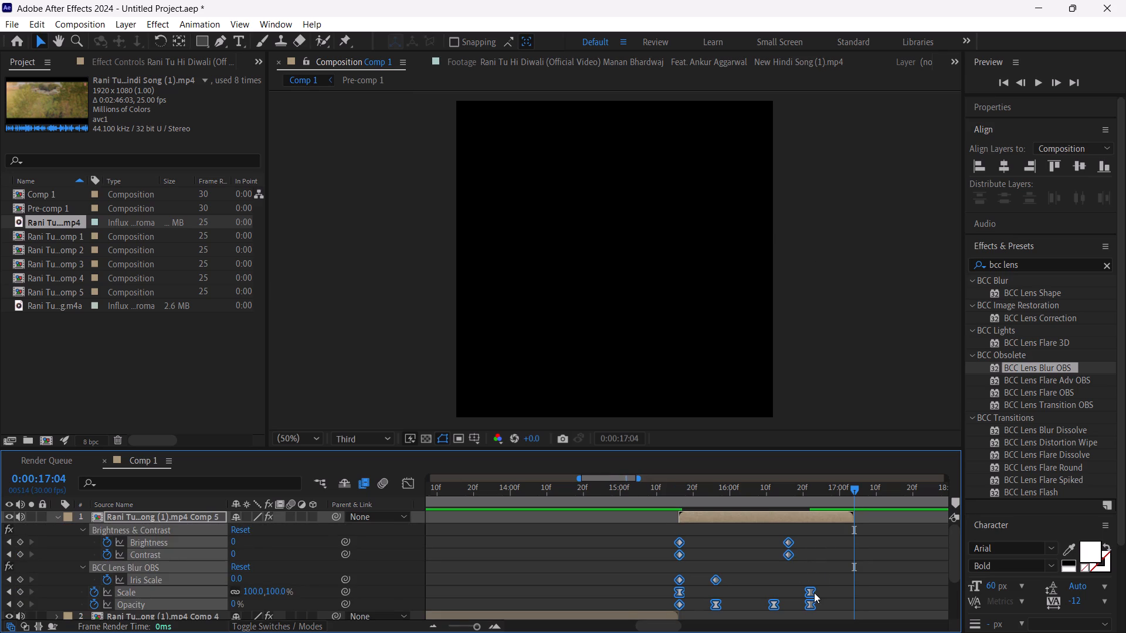
left_click_drag(814, 593, 824, 595, "alt")
left_click_drag(657, 539, 832, 608)
left_click_drag(808, 590, 853, 603, "alt")
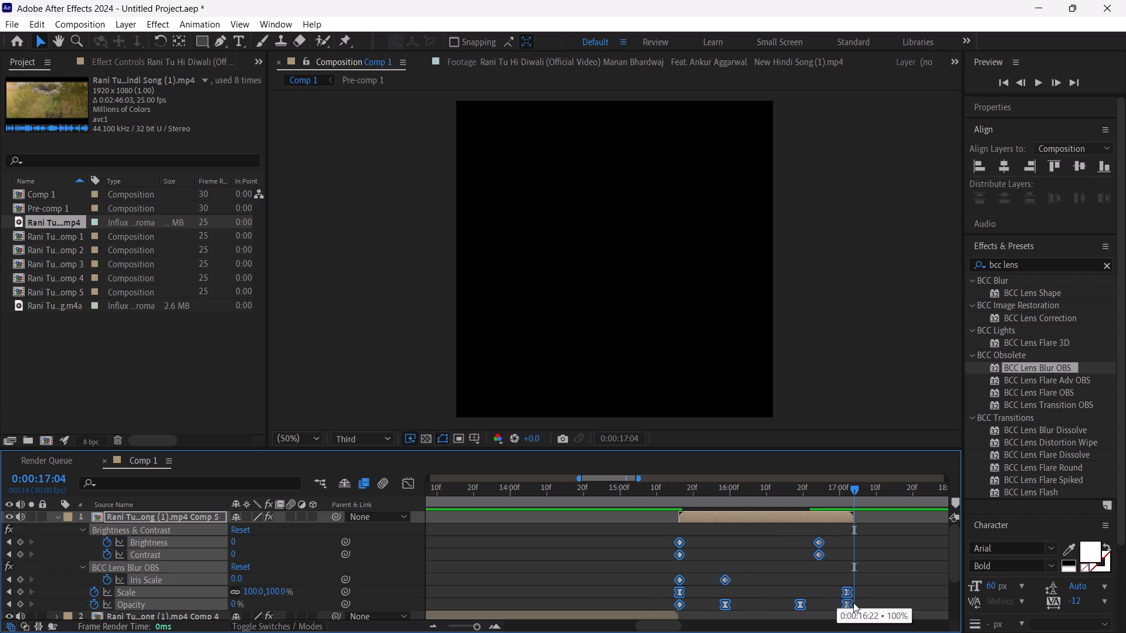
left_click_drag(853, 603, 853, 604, "alt")
left_click_drag(744, 491, 655, 490)
key("space")
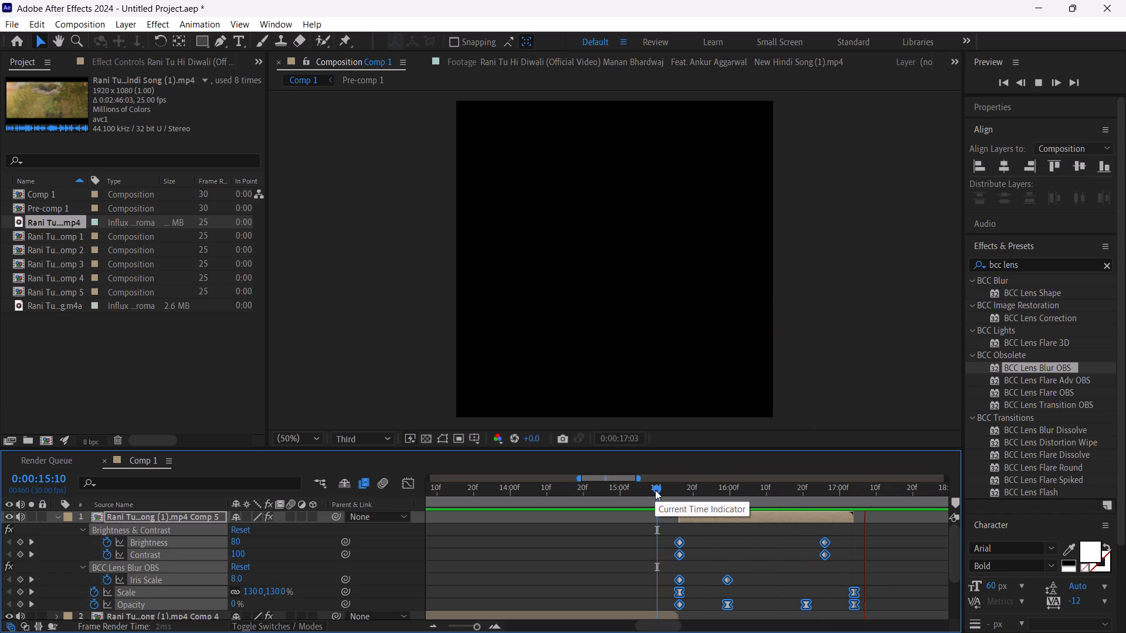
left_click_drag(655, 490, 676, 494)
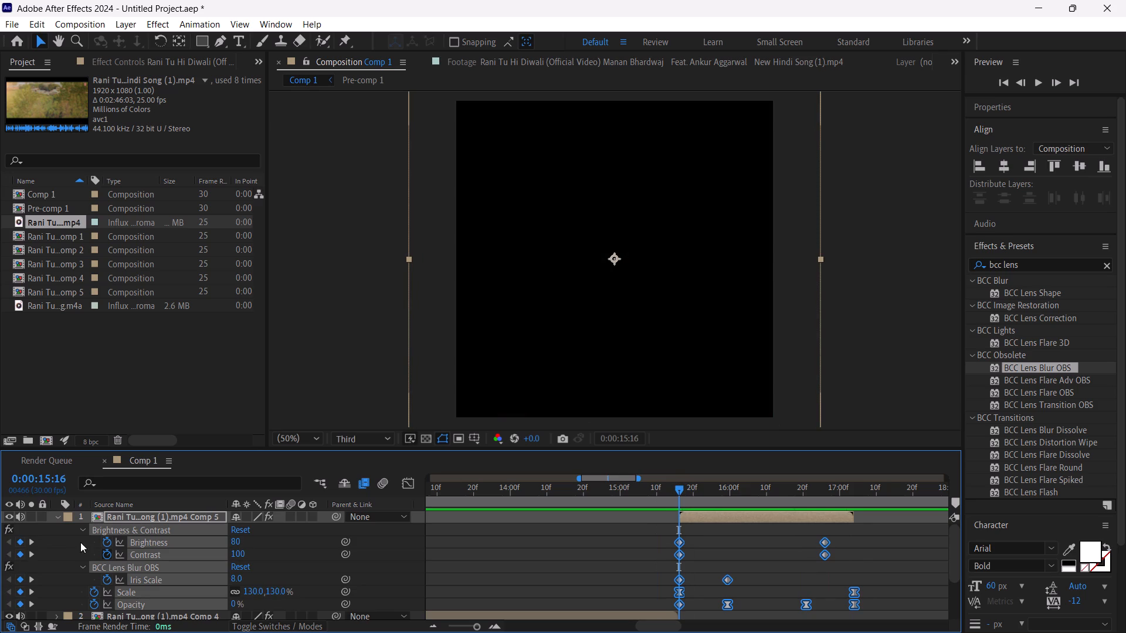
left_click(61, 522)
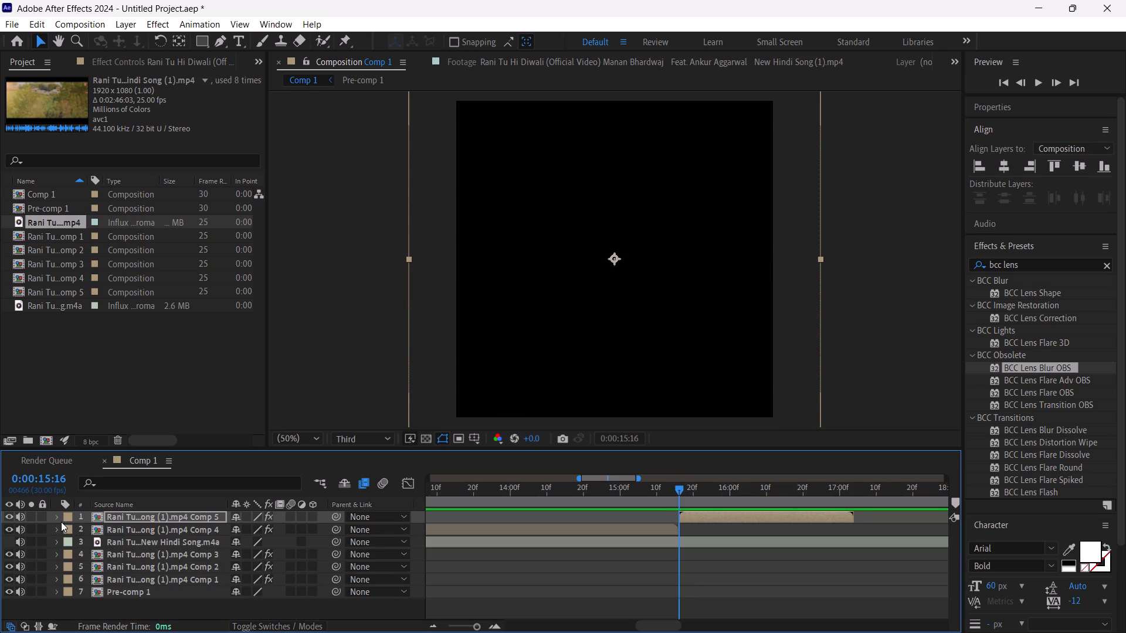
Search the effects for "twixt" and apply Twixtor Pro to the close-up pre-comp.
double_click(1039, 272)
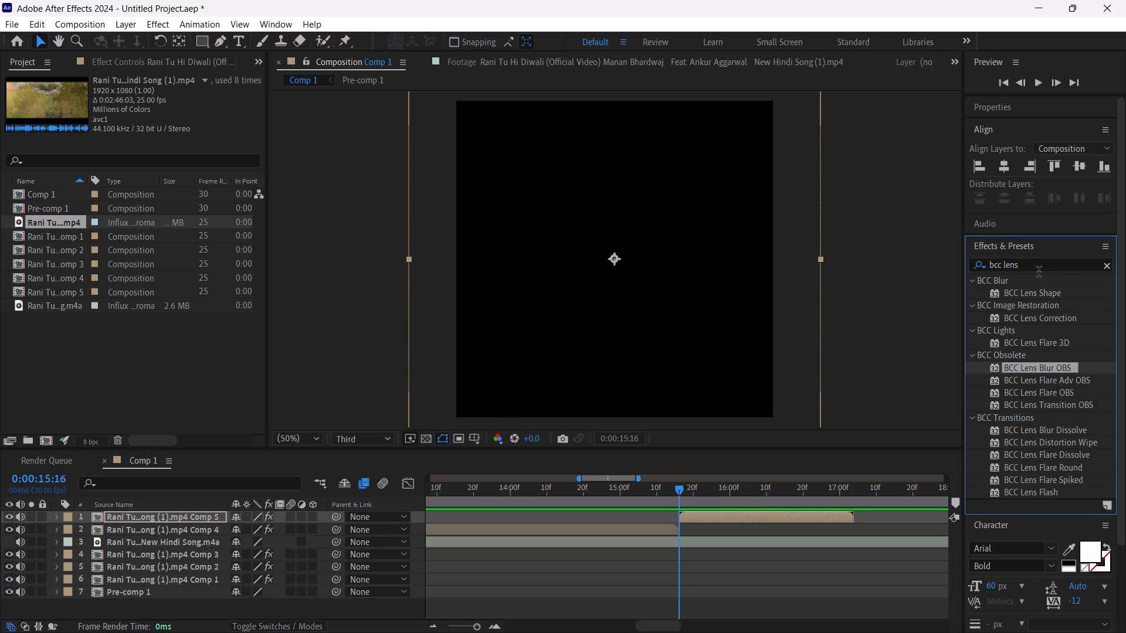
double_click(1039, 263)
left_click(1039, 263)
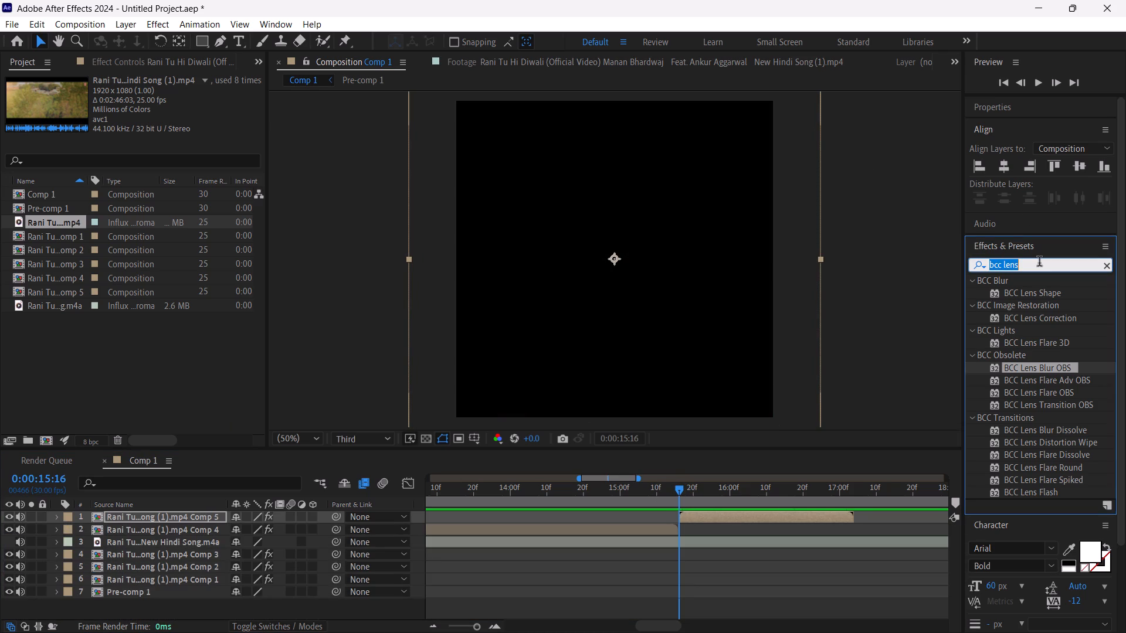
type("twixt")
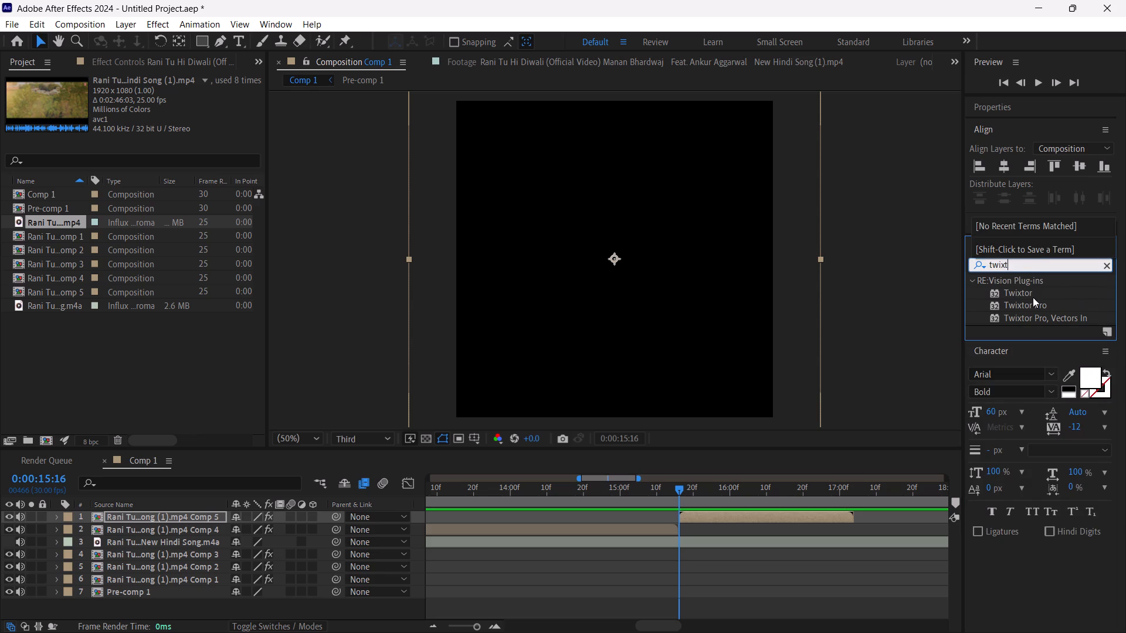
left_click_drag(1028, 304, 811, 515)
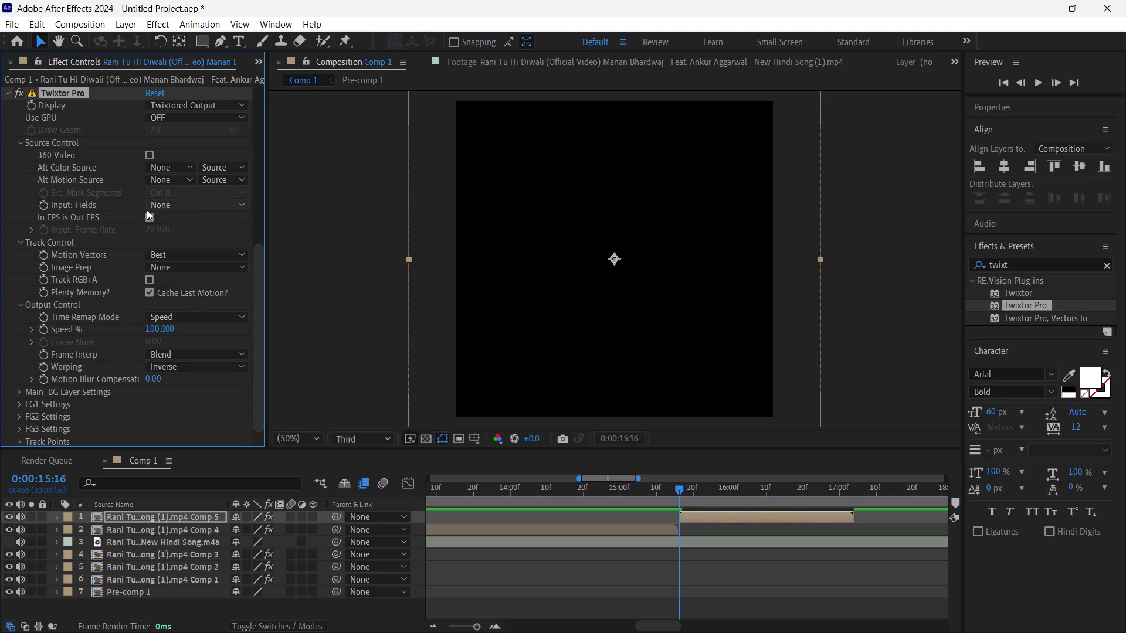
Turn off In FPS is Out FPS in Twixtor Pro, with Input Frame Rate 30 and Image Prep set to Contrast/Edge Enhance.
left_click(147, 217)
left_click(152, 232)
type("30")
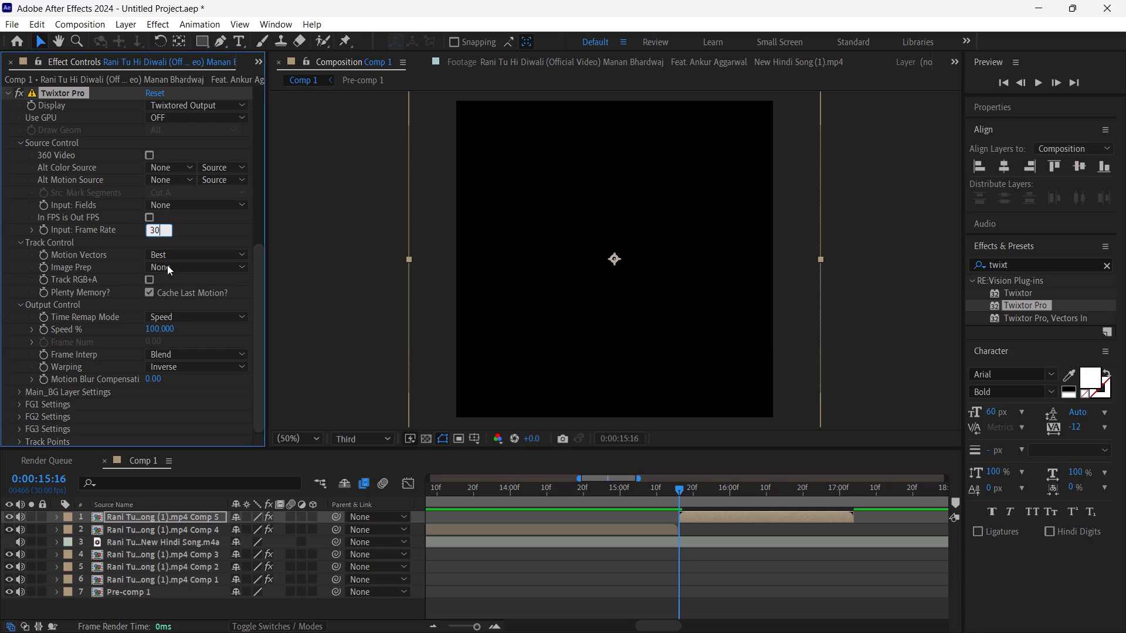
left_click(165, 272)
left_click(175, 291)
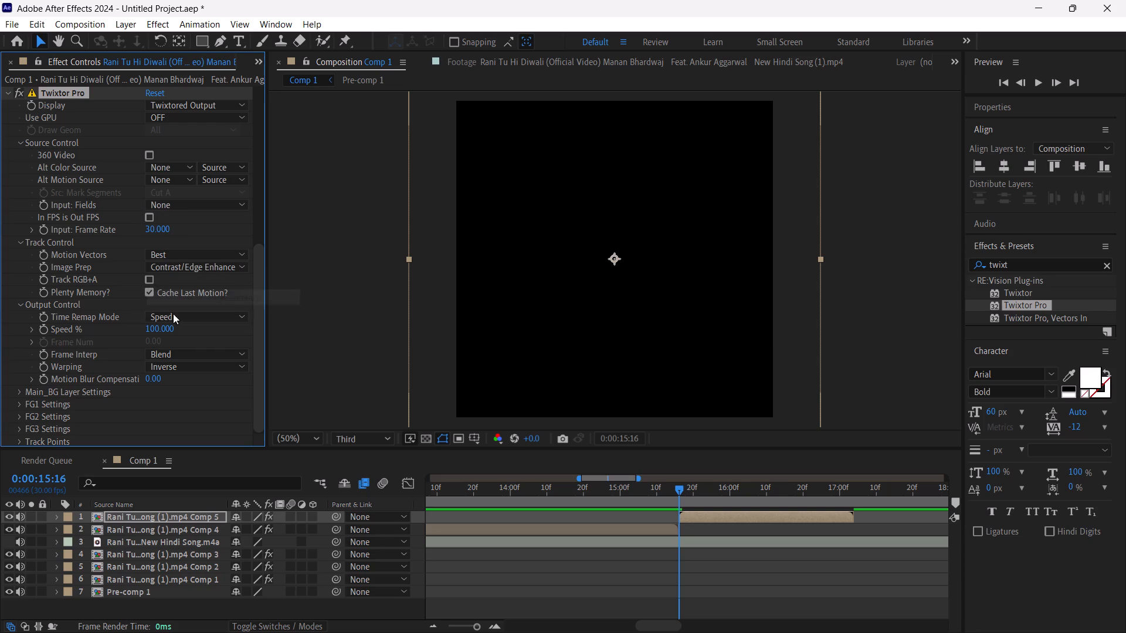
Set Twixtor Pro's Frame Interp to Motion Weighted Blend, Warping to Inverse w/ Smart Blend, and Speed to 60%.
left_click(173, 342)
left_click(173, 346)
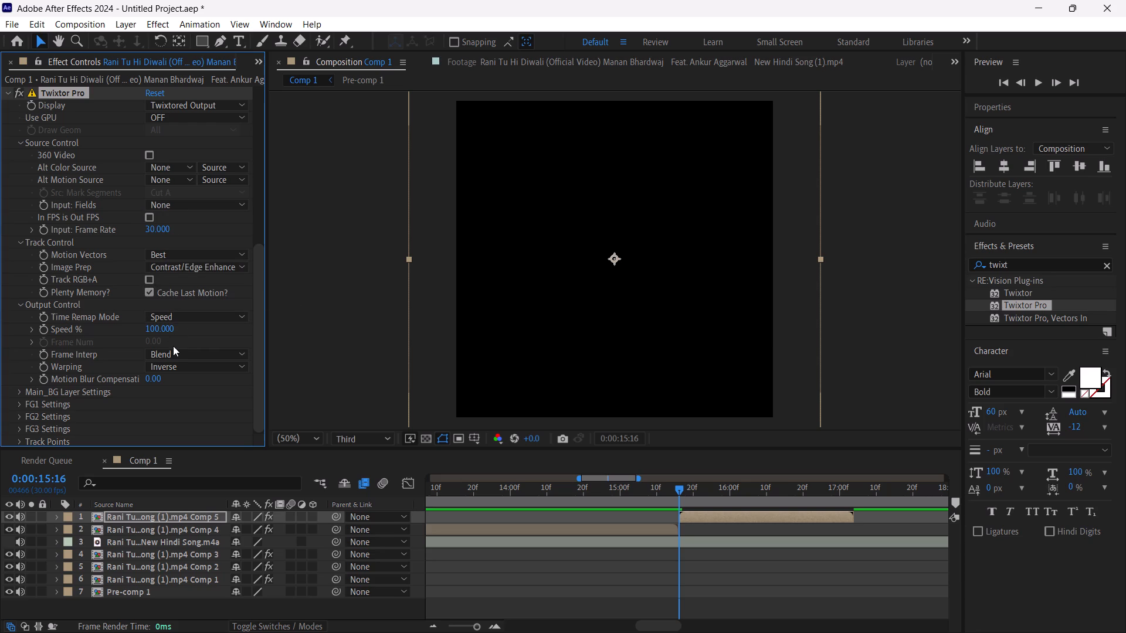
left_click_drag(173, 346, 175, 353)
left_click(175, 353)
left_click(175, 398)
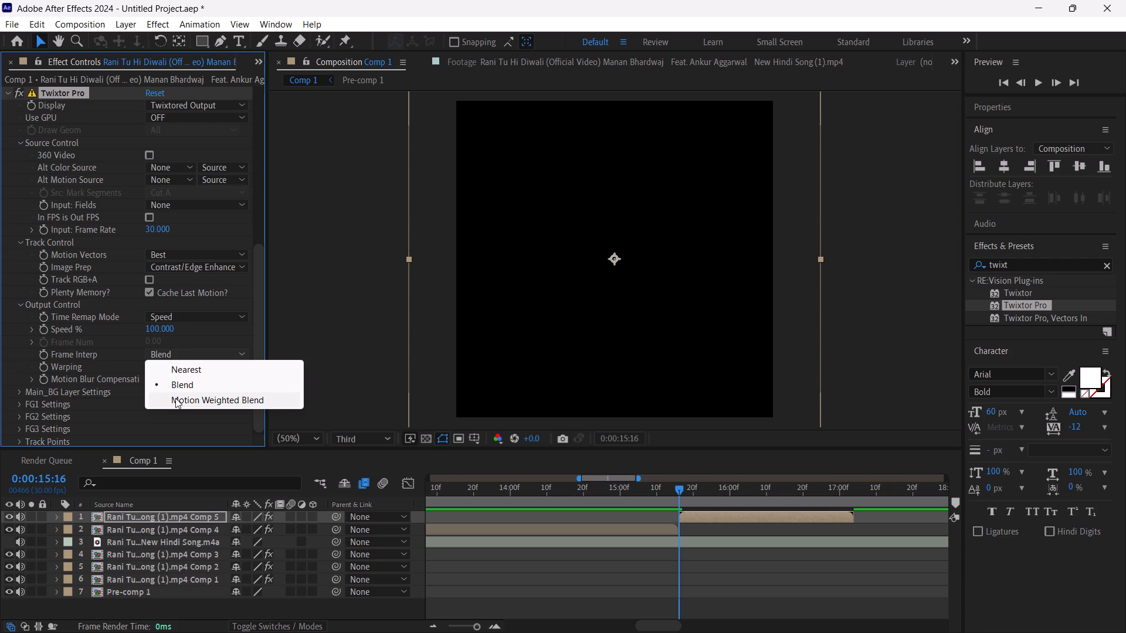
left_click(176, 372)
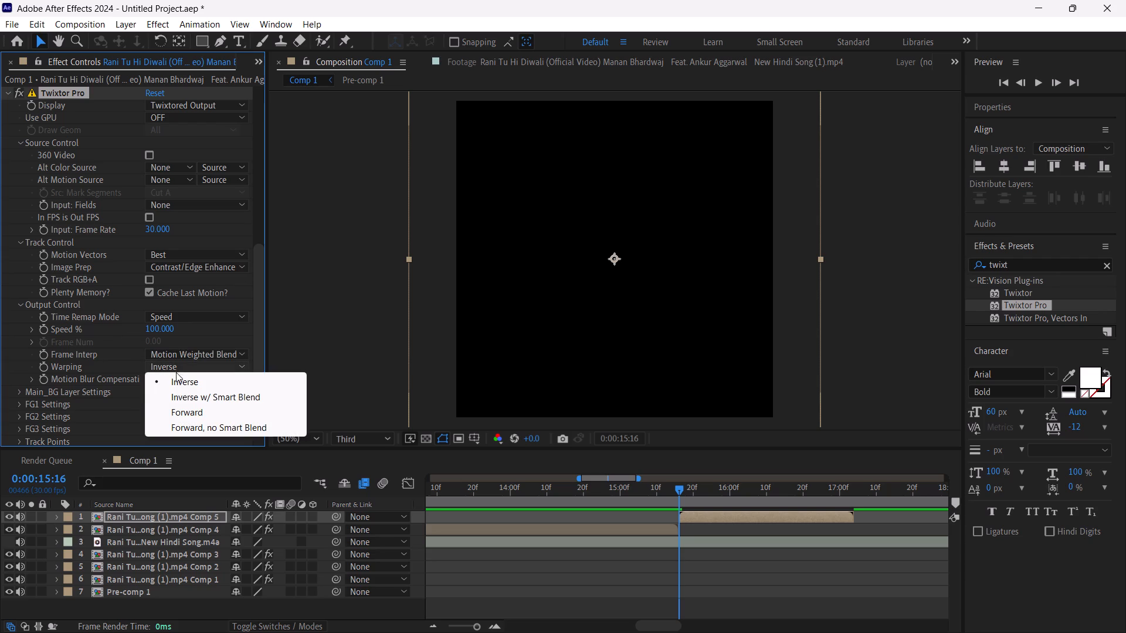
left_click(179, 401)
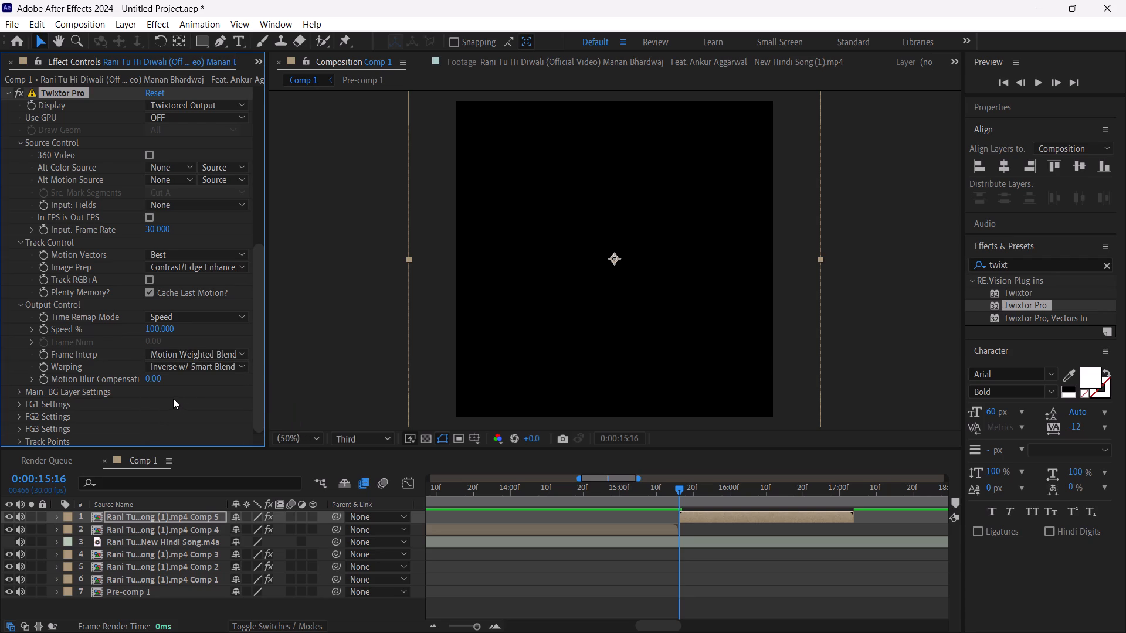
left_click(164, 329)
type("60")
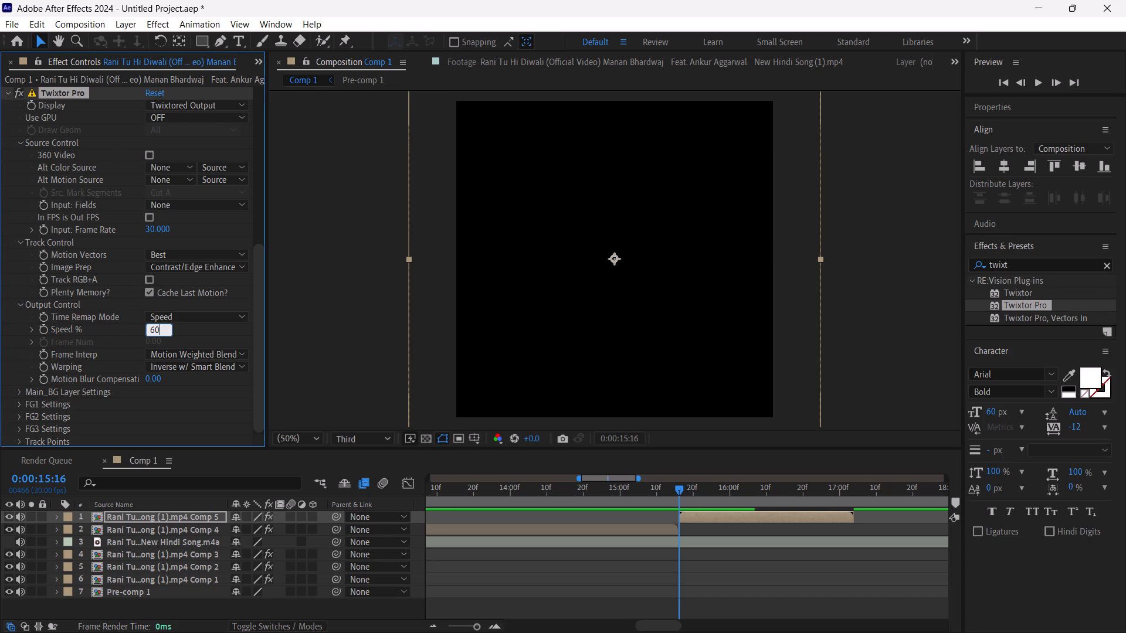
left_click(183, 332)
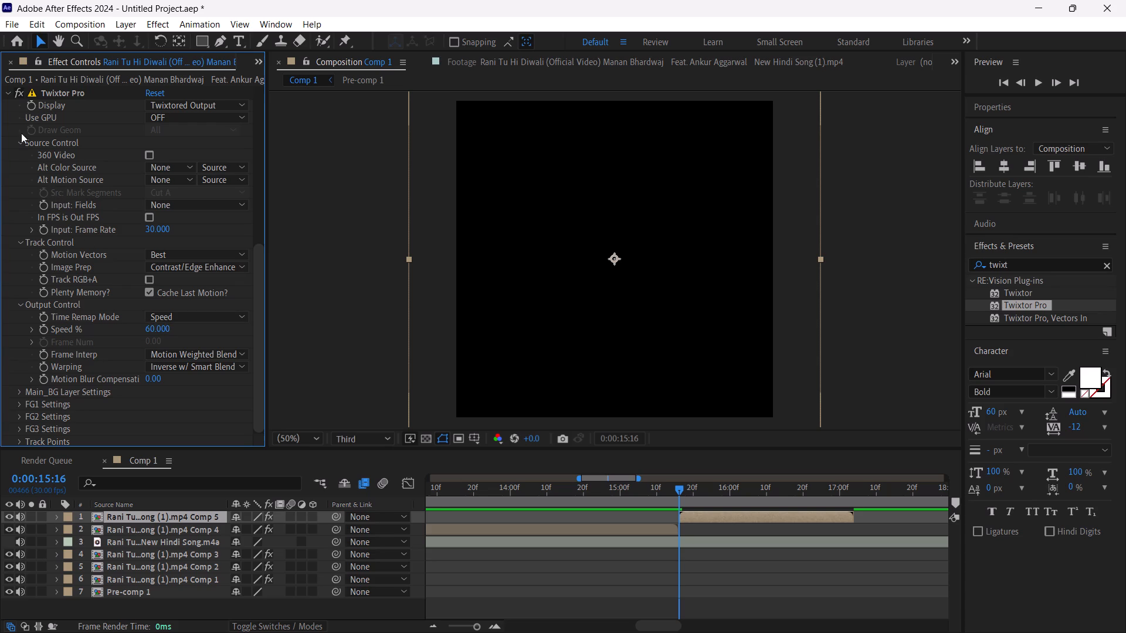
Move Twixtor Pro above Brightness & Contrast in the effect order, and preview the slowed clip from 0:00:14:07.
left_click(4, 97)
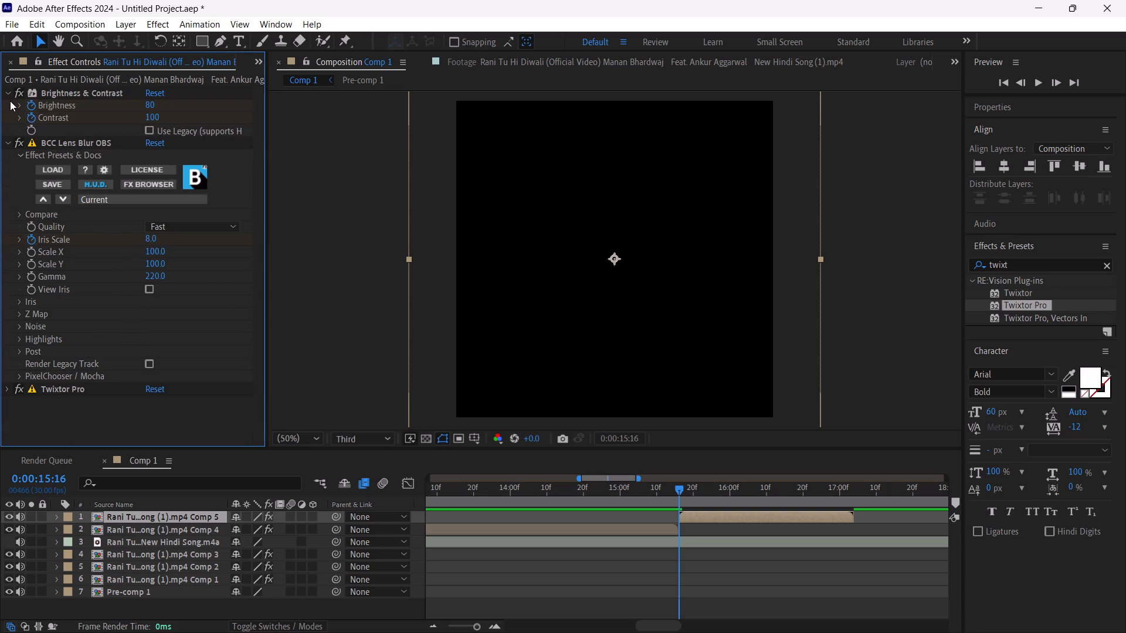
left_click(8, 98)
left_click(9, 110)
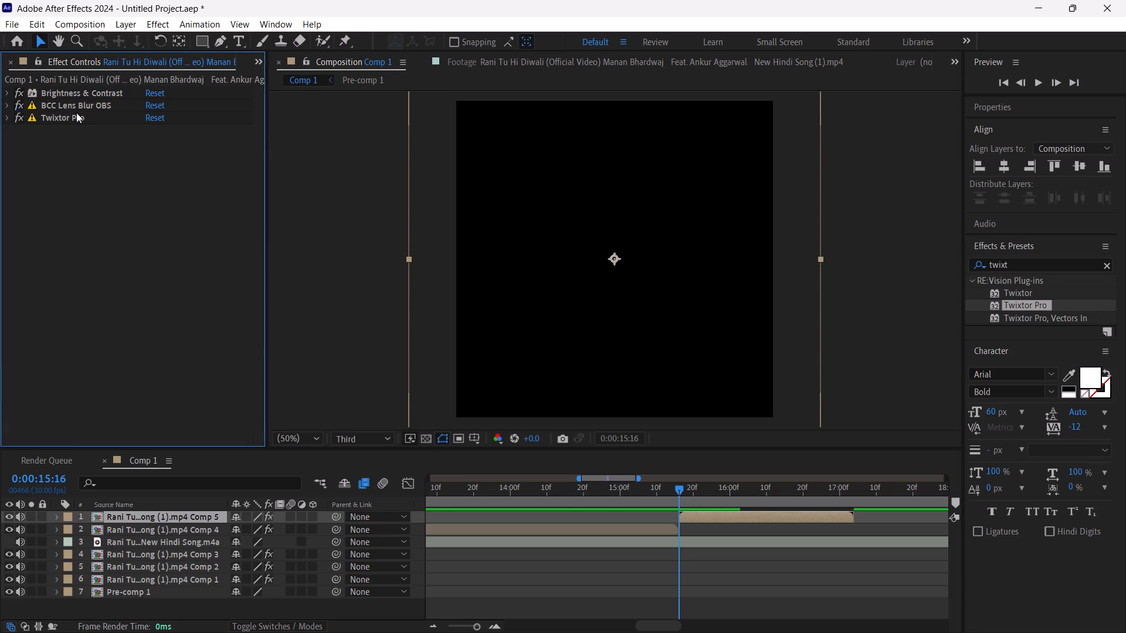
left_click_drag(80, 118, 88, 93)
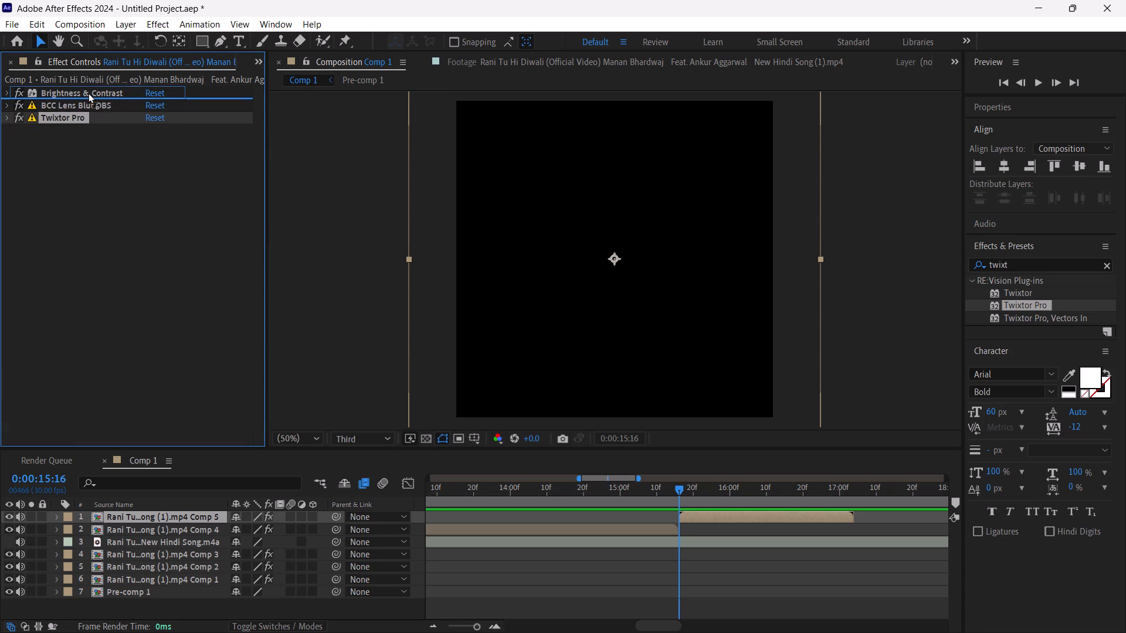
left_click_drag(88, 93, 87, 89)
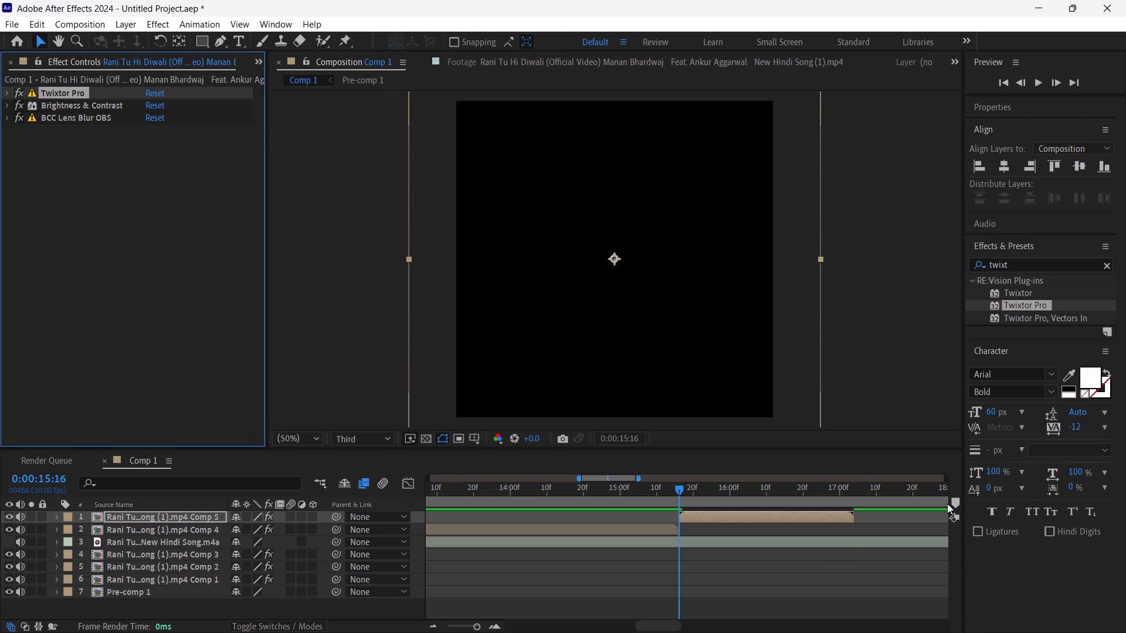
key("space")
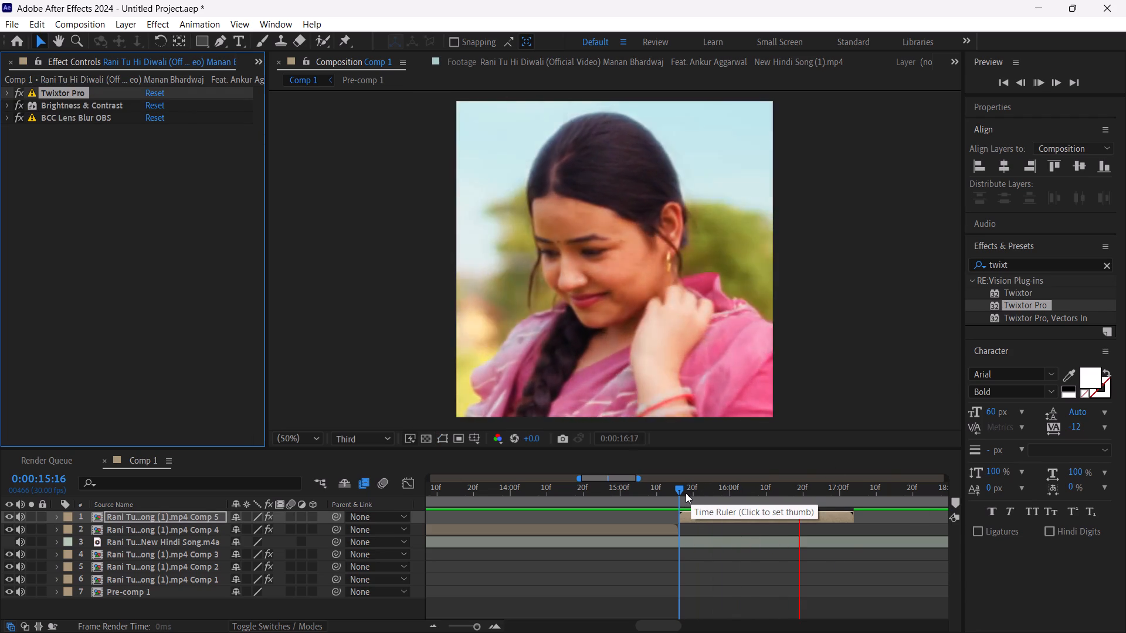
left_click_drag(686, 493, 640, 506)
key("space")
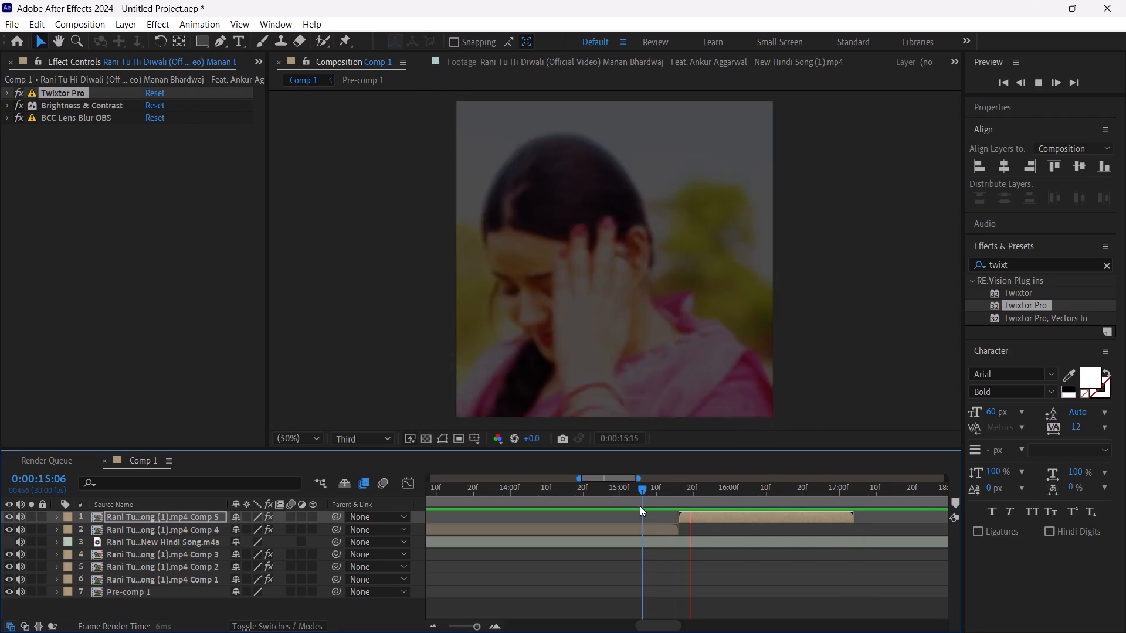
left_click_drag(640, 506, 535, 610)
key("space")
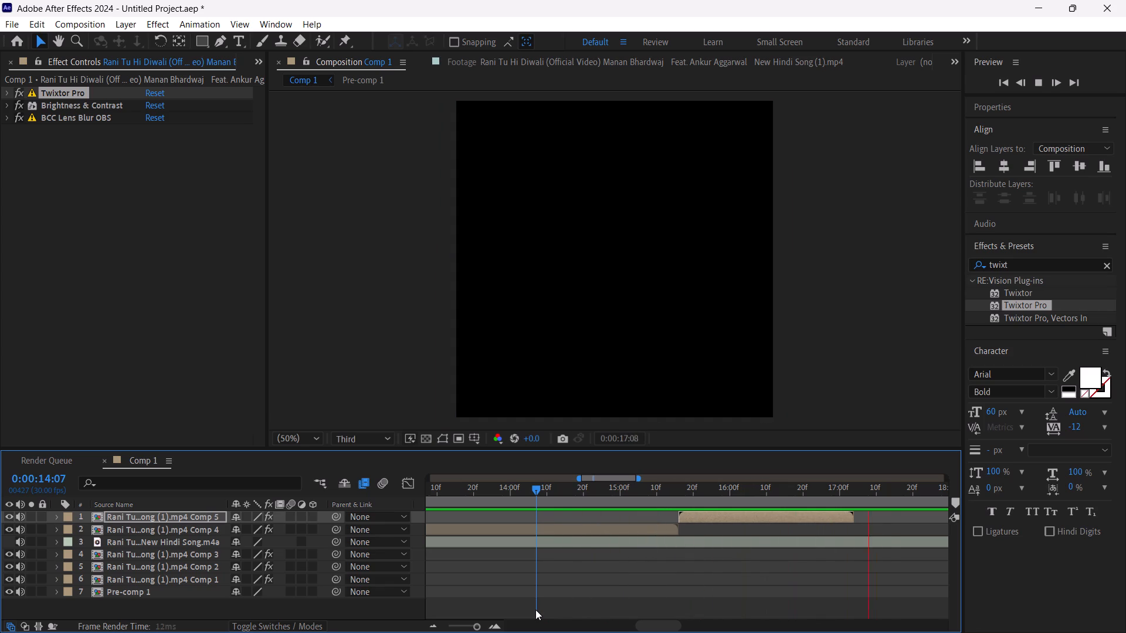
Set the source footage's in point to 0:01:08:01 and overlay the wedding-couple shot into Comp 1 at 0:00:17:04.
left_click_drag(842, 491, 854, 494)
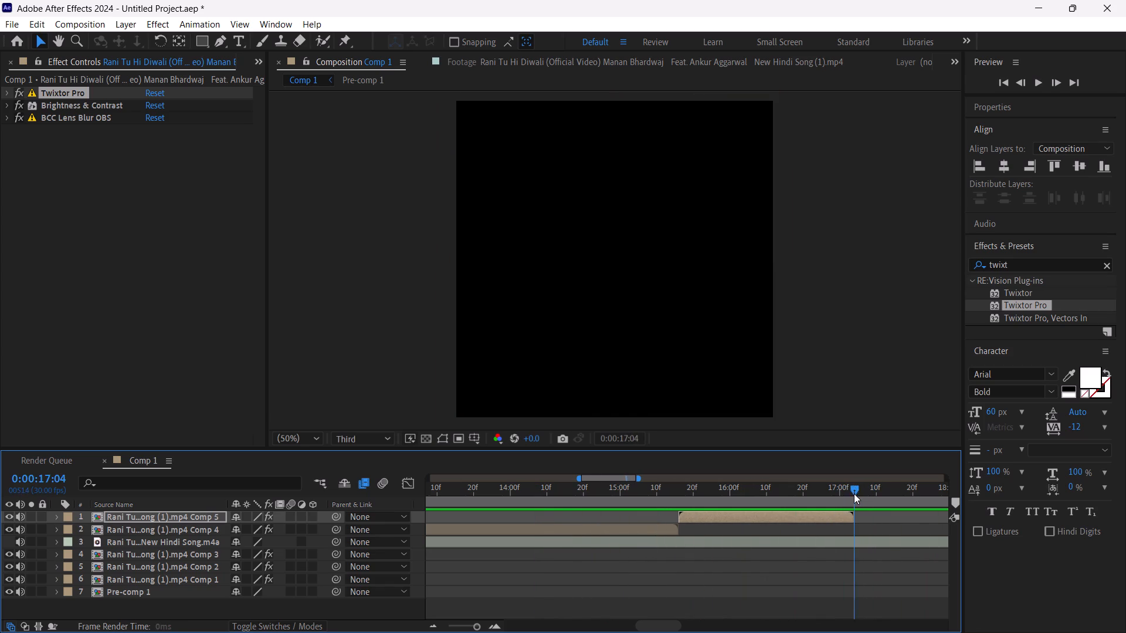
left_click_drag(854, 494, 854, 494)
left_click(547, 63)
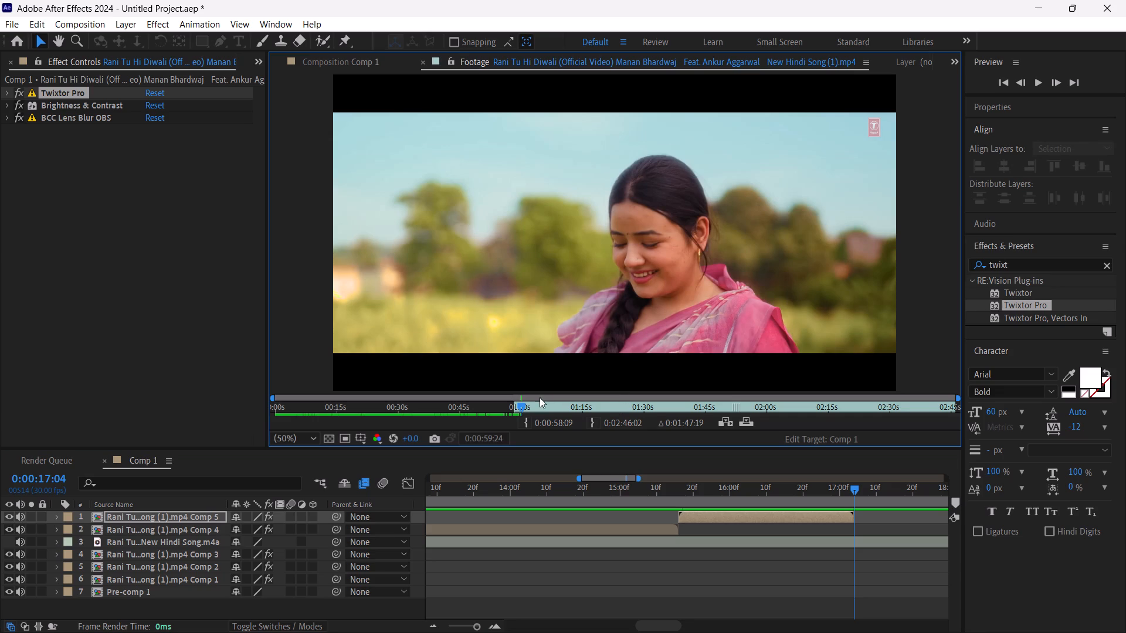
left_click_drag(533, 408, 544, 408)
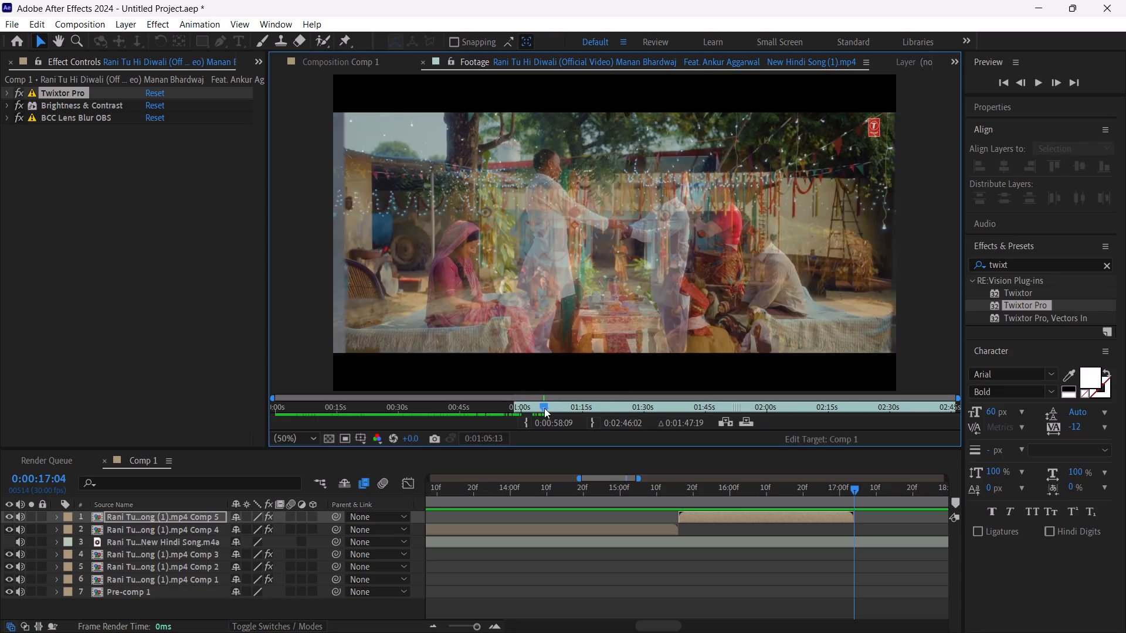
left_click_drag(544, 408, 554, 405)
left_click(525, 428)
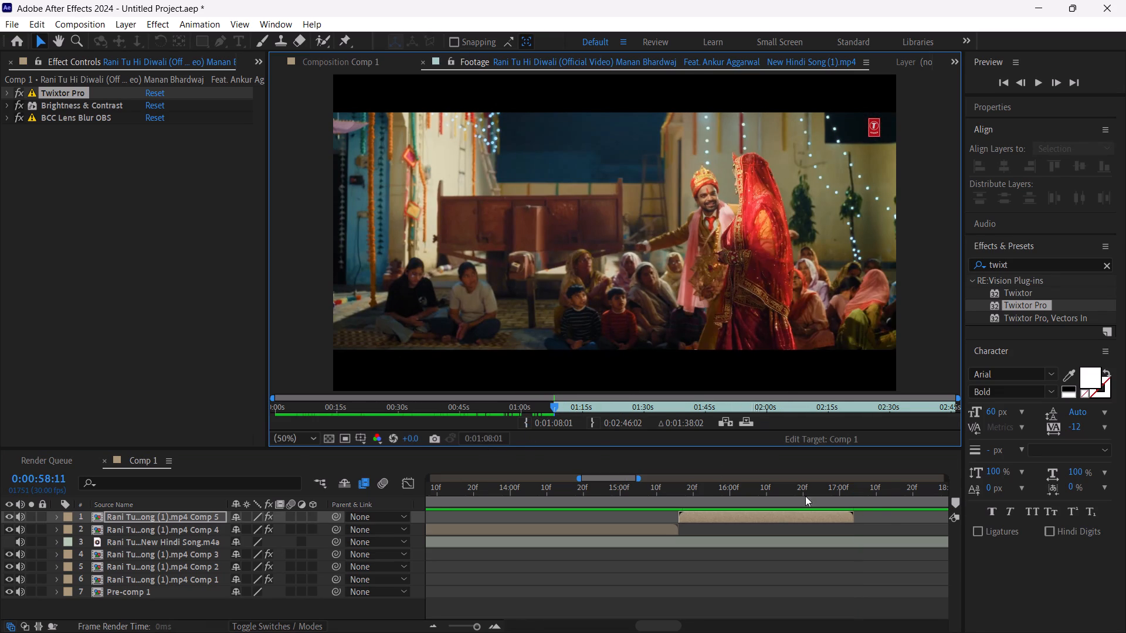
left_click(851, 491)
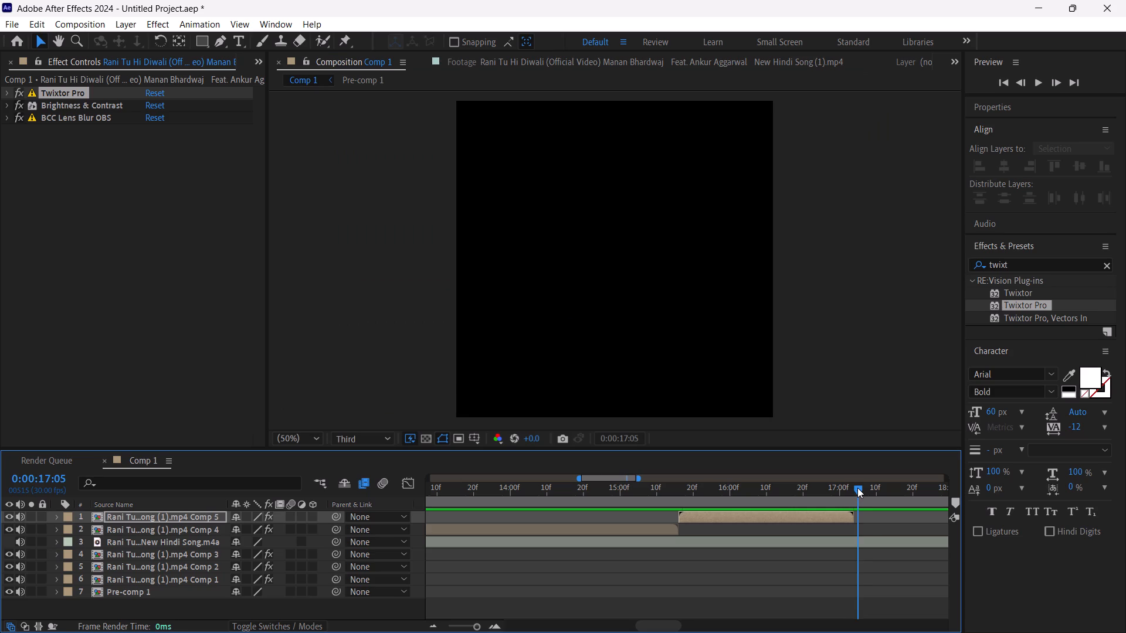
left_click(718, 77)
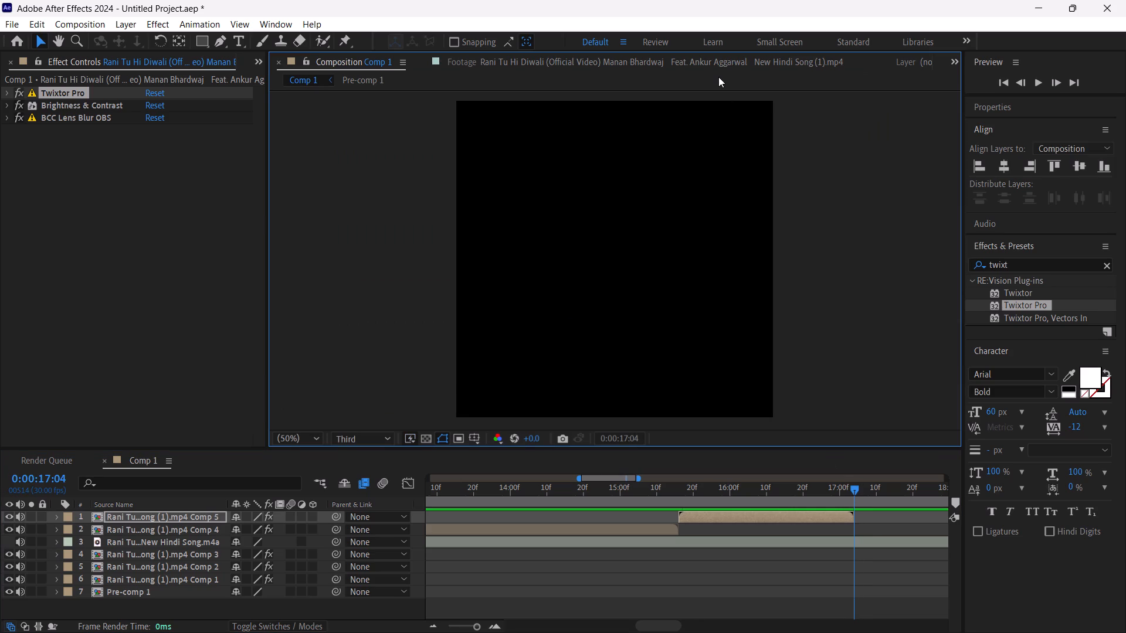
left_click(710, 64)
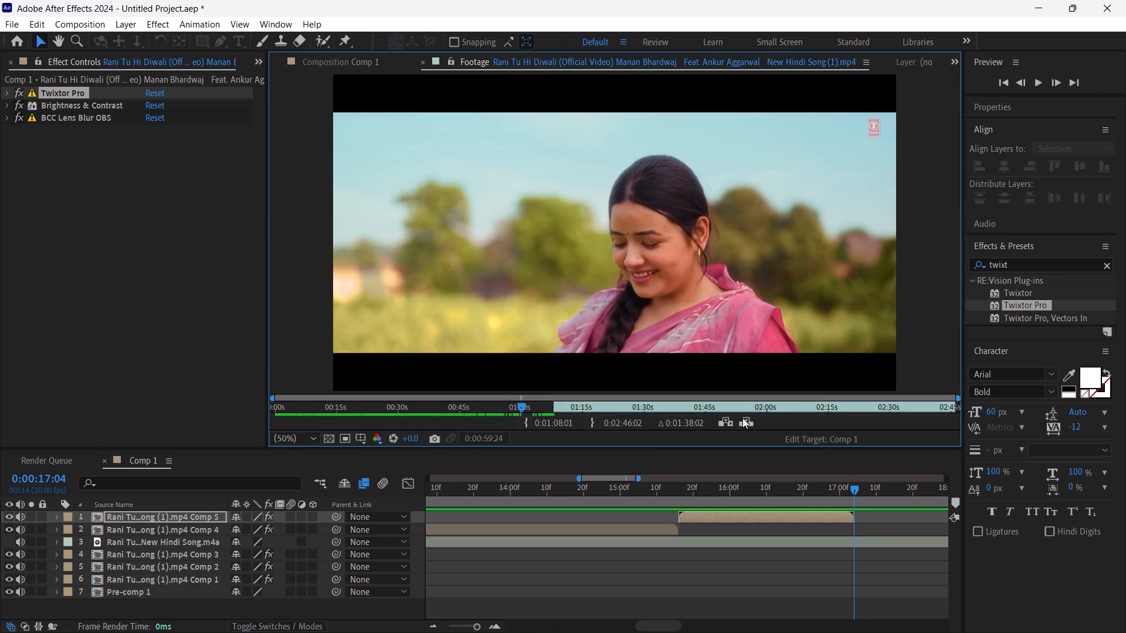
left_click(742, 418)
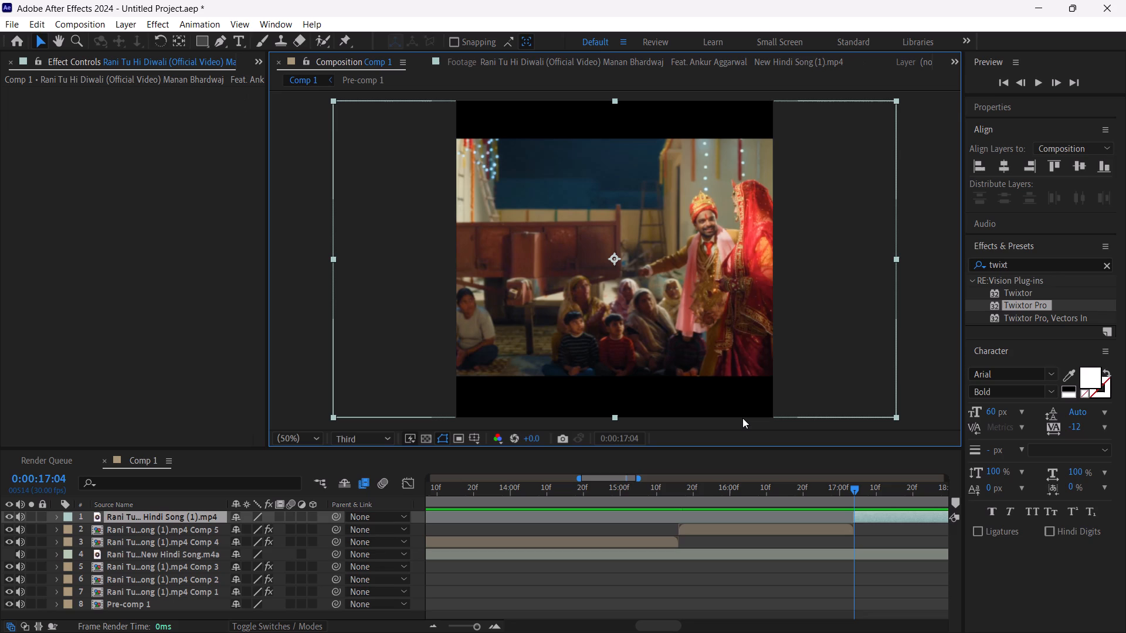
Split the new wedding footage layer at 0:00:18:20, where the shot should end, and delete the remainder after it.
left_click_drag(862, 488, 911, 493)
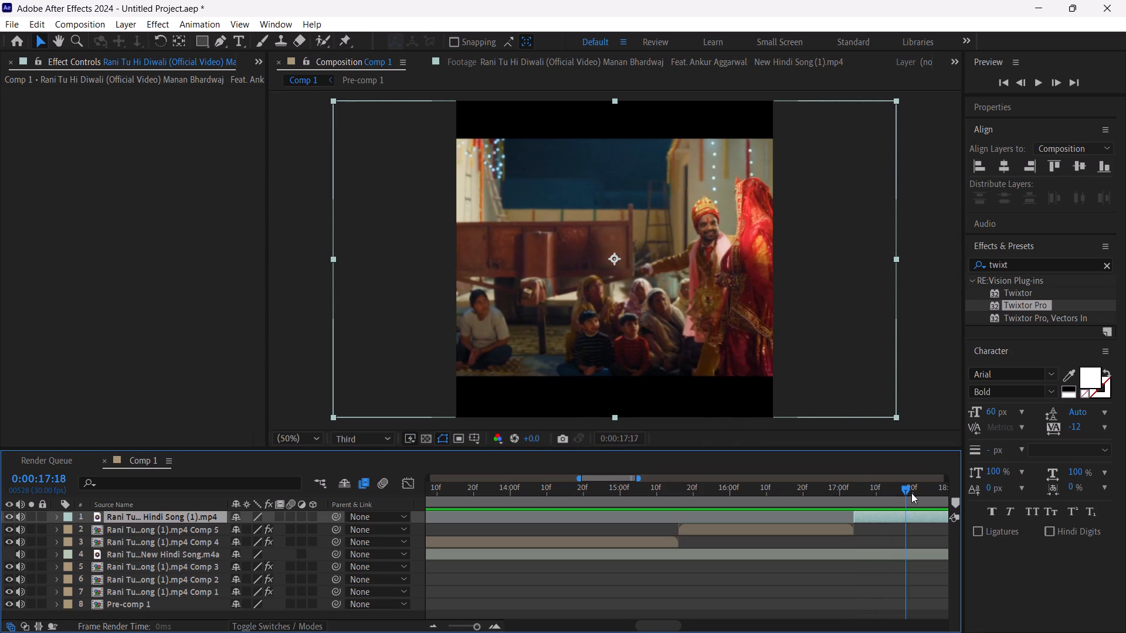
left_click_drag(911, 493, 879, 540)
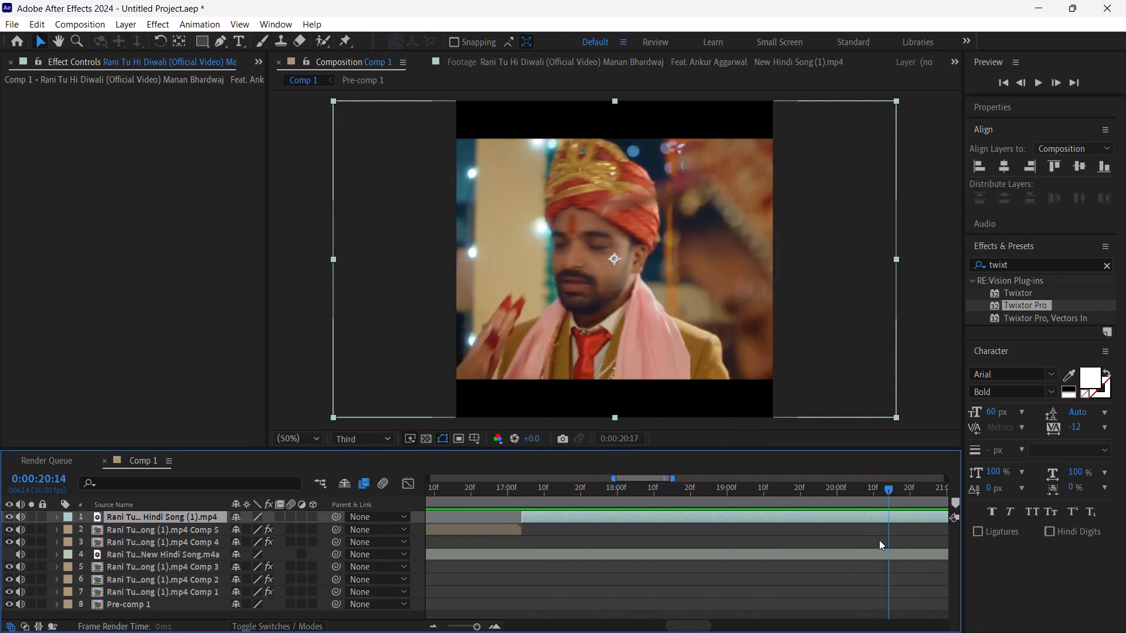
left_click_drag(879, 540, 692, 553)
key("ctrl+shift+d")
key("Delete")
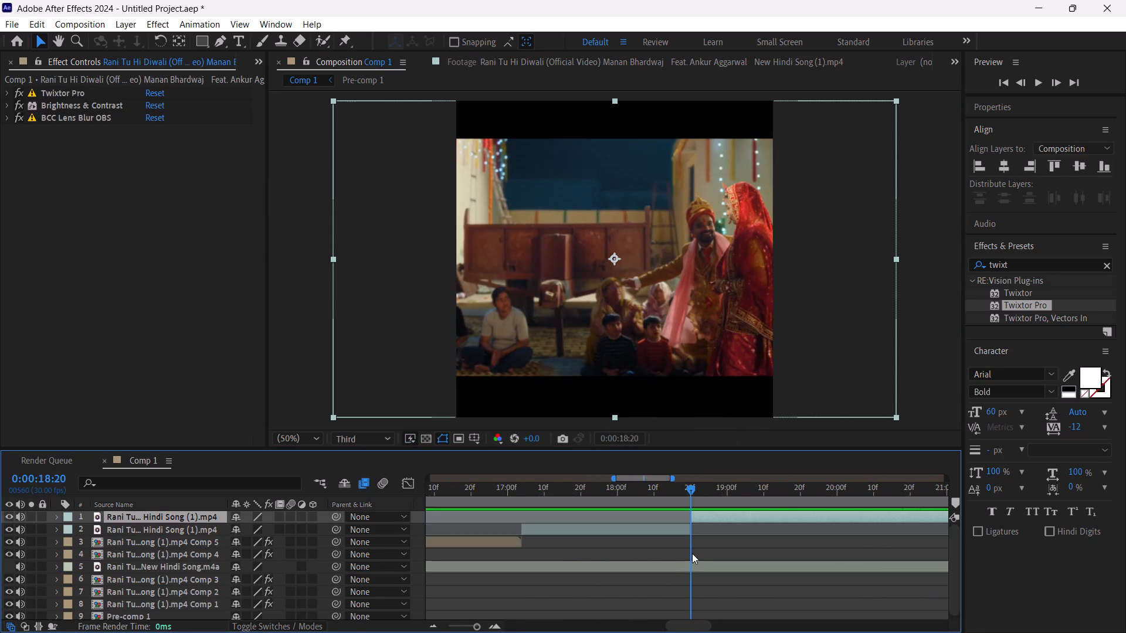
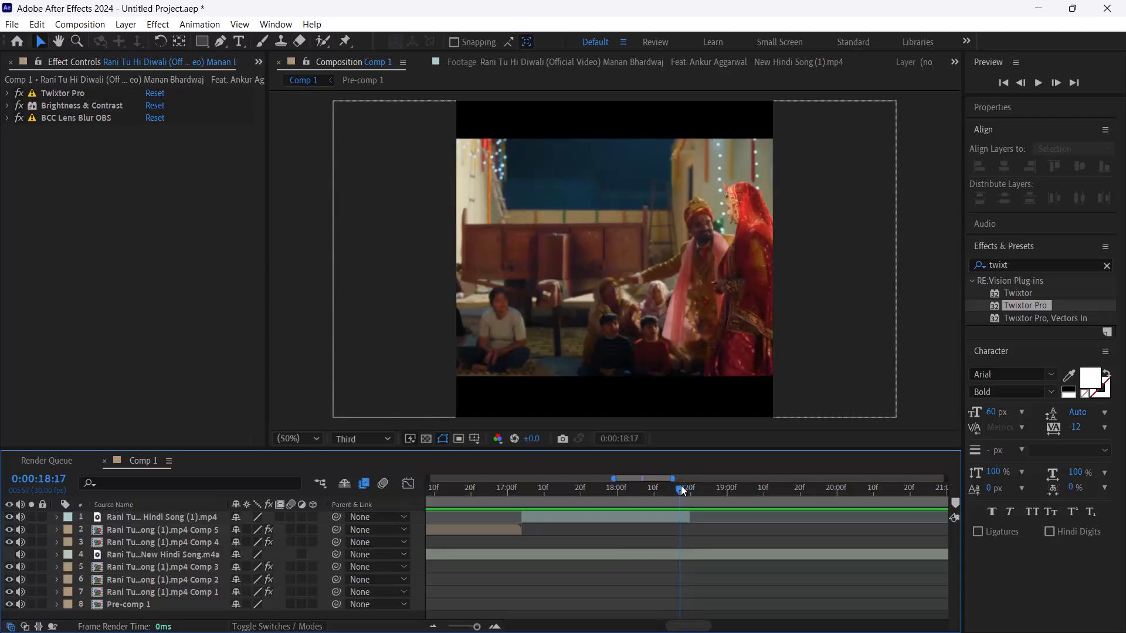
Reframe the wedding-couple layer by scaling it up to fill the square frame and setting its Position to 66, 540.
left_click(596, 517)
key("s")
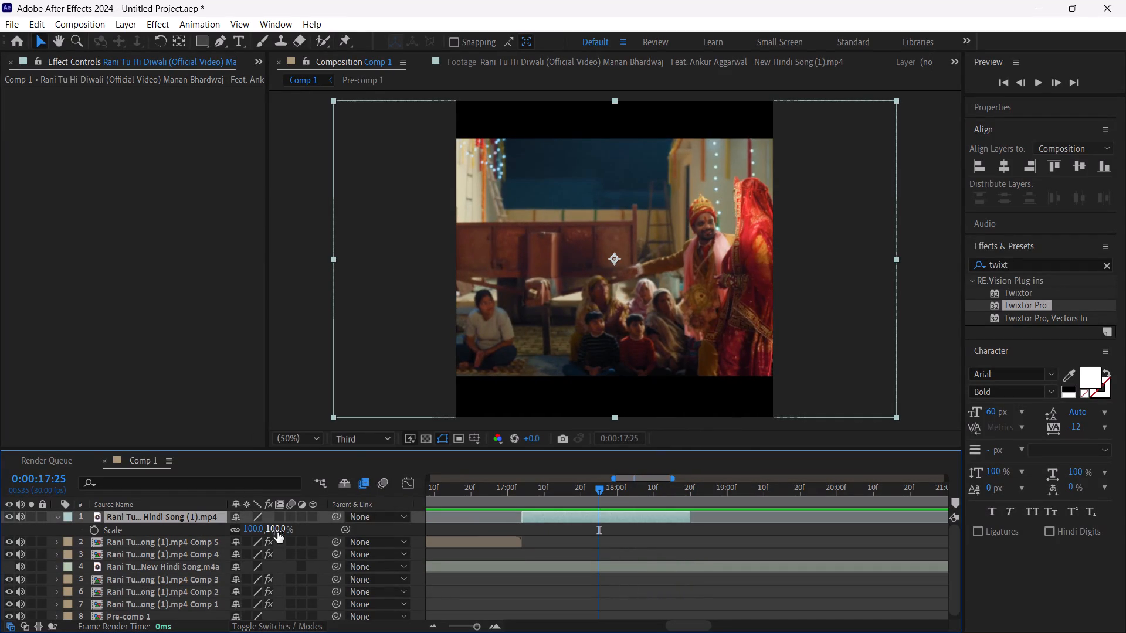
left_click_drag(277, 532, 299, 532)
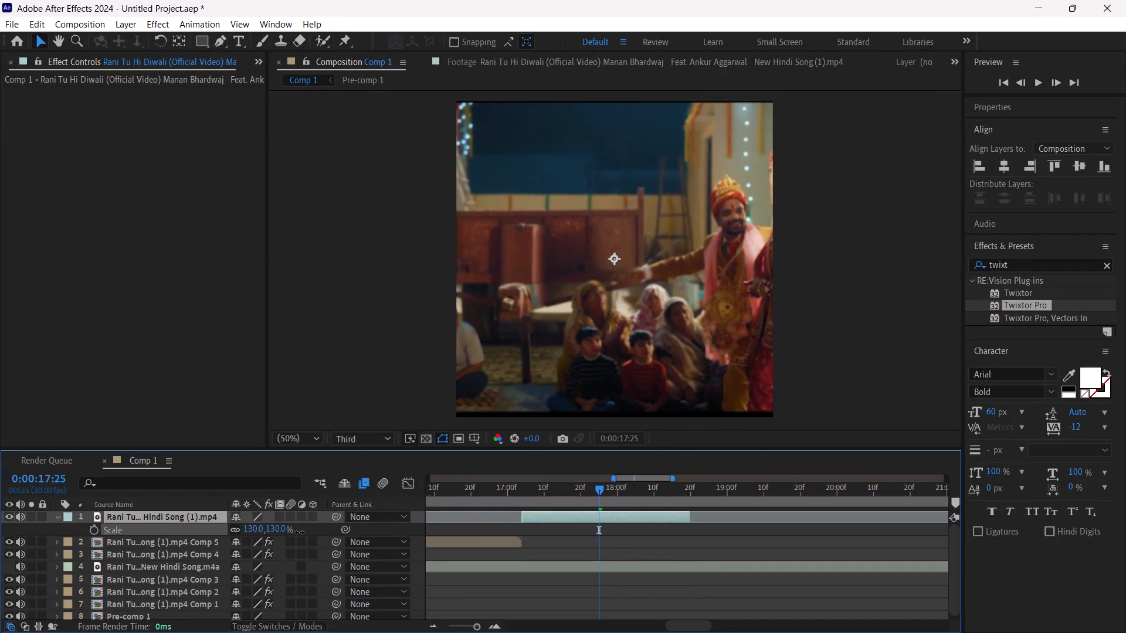
left_click_drag(299, 532, 306, 532)
key("p")
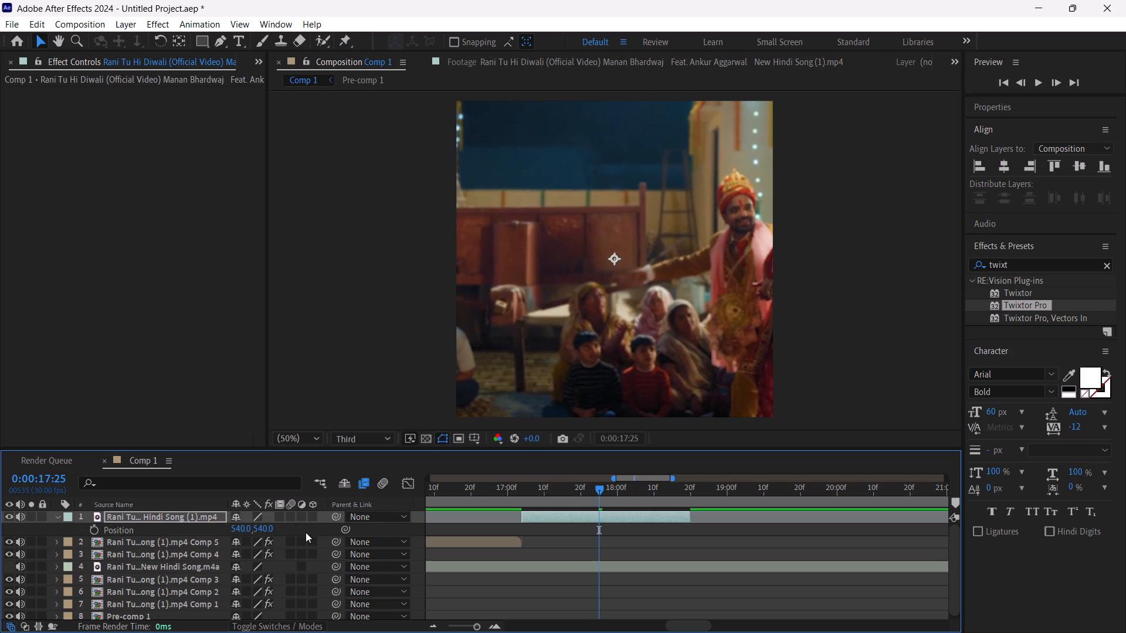
left_click_drag(246, 534, 0, 522)
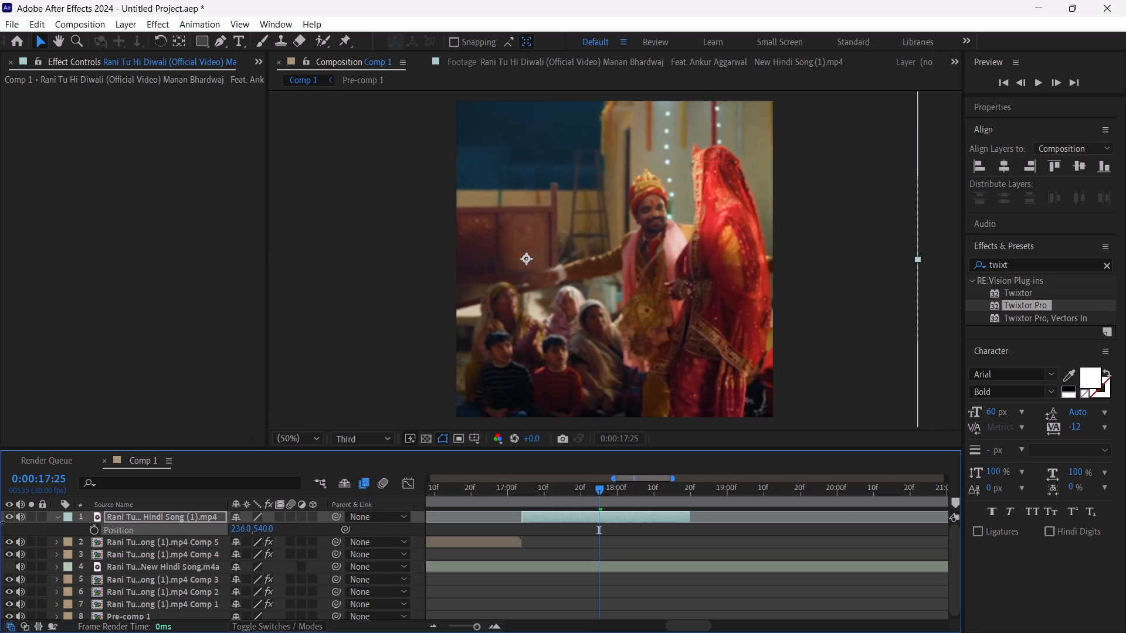
left_click_drag(0, 522, 0, 561)
left_click_drag(245, 531, 243, 531)
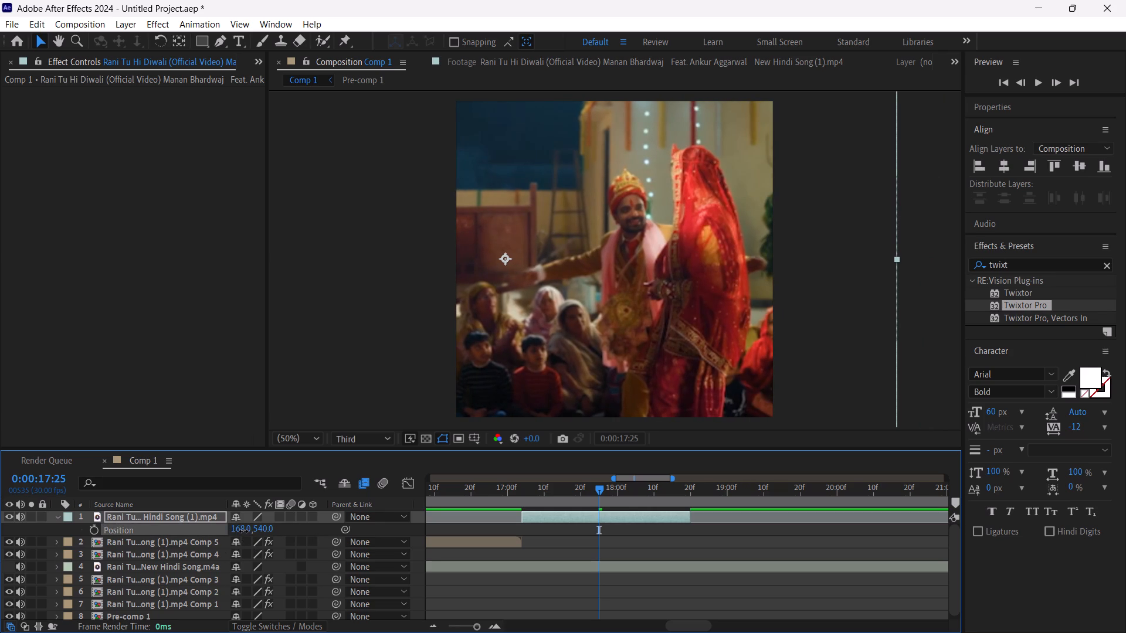
left_click_drag(243, 531, 178, 539)
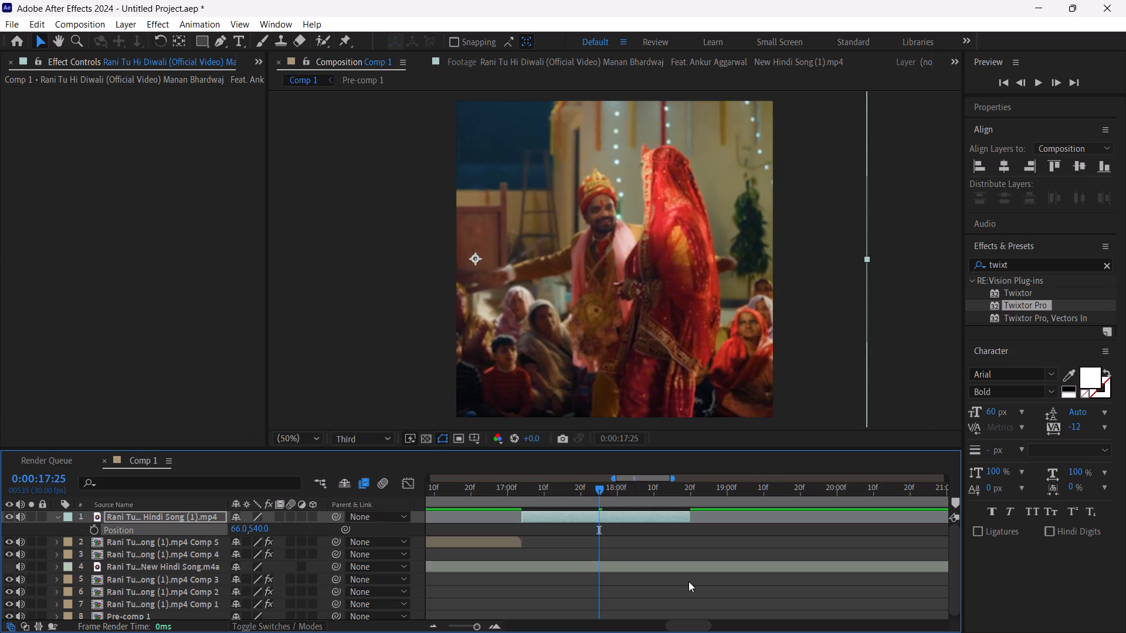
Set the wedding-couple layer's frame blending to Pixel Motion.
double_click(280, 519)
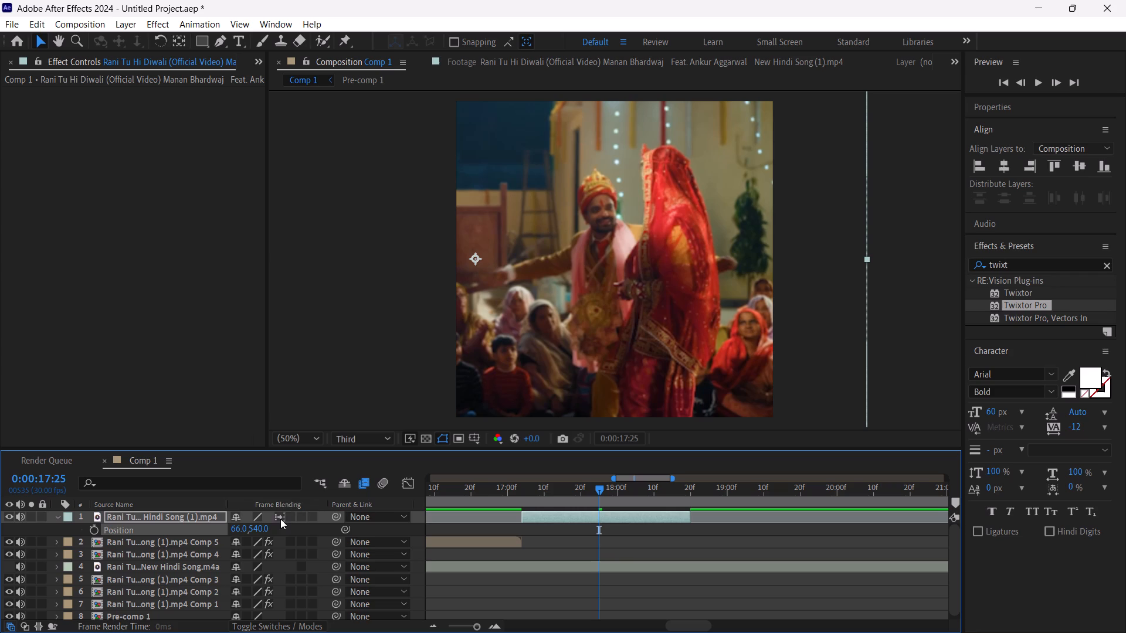
Pre-compose the wedding-couple layer, moving all attributes and adjusting the composition duration to the layer's time span.
right_click(195, 514)
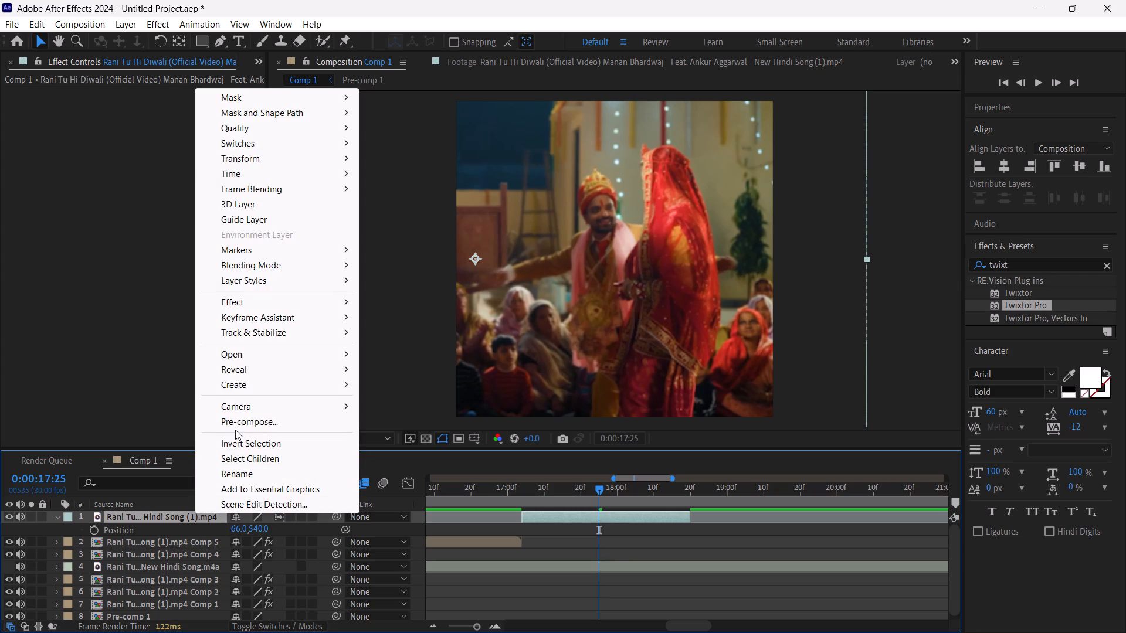
left_click(238, 424)
left_click(587, 416)
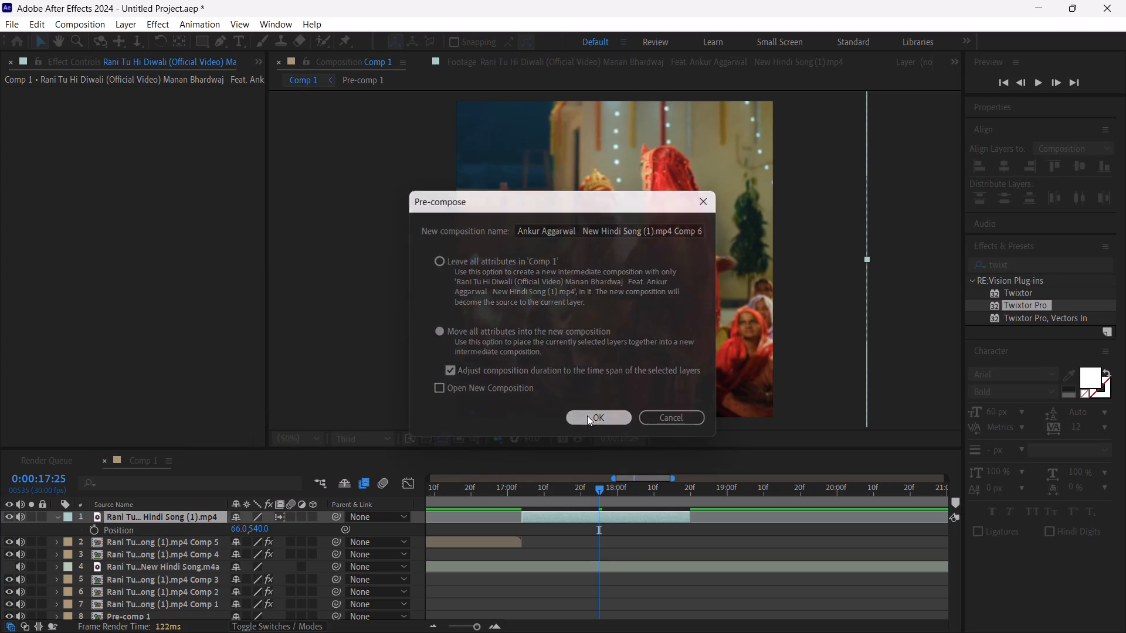
Paste the copied transition effects and keyframes onto the wedding precomp at its start, 0:00:17:04.
left_click_drag(604, 485, 543, 488)
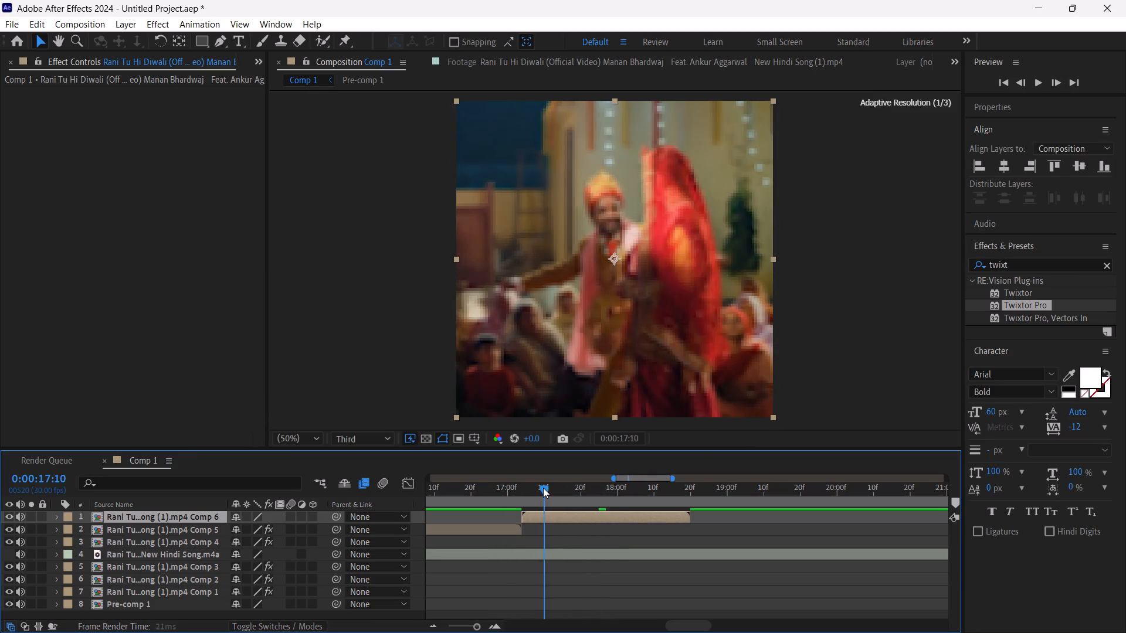
left_click_drag(543, 488, 525, 492)
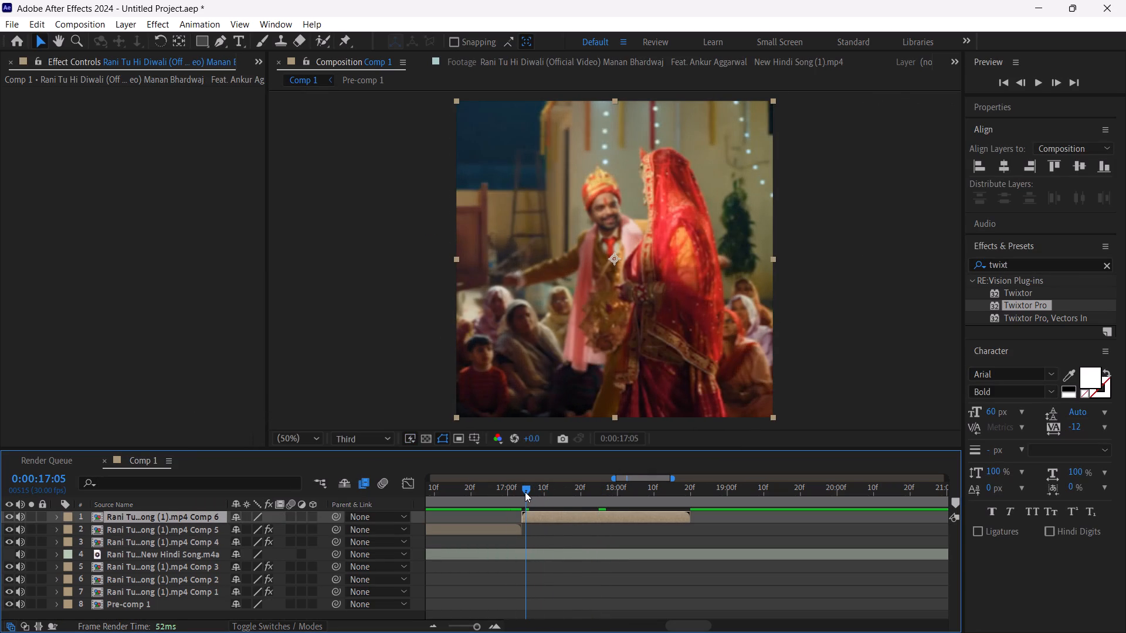
left_click_drag(525, 492, 526, 493)
left_click(526, 493)
key("ctrl+v")
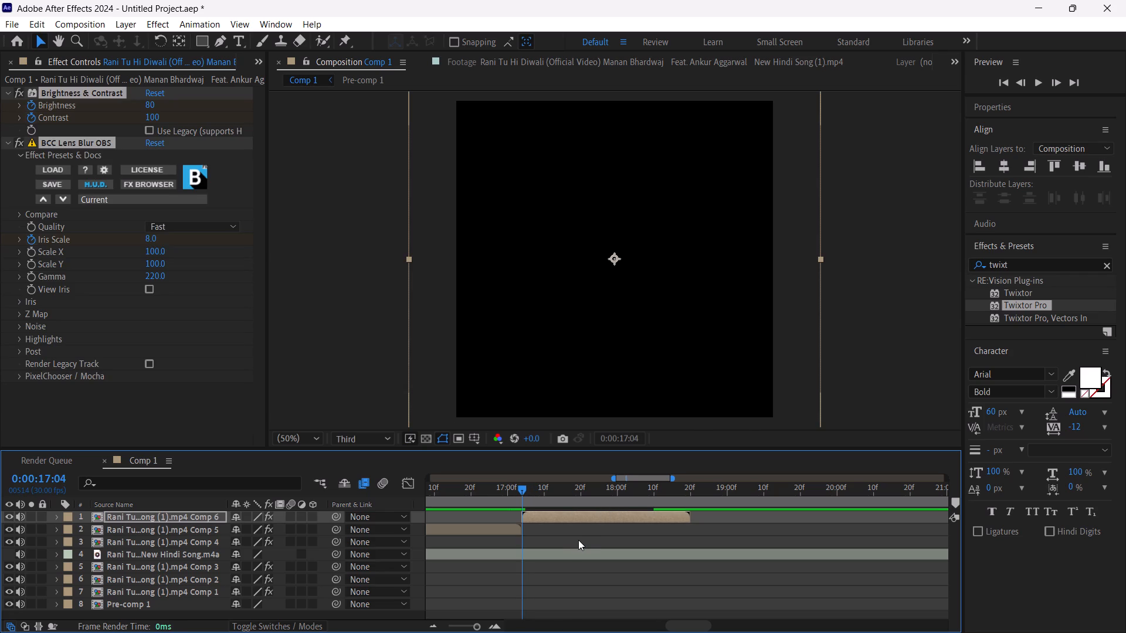
Stretch all the pasted keyframes proportionally on the wedding precomp so they span 0:00:17:04 to 0:00:18:20.
left_click(574, 520)
key("u")
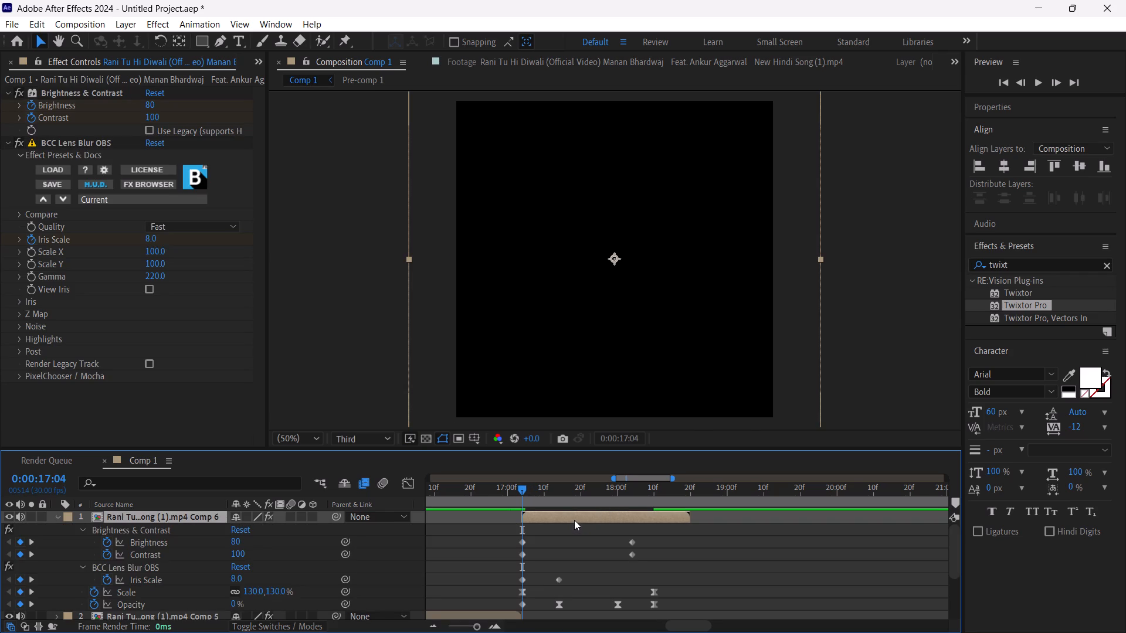
left_click_drag(476, 538, 725, 606)
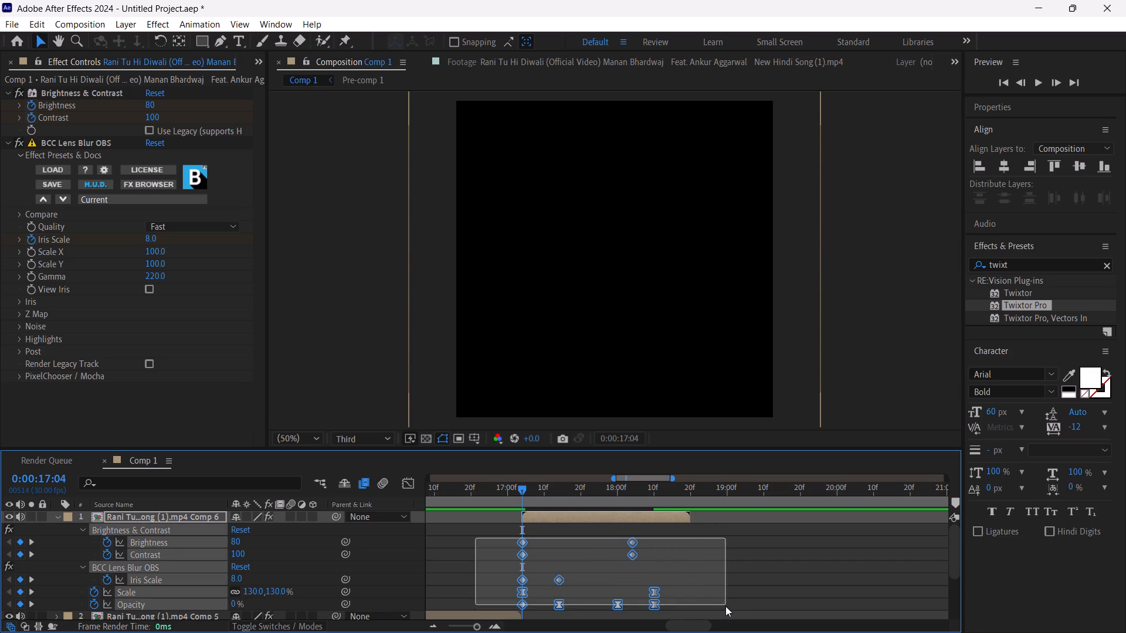
left_click_drag(725, 606, 725, 607)
left_click_drag(652, 589, 682, 593, "alt")
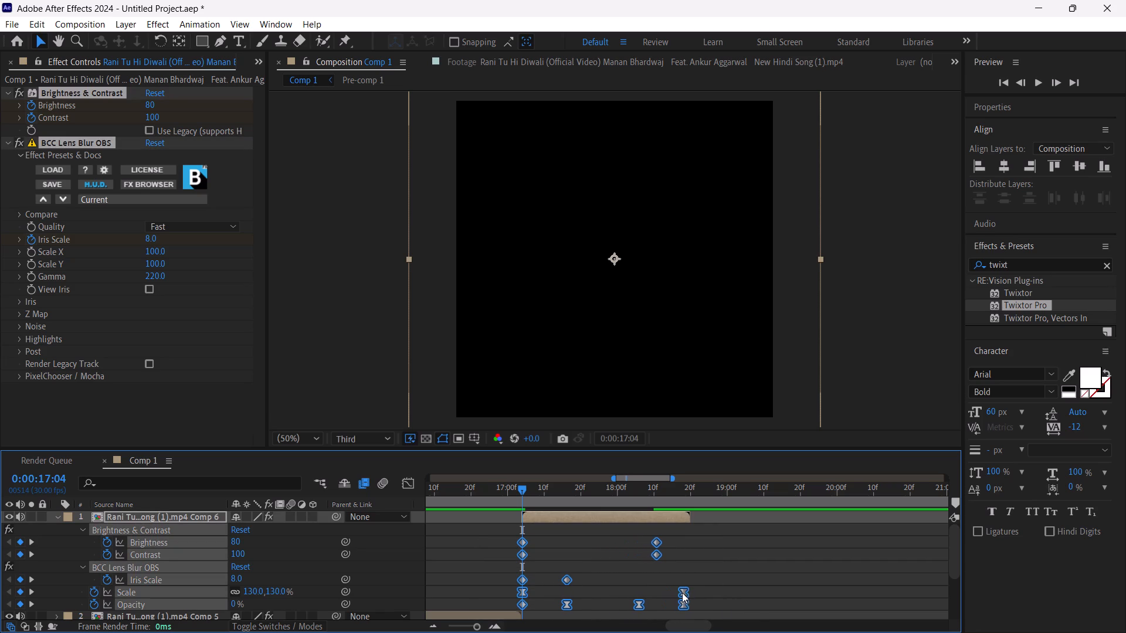
left_click_drag(682, 593, 685, 593, "alt")
left_click_drag(684, 494, 689, 492)
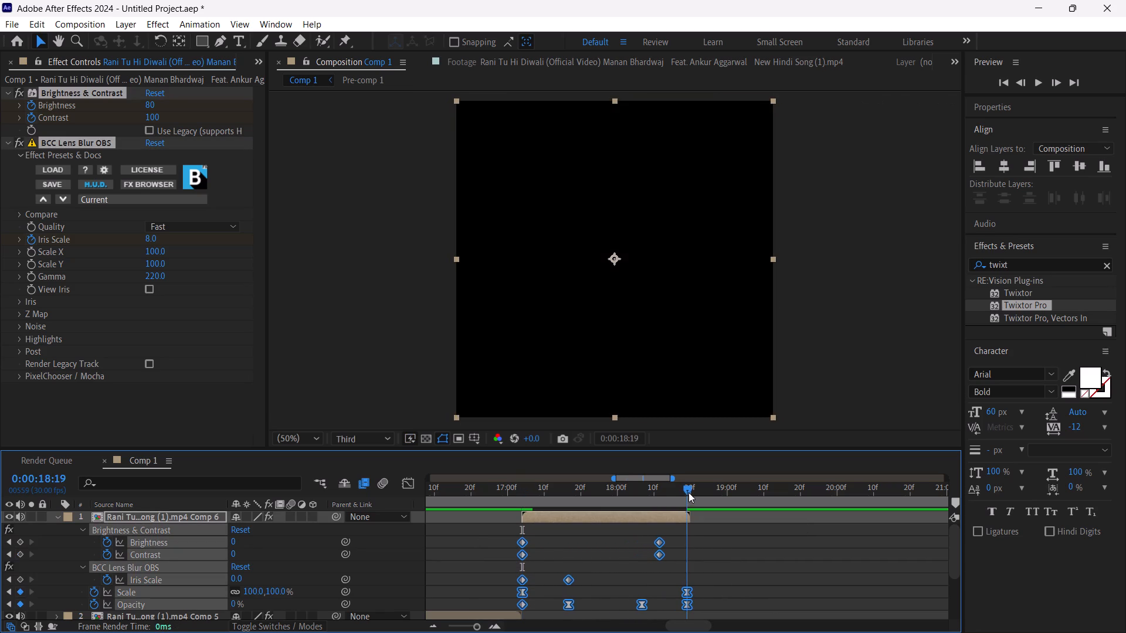
left_click_drag(689, 492, 690, 492)
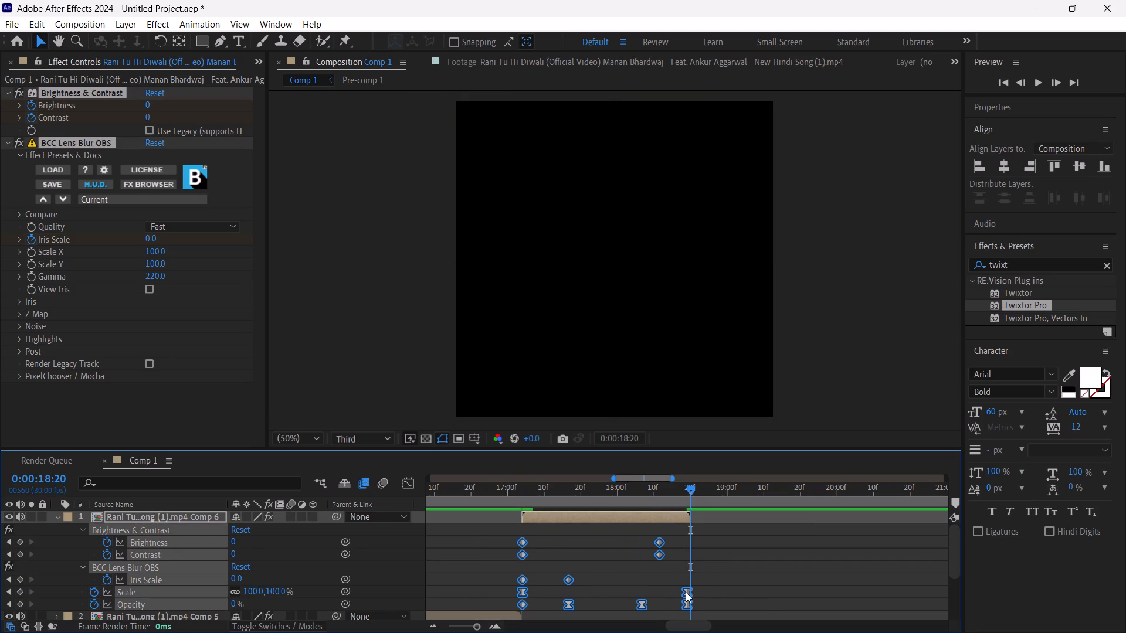
left_click(686, 592)
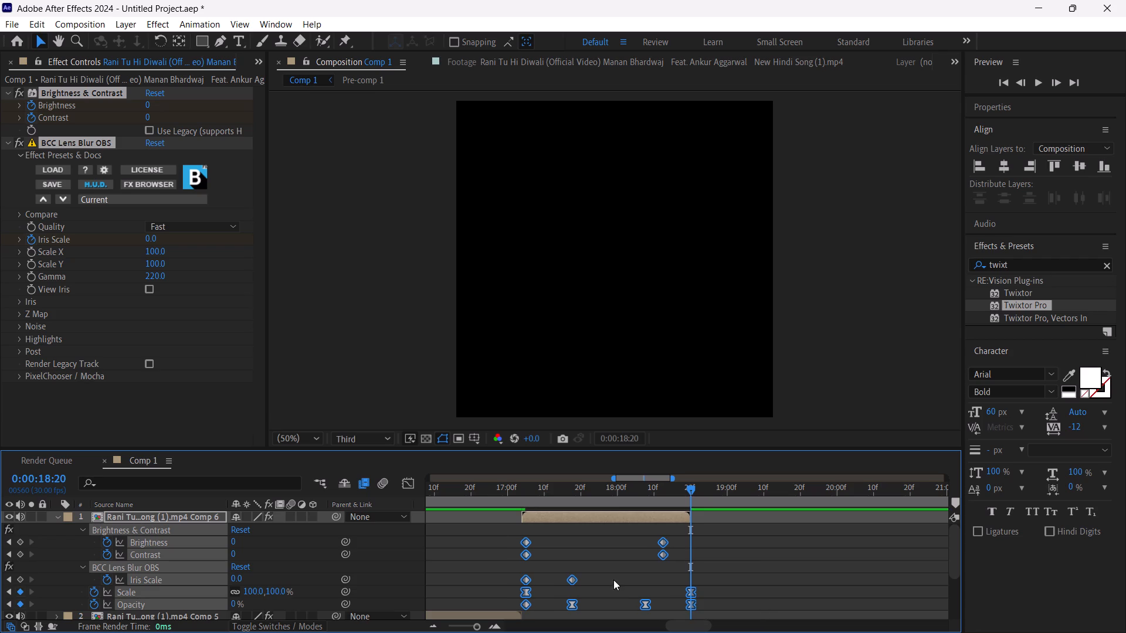
left_click(524, 541, "alt")
Preview the wedding shot's transition from 0:00:16:16, then mute the wedding precomp's audio and collapse its properties.
left_click_drag(522, 492, 484, 508)
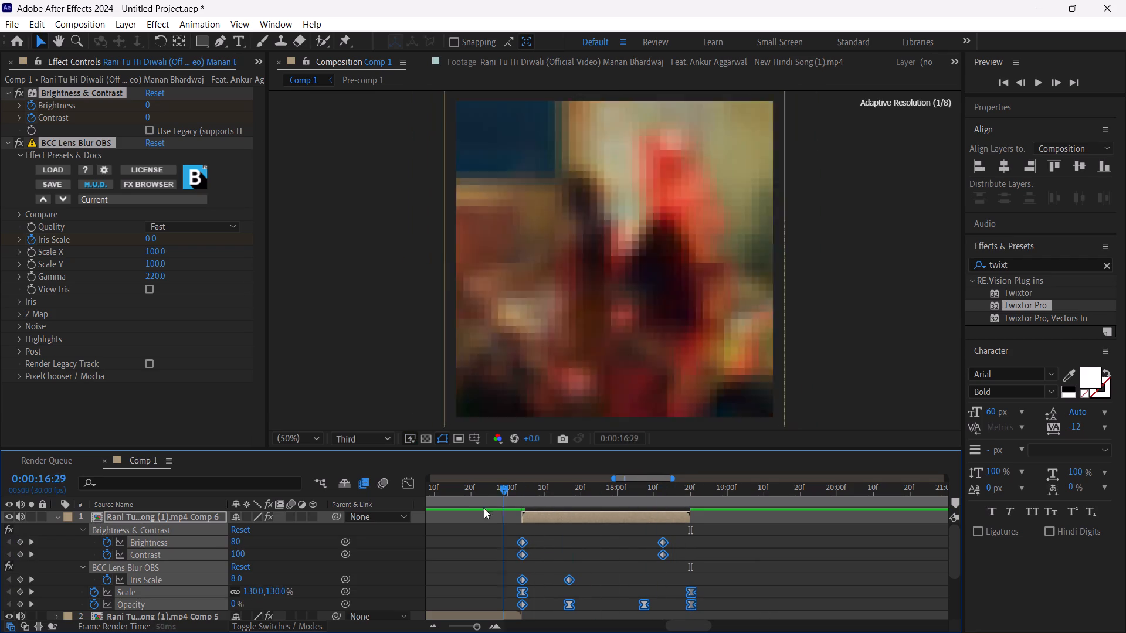
left_click_drag(484, 508, 456, 509)
key("space")
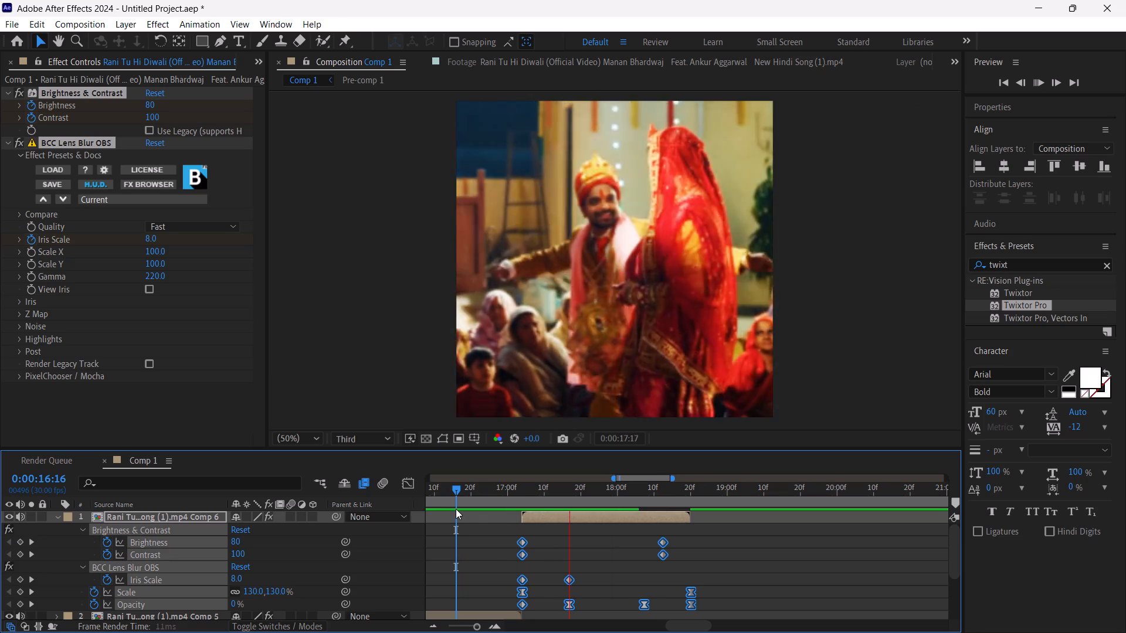
left_click_drag(569, 491, 546, 496)
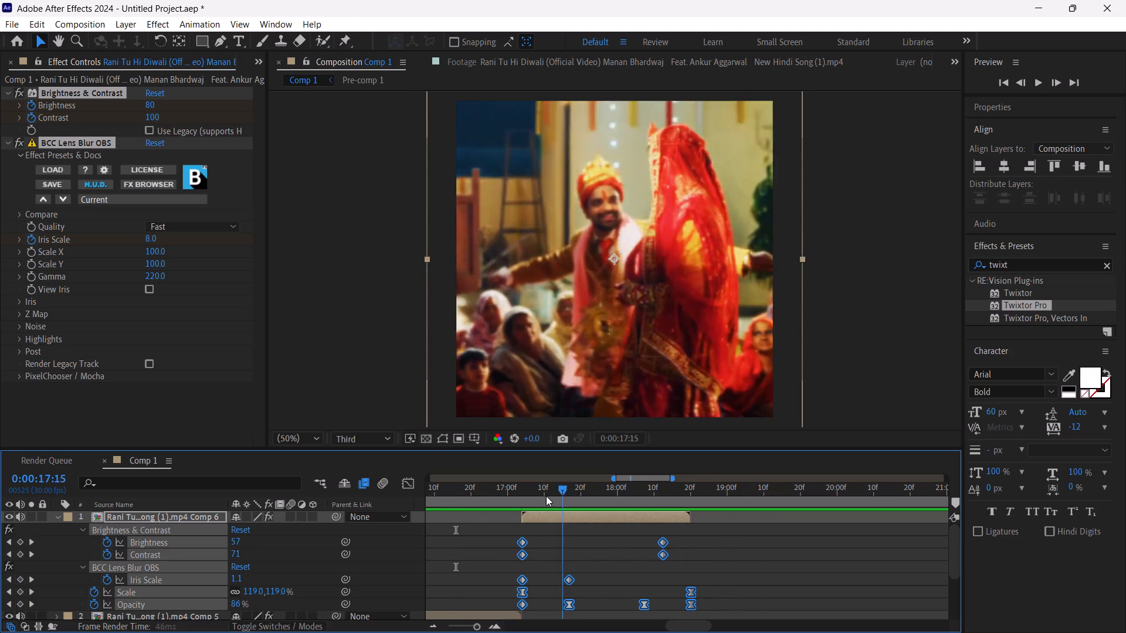
left_click_drag(546, 496, 545, 496)
left_click(17, 516)
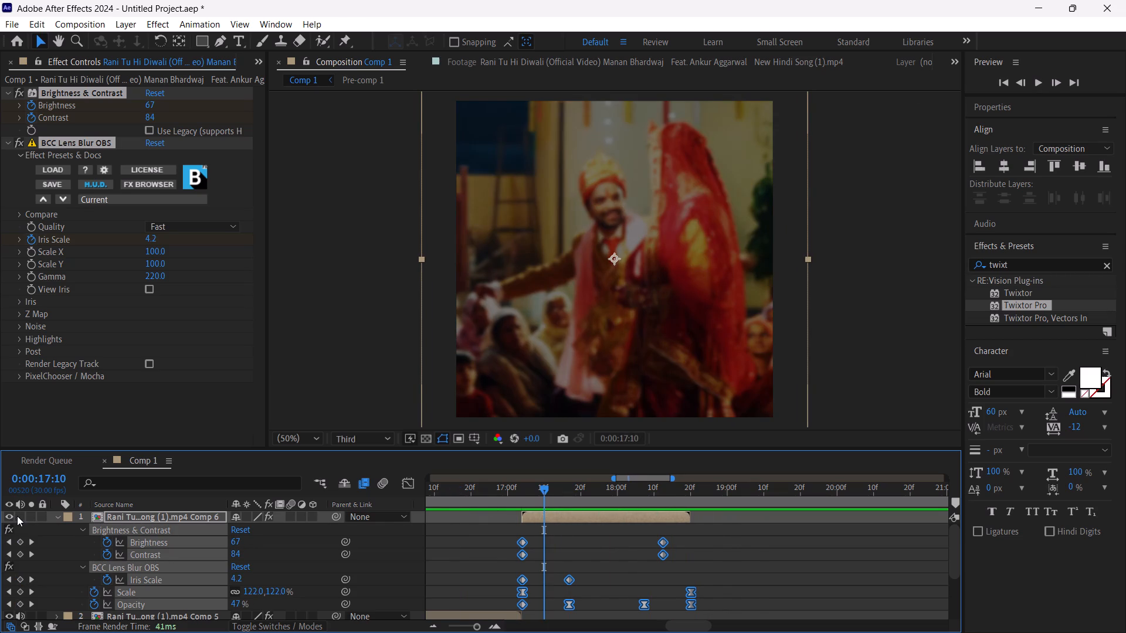
left_click(57, 523)
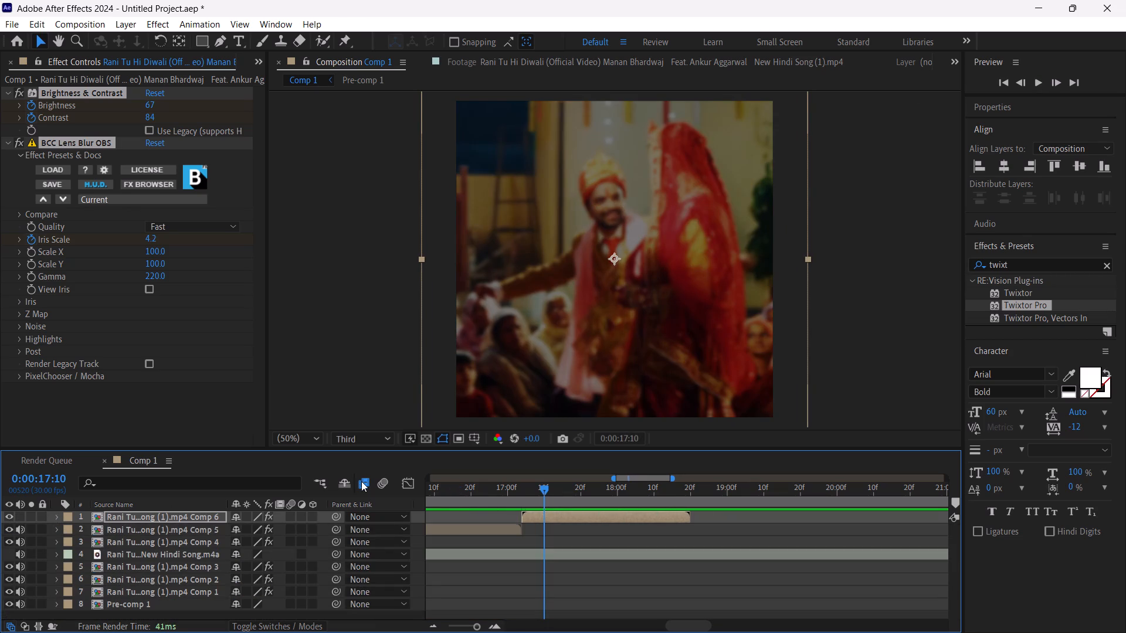
Preview from 0:00:16:21, check the frame at 0:00:17:28, and turn off frame blending on the footage inside the wedding precomp.
left_click_drag(537, 495, 473, 509)
key("space")
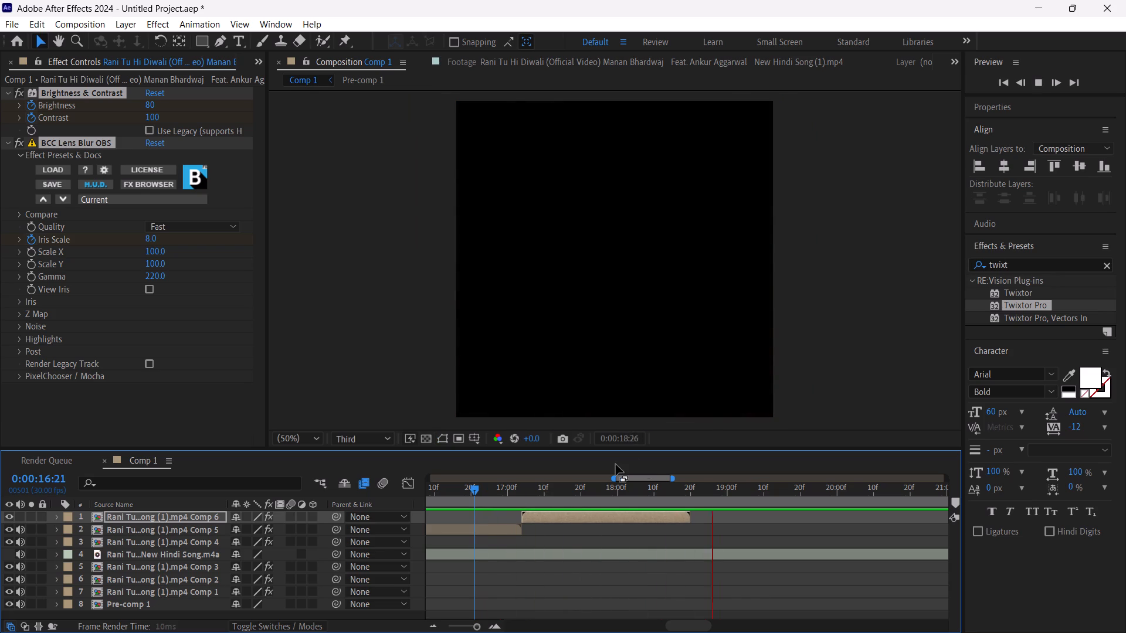
left_click_drag(592, 481, 571, 482)
double_click(571, 482)
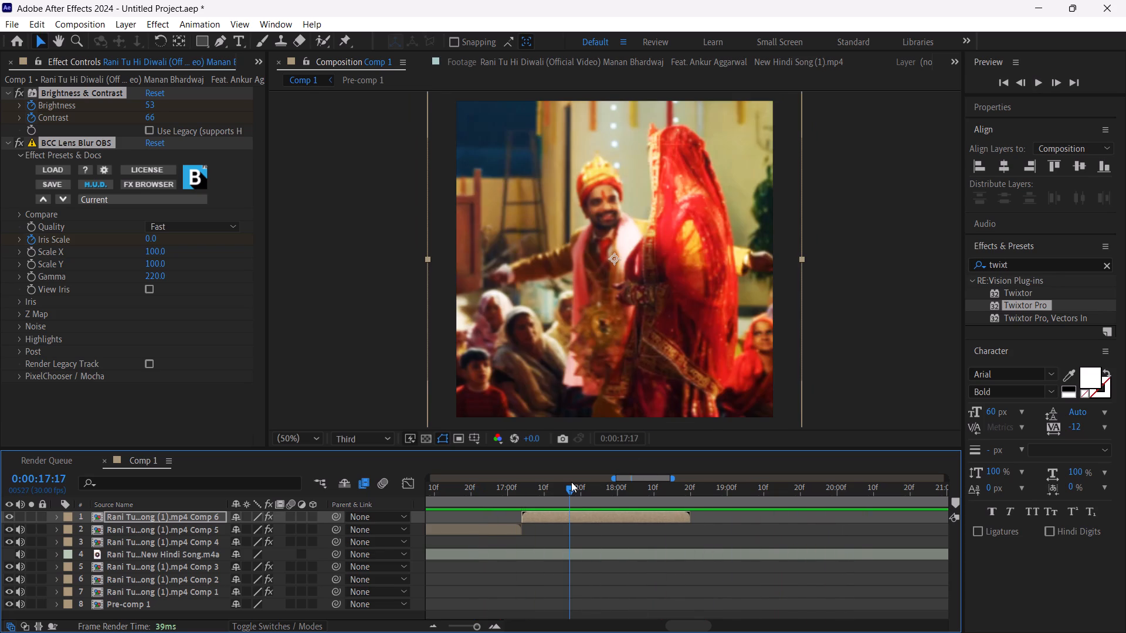
left_click_drag(571, 482, 609, 482)
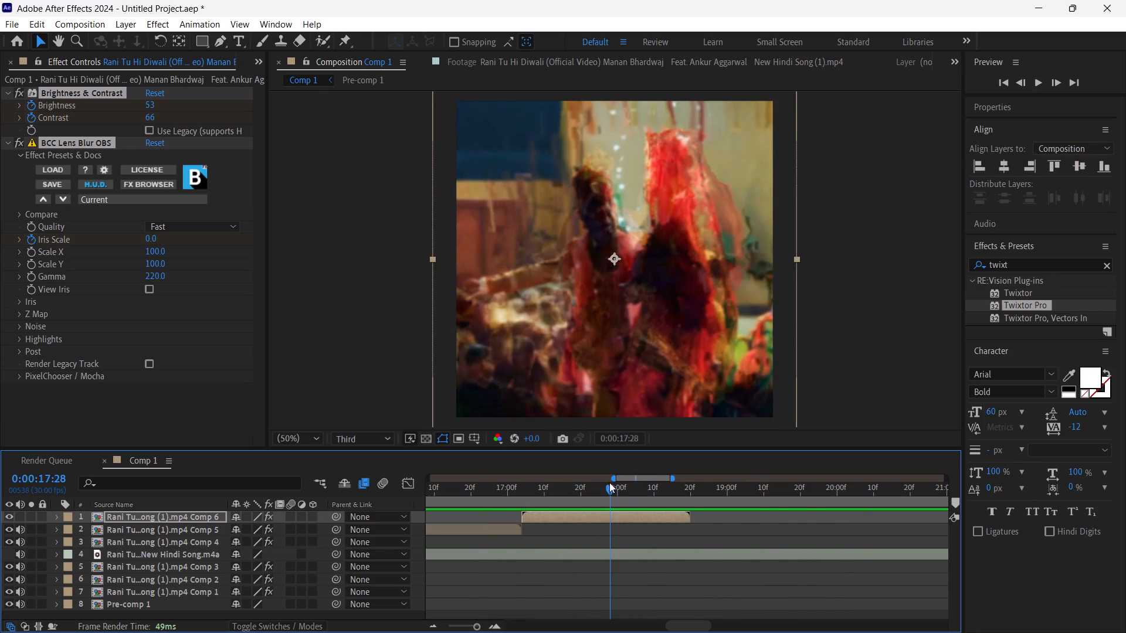
left_click_drag(609, 482, 609, 482)
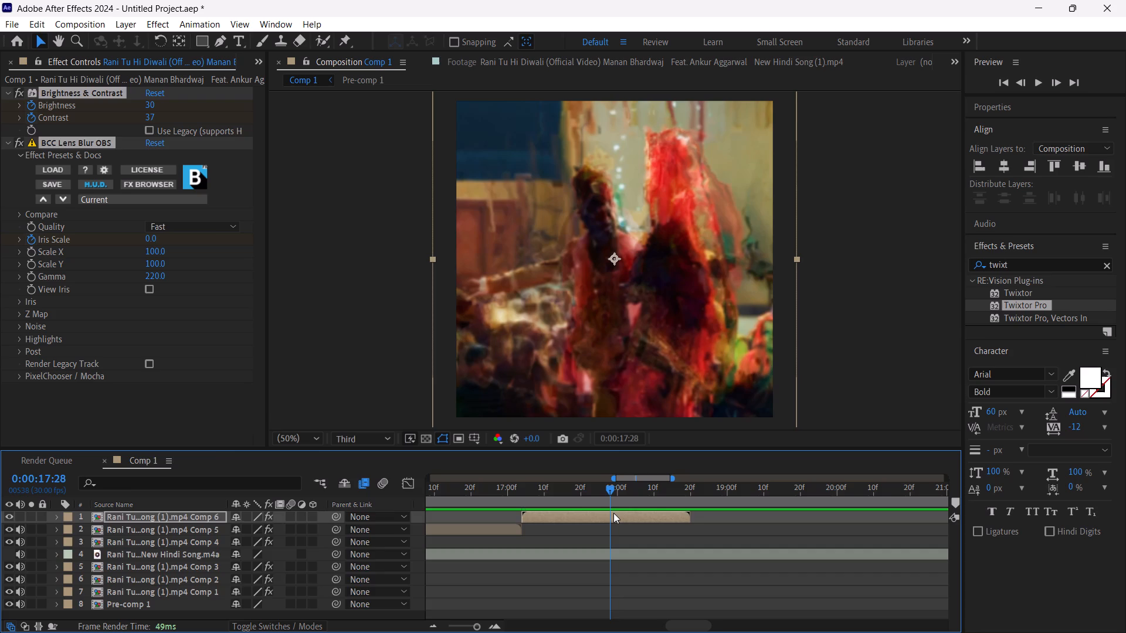
double_click(613, 513)
double_click(279, 519)
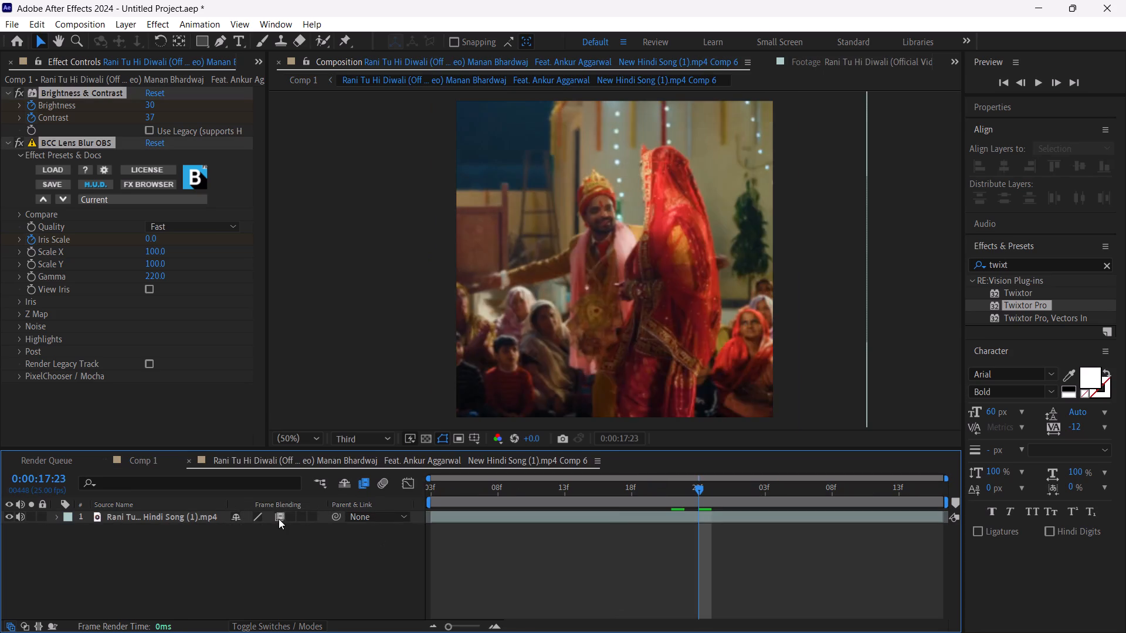
left_click(279, 519)
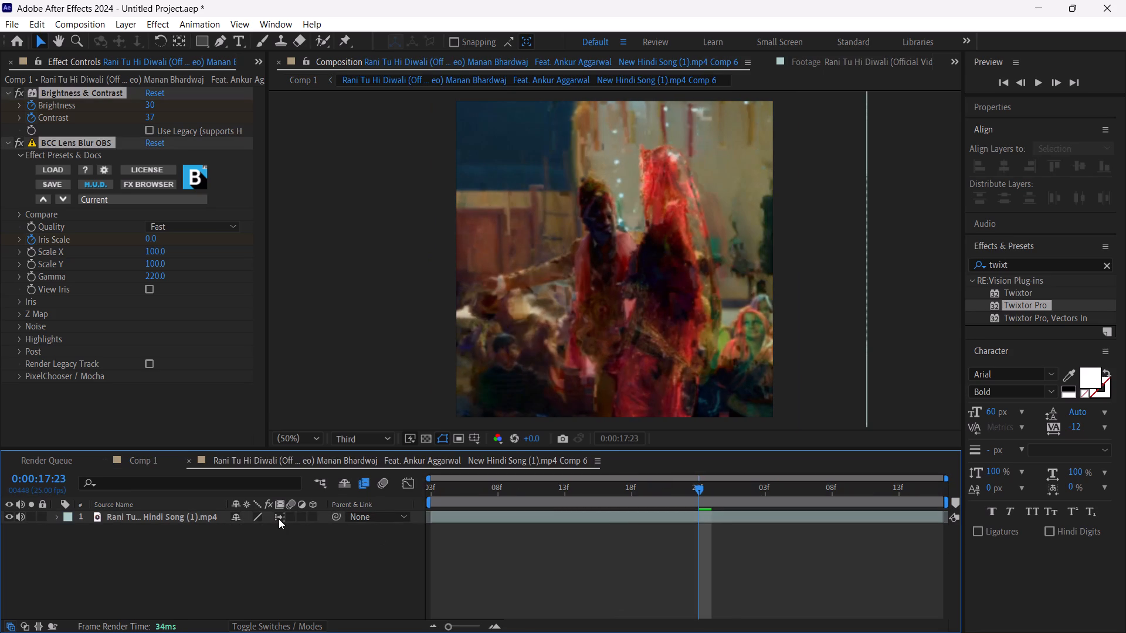
left_click(279, 519)
left_click(308, 86)
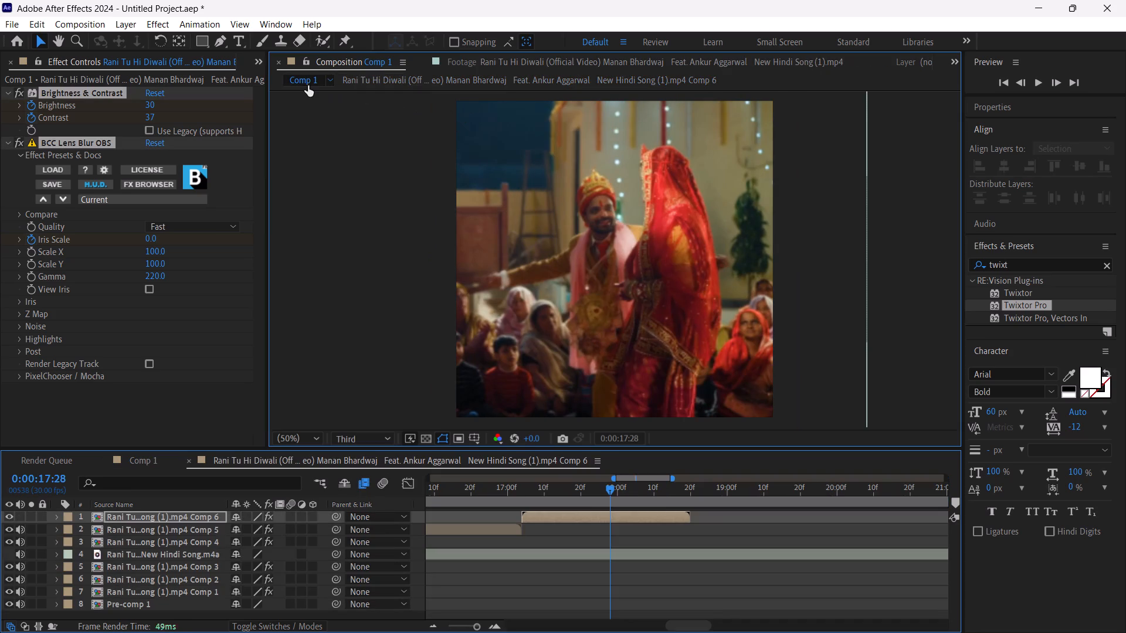
In Comp 1, move the song's audio layer to the top of the layer stack, above all the precomps.
left_click_drag(695, 501, 430, 587)
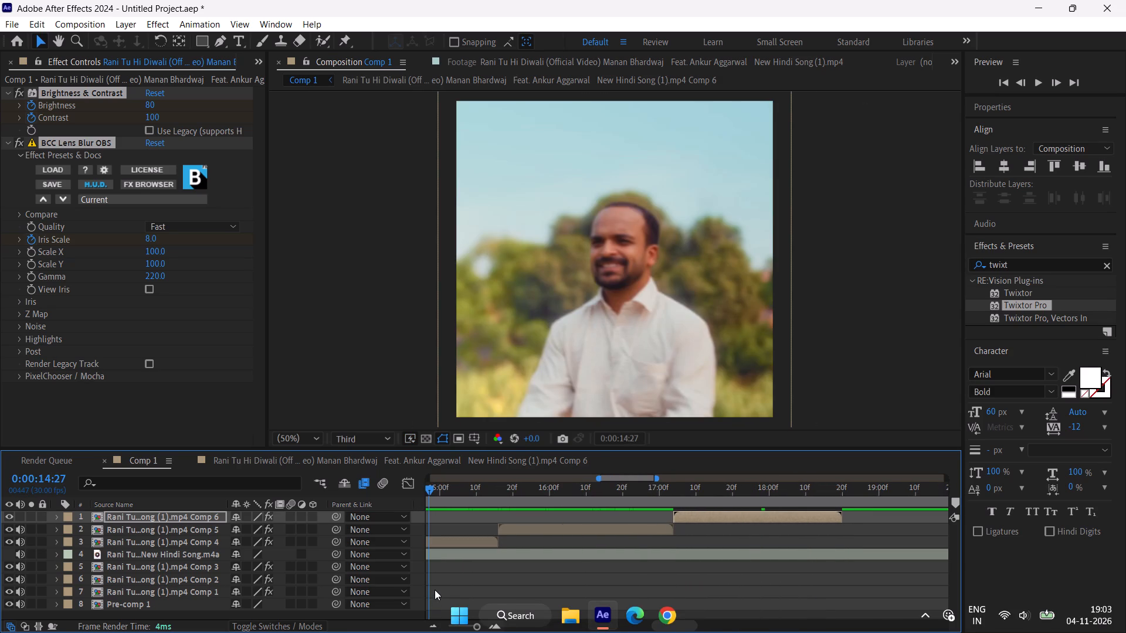
triple_click(431, 622)
left_click_drag(431, 622, 584, 462)
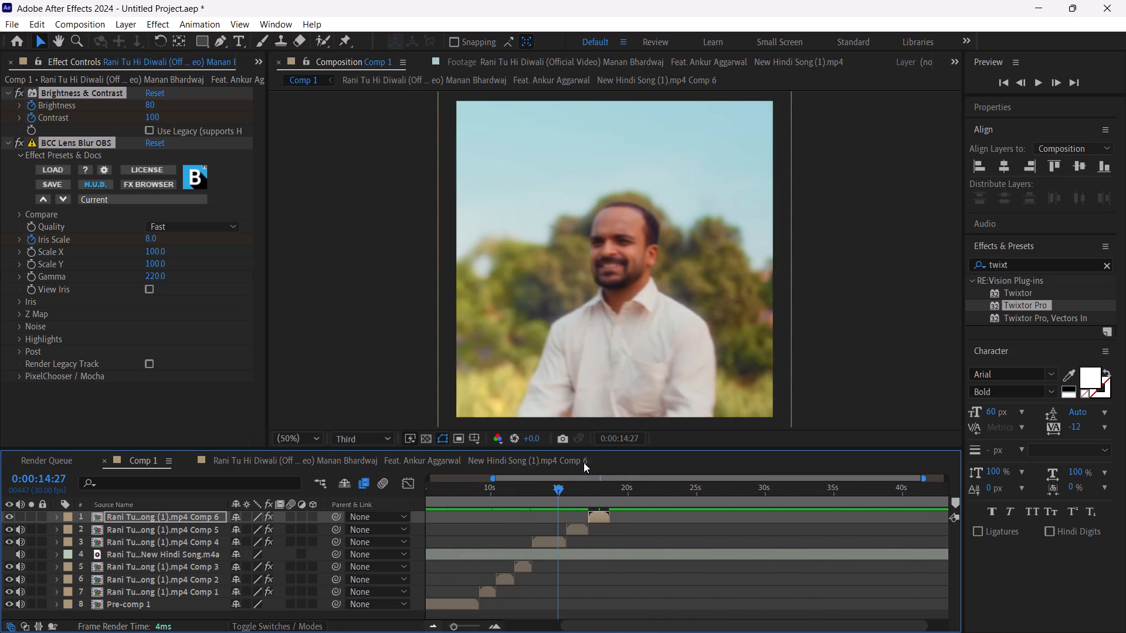
left_click_drag(584, 462, 301, 605)
left_click_drag(162, 557, 160, 531)
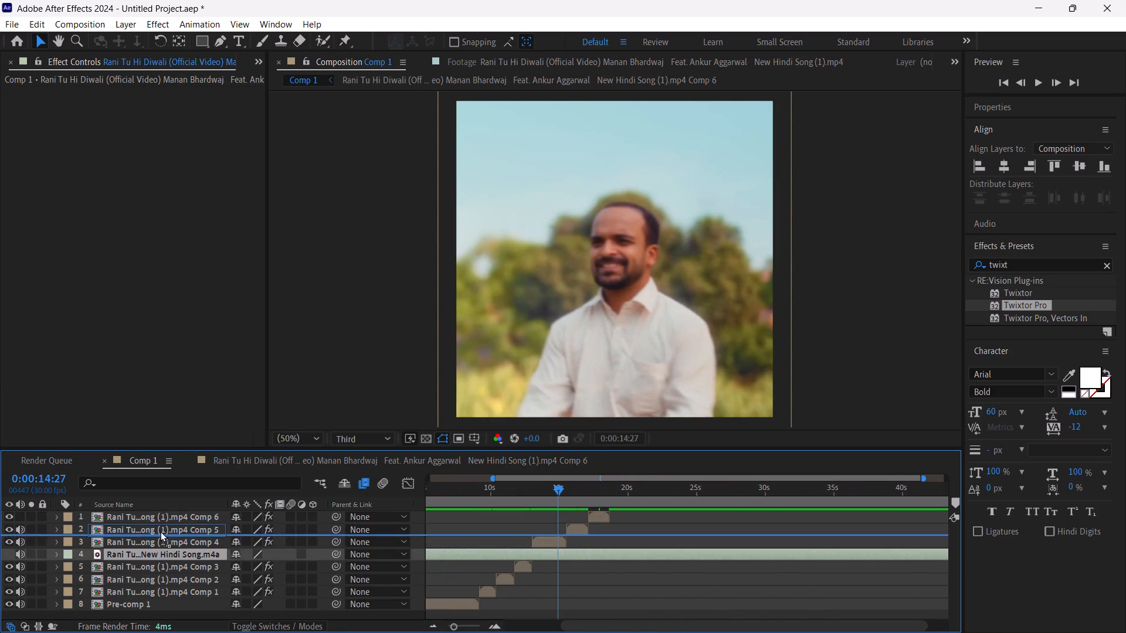
left_click_drag(160, 531, 164, 513)
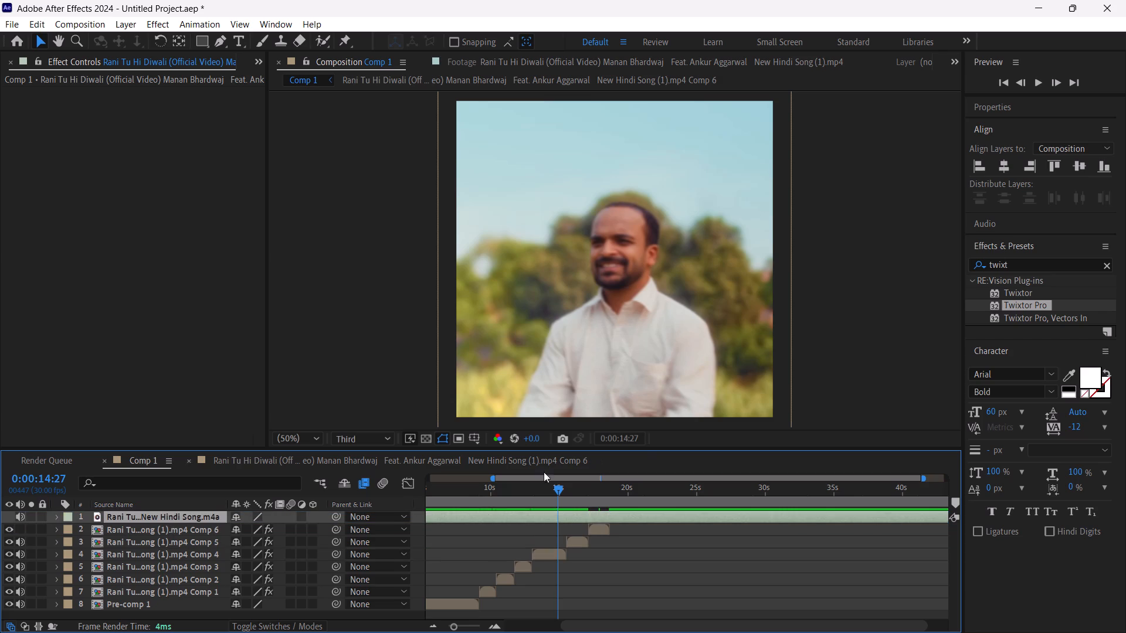
Preview the whole Comp 1 edit from 0:00:00:00 past the end of the wedding shot, stopping around 0:00:18:22.
left_click_drag(550, 494, 247, 554)
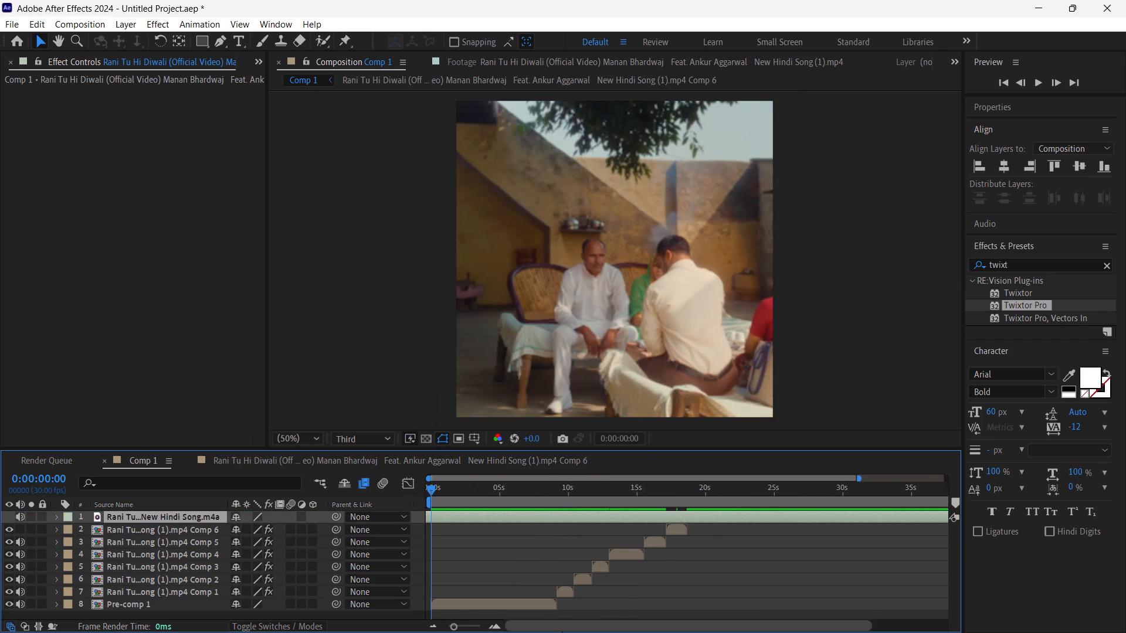
left_click(717, 561)
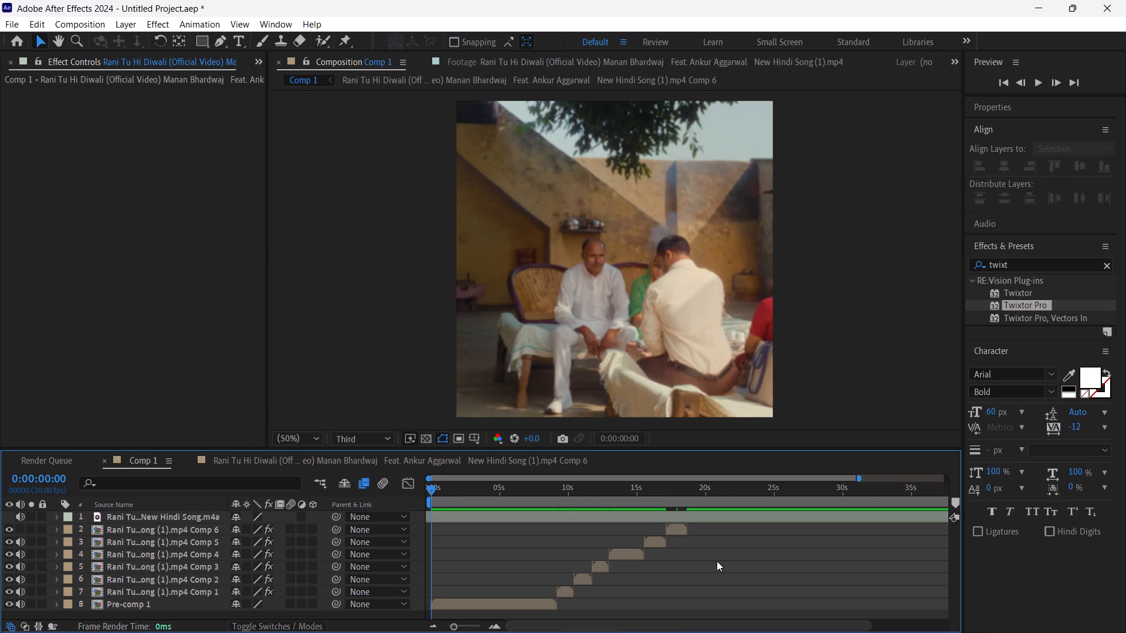
key("space")
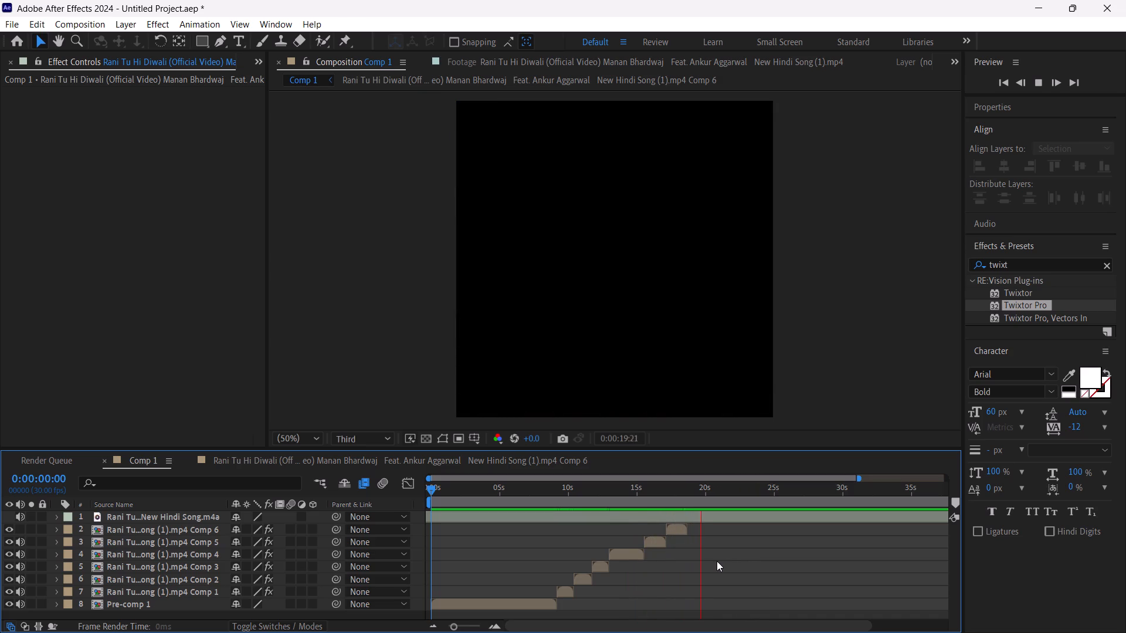
left_click(693, 493)
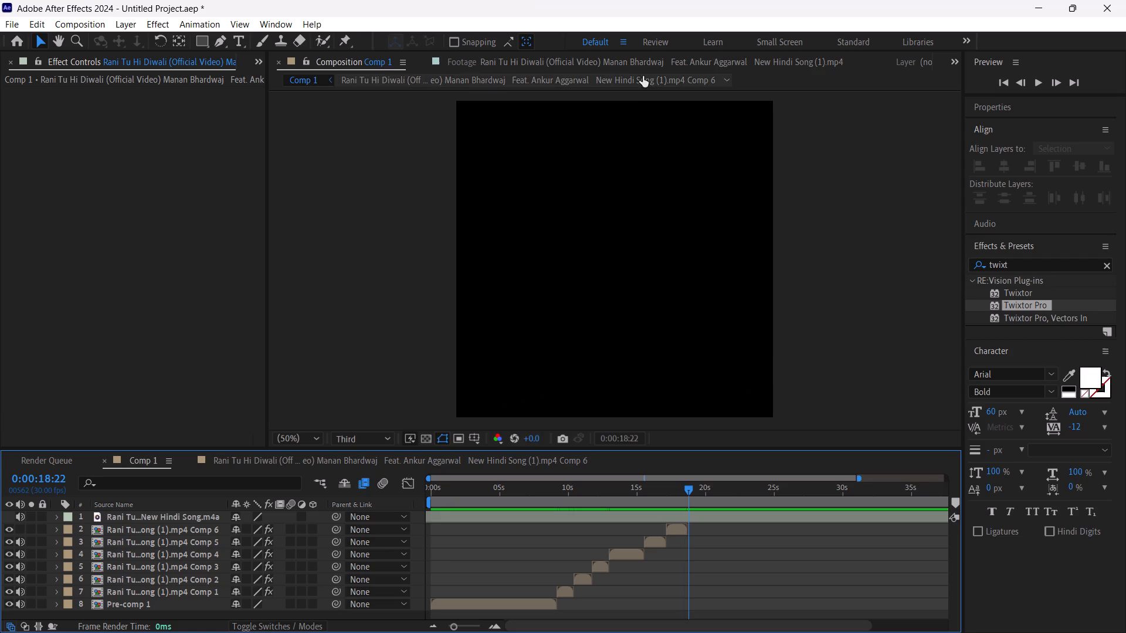
In the source footage, find the veiled woman's shot against the sunset and set the In point at 0:01:29:17.
left_click(633, 57)
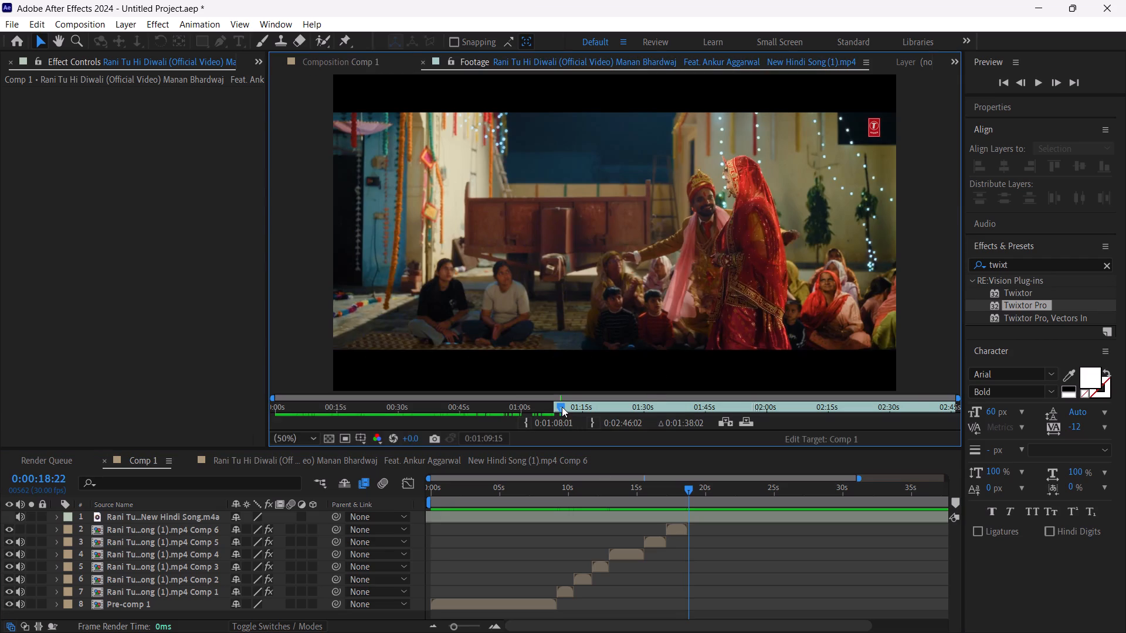
left_click_drag(562, 407, 585, 406)
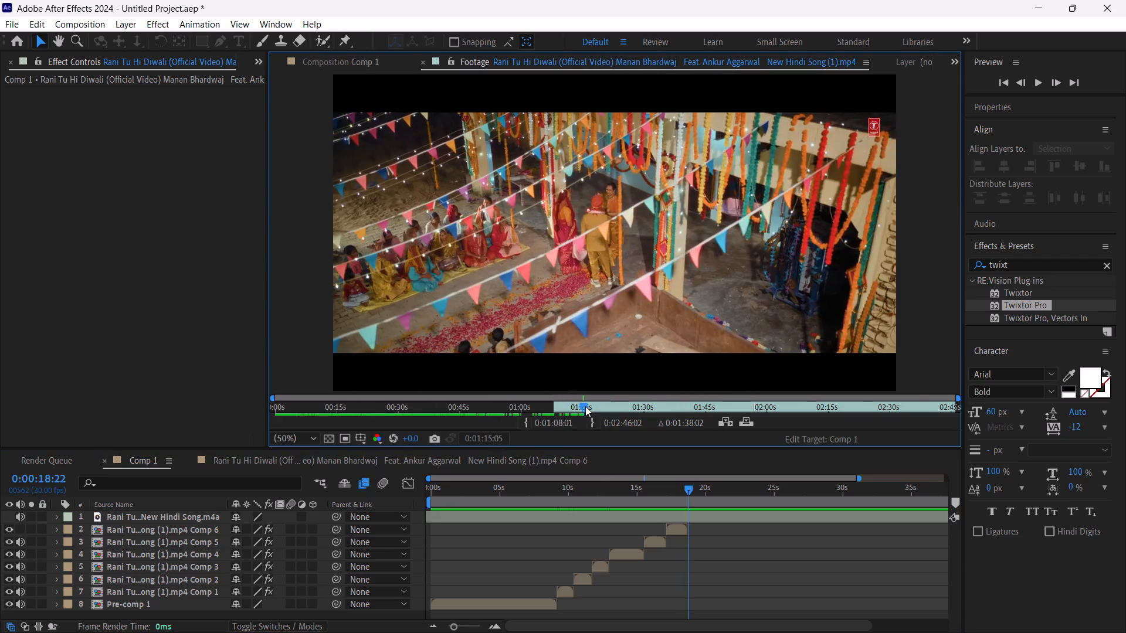
left_click_drag(585, 406, 607, 396)
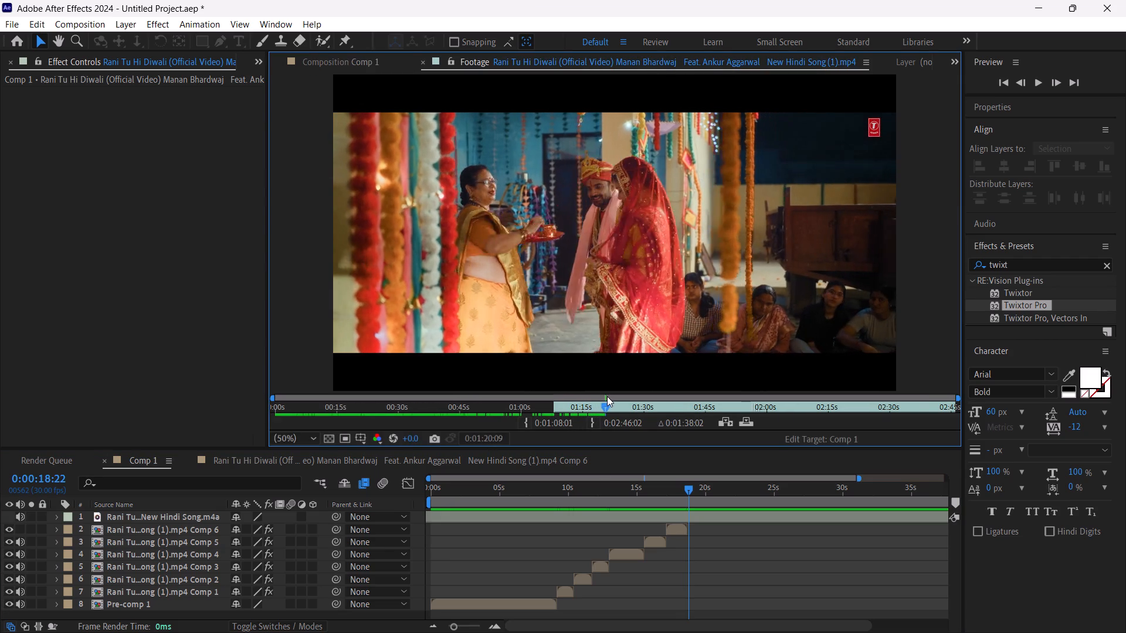
left_click_drag(607, 396, 644, 397)
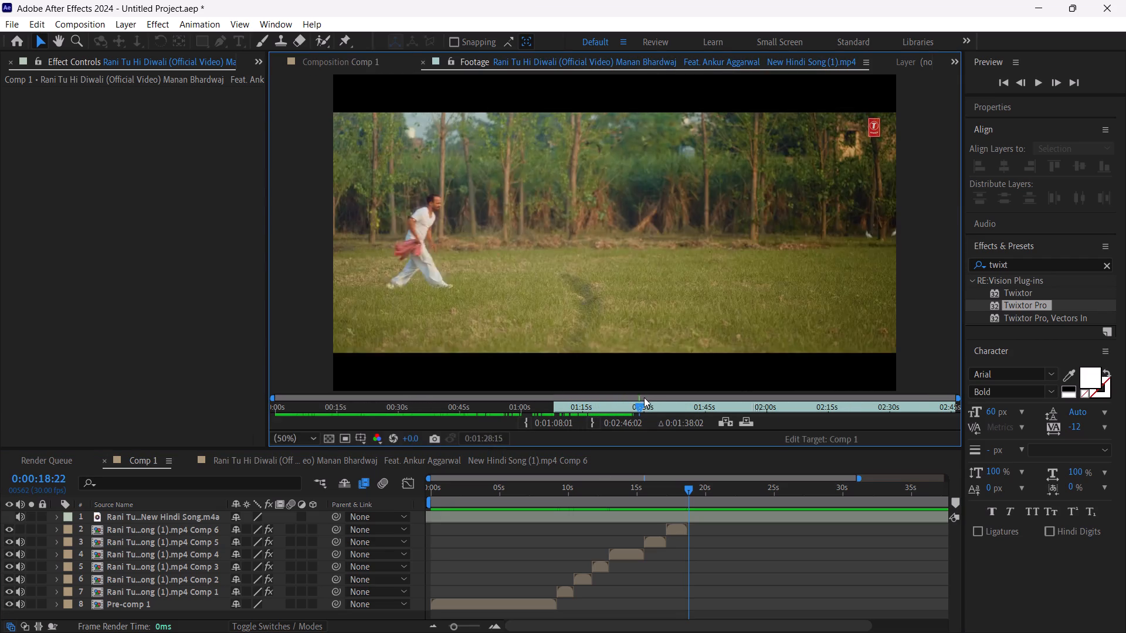
left_click_drag(644, 397, 642, 412)
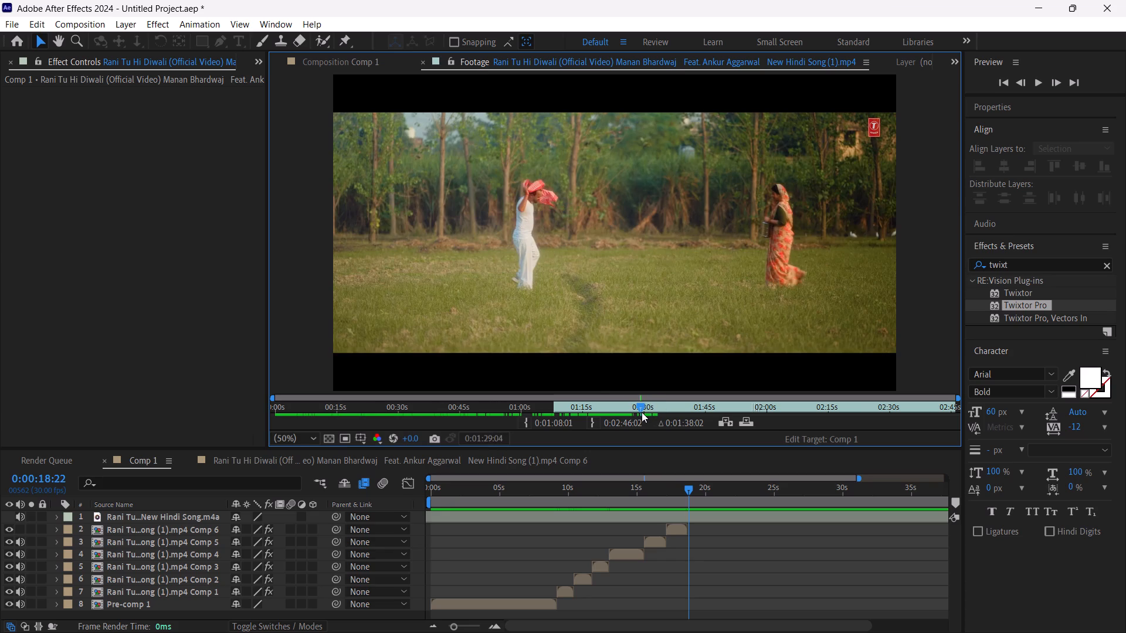
left_click_drag(642, 412, 645, 412)
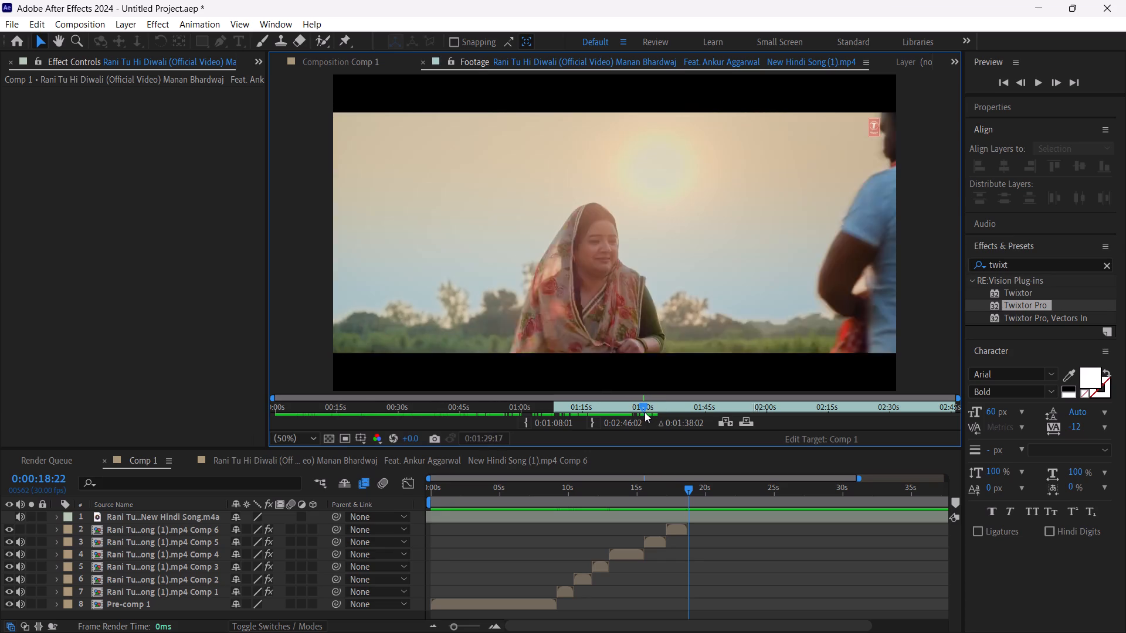
left_click_drag(645, 412, 644, 413)
left_click(532, 421)
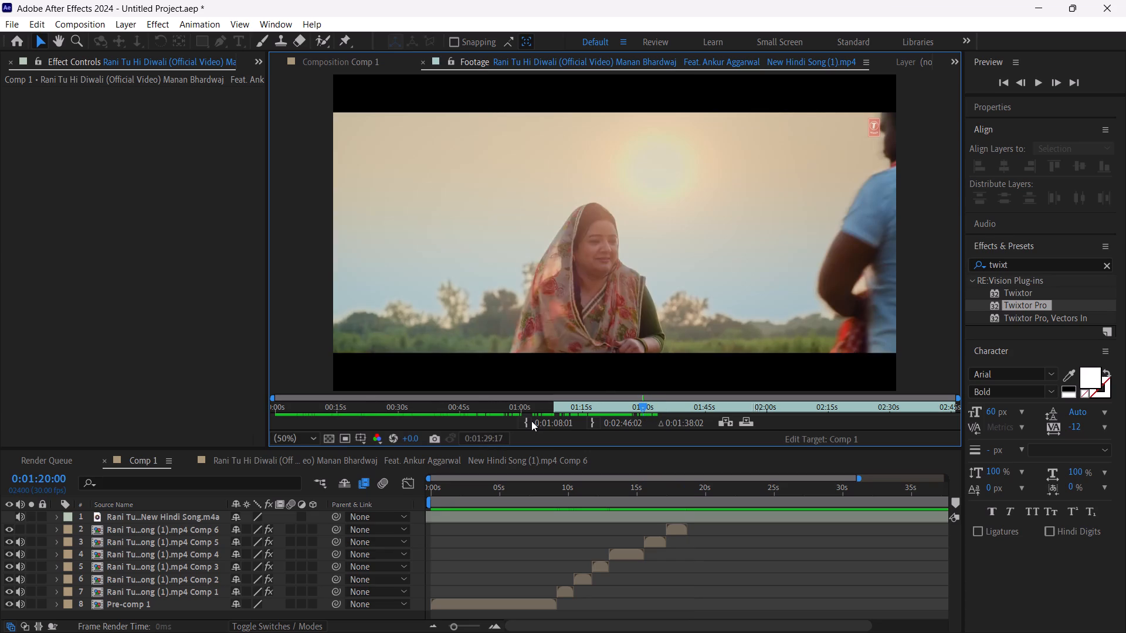
left_click(529, 421)
Overlay the trimmed footage into Comp 1 at 0:00:18:21 and place its layer just below the song's audio layer.
left_click(688, 502)
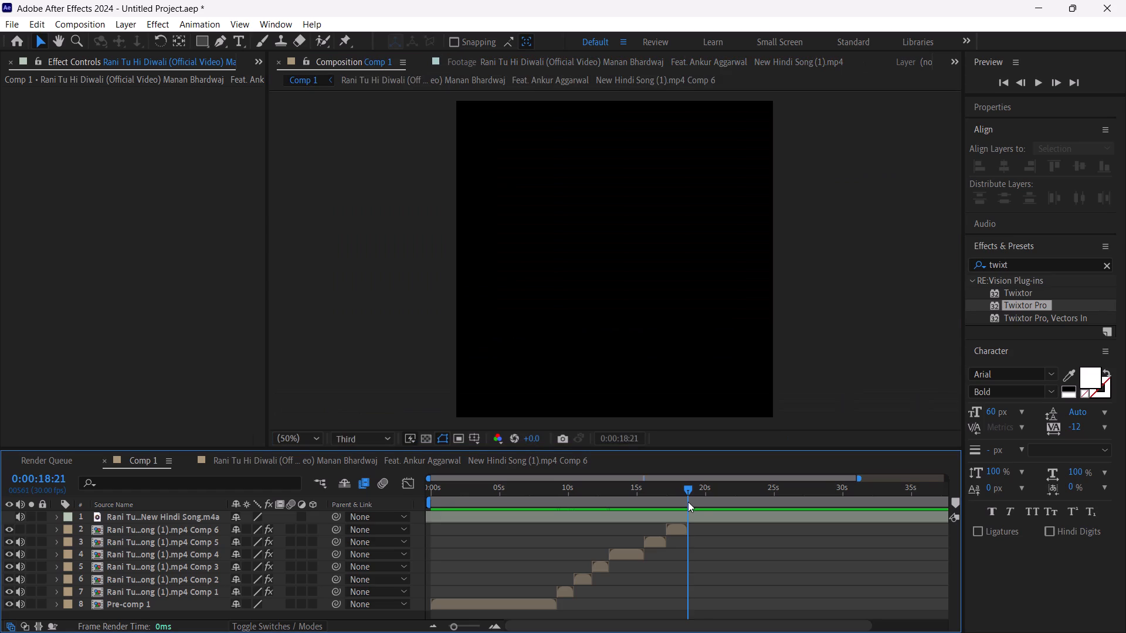
left_click(620, 63)
left_click(744, 420)
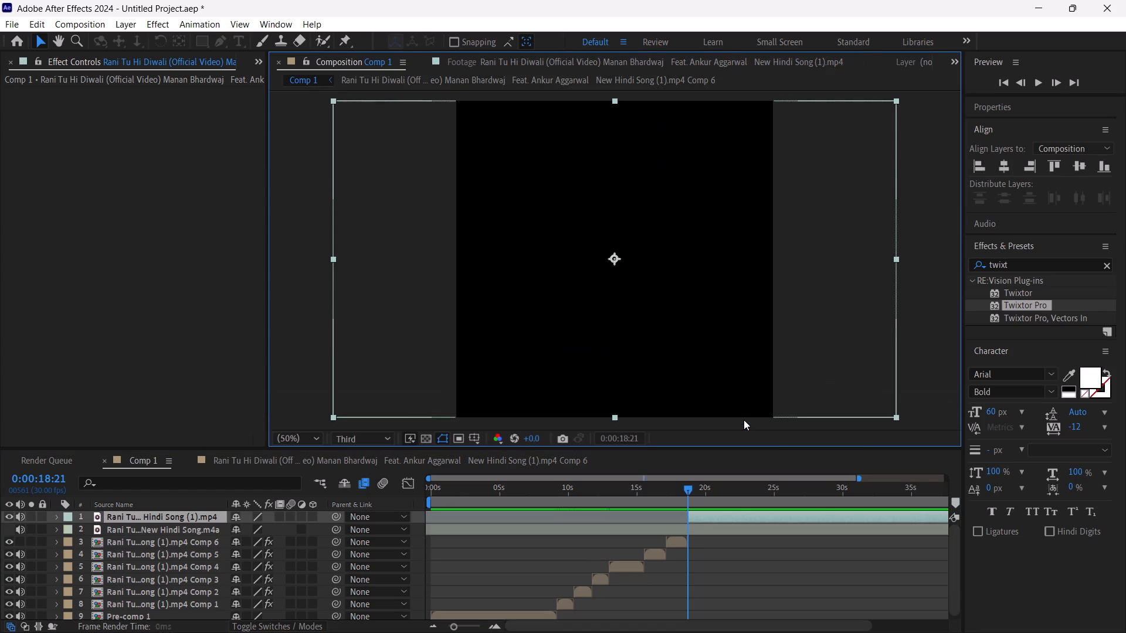
left_click_drag(175, 515, 176, 529)
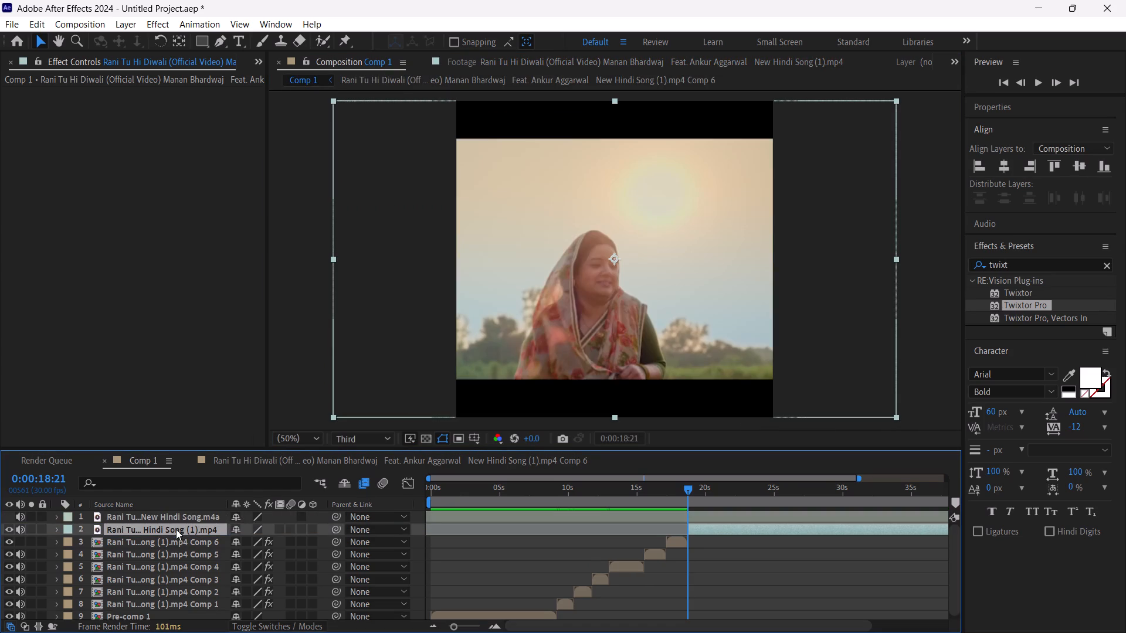
Shift the new footage layer to start at 0:00:18:20, directly against the end of the wedding precomp.
double_click(490, 625)
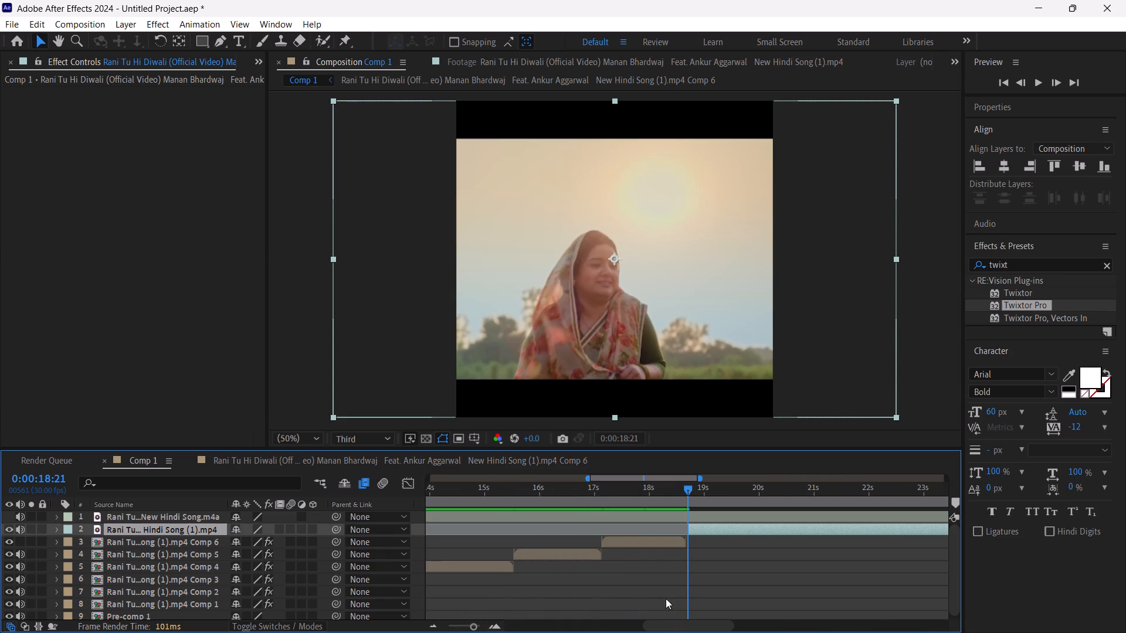
left_click(727, 527)
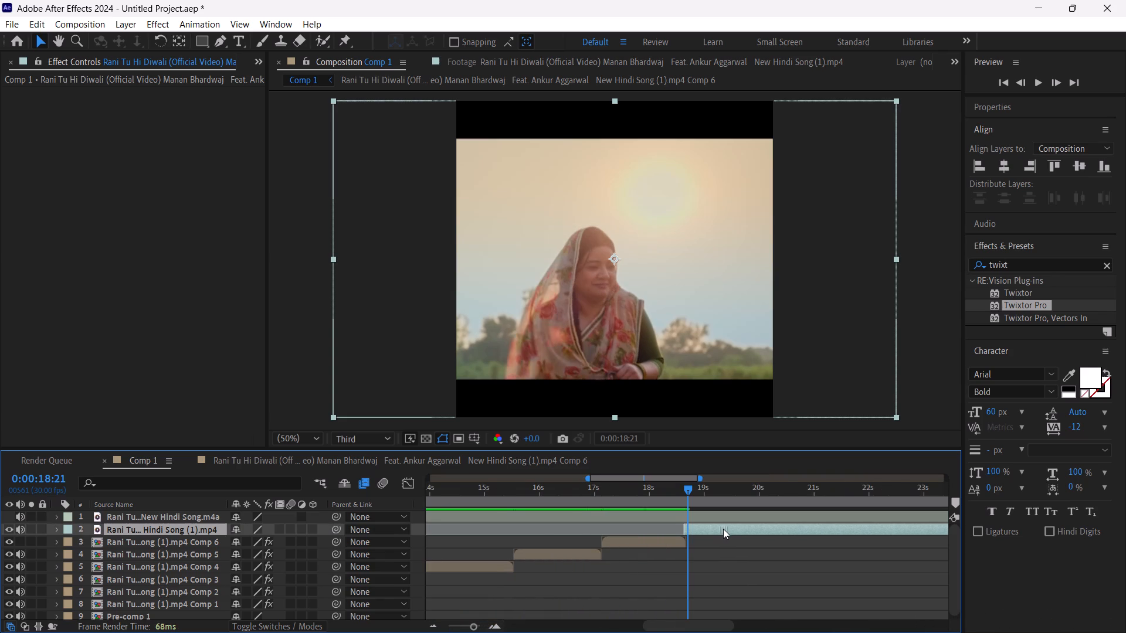
left_click(725, 529)
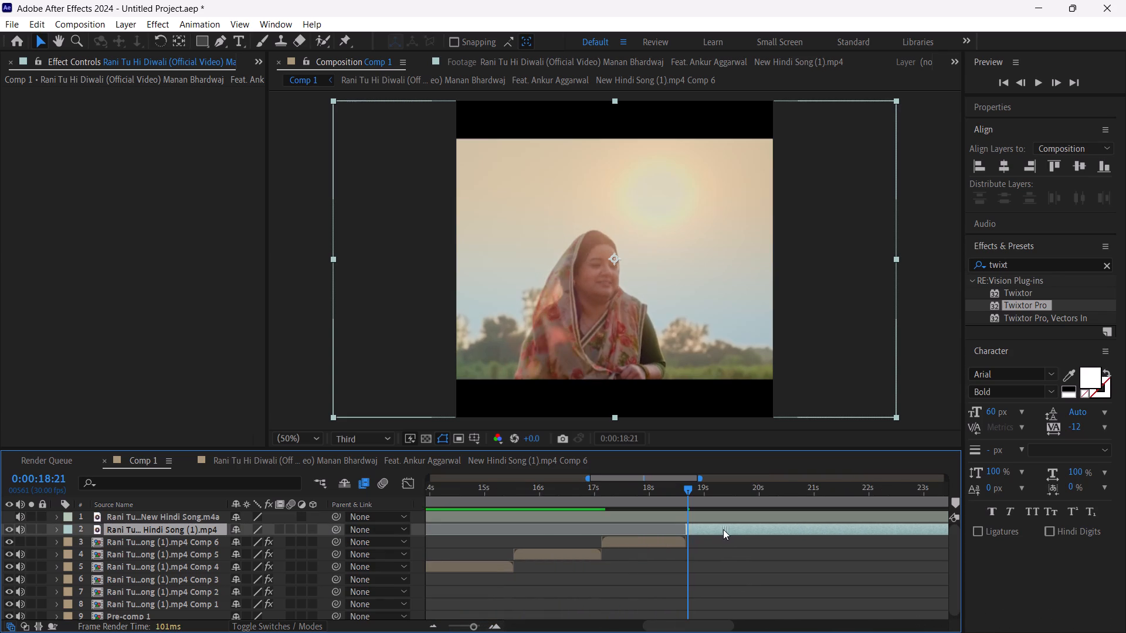
left_click(723, 529)
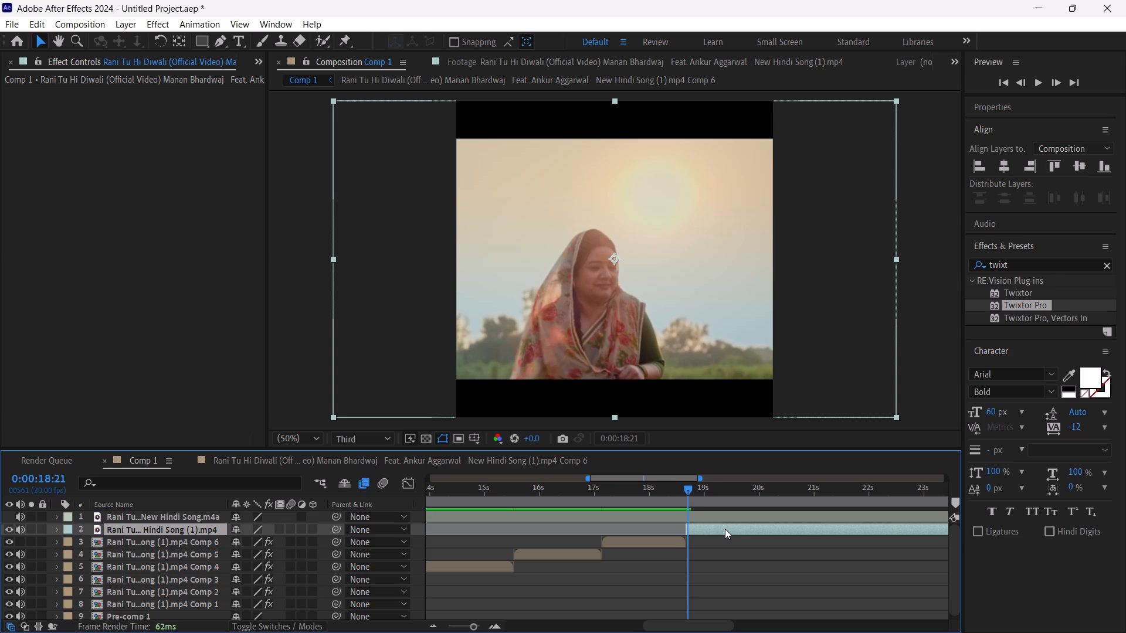
left_click(691, 486)
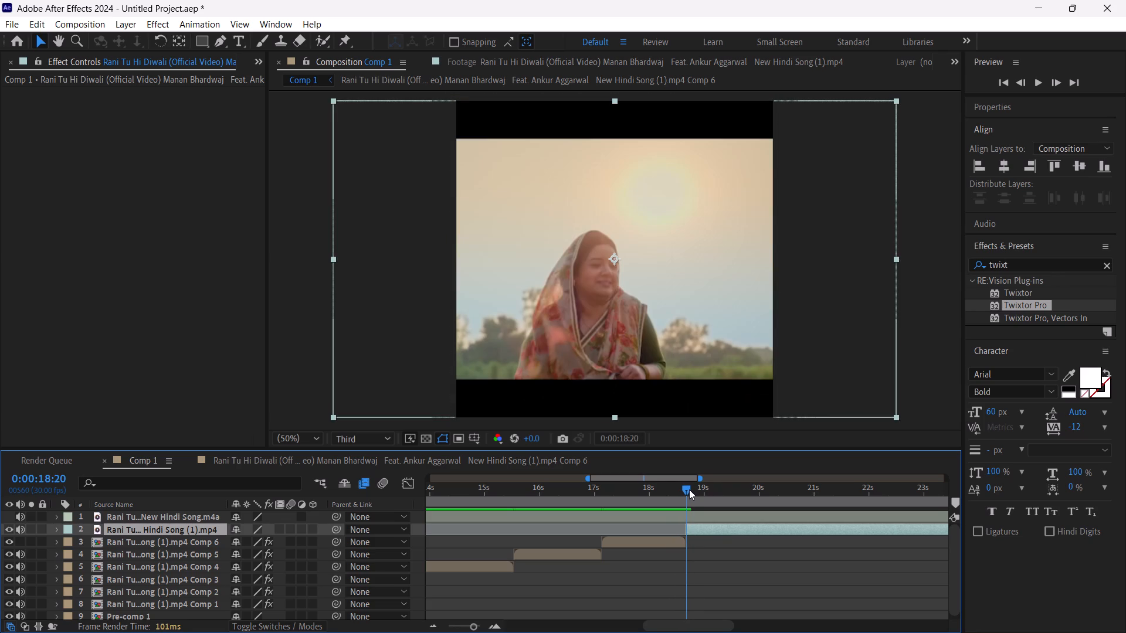
double_click(497, 624)
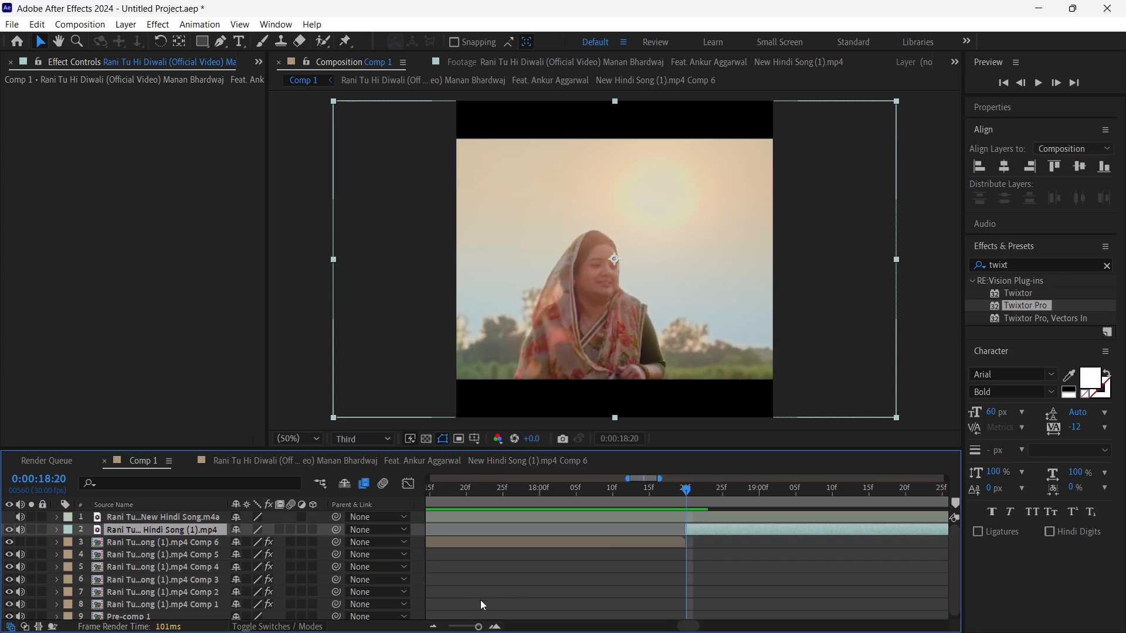
Preview the new sunset clip in Comp 1 from 0:00:18:20.
double_click(432, 622)
key("space")
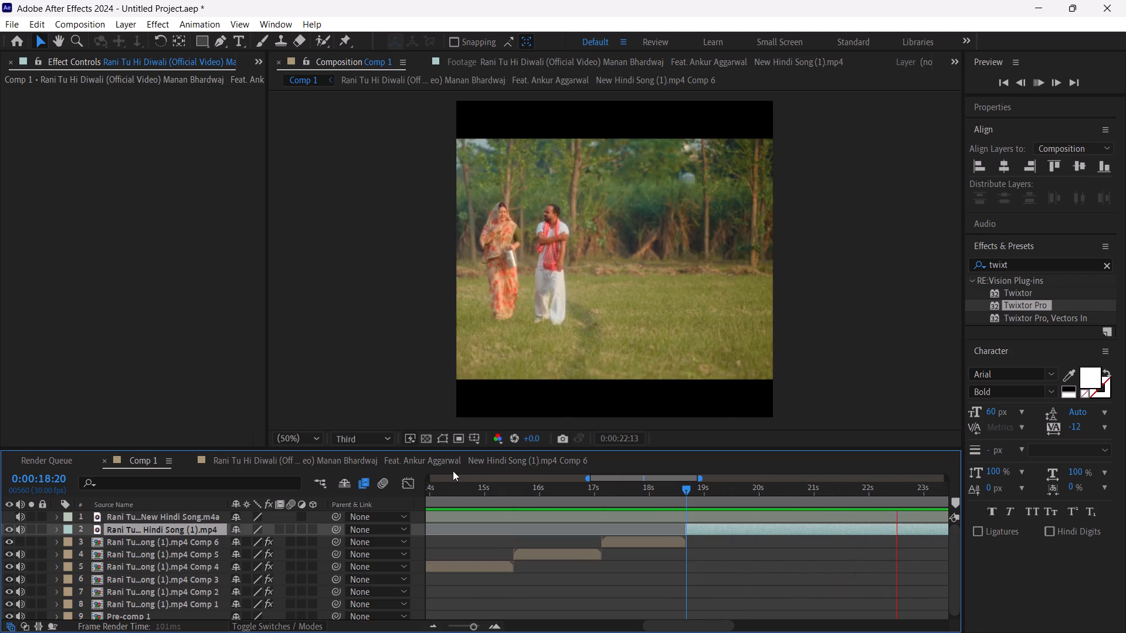
left_click(694, 482)
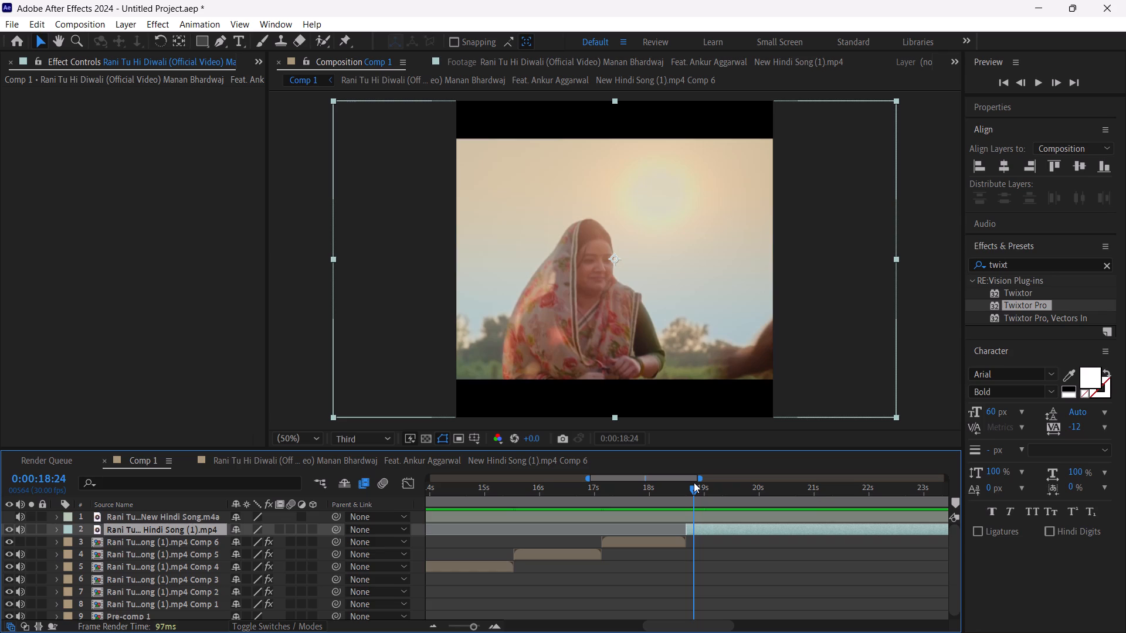
Go back to 0:00:18:13, before the cut from the wedding shot, and mute the new footage layer's audio.
left_click_drag(697, 491, 677, 501)
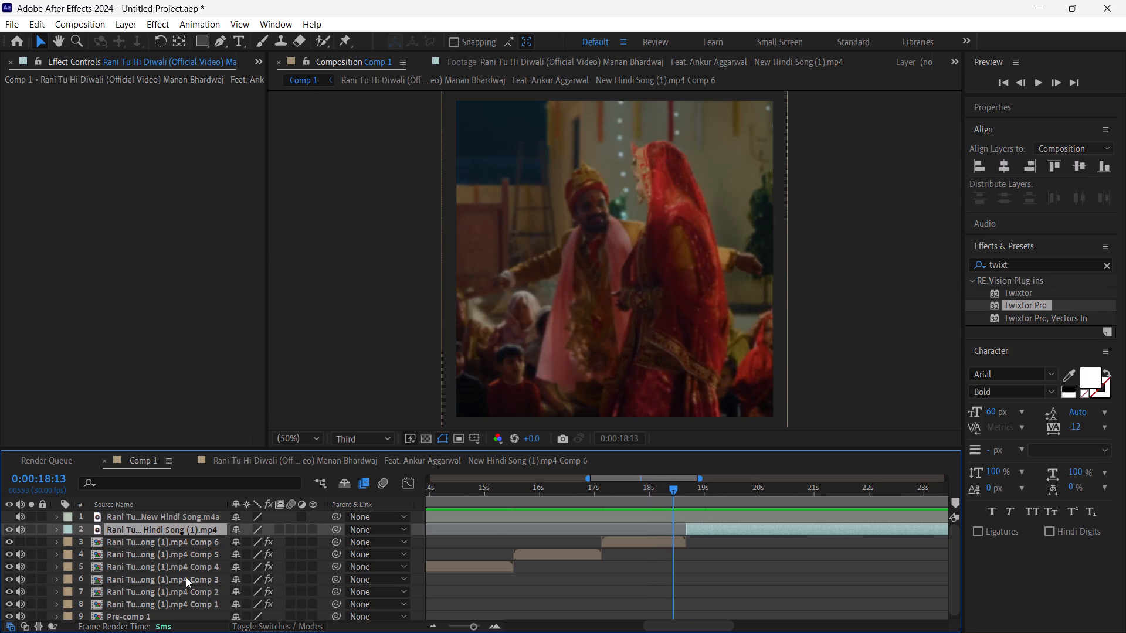
left_click(21, 534)
Preview the sunset clip repeatedly between 0:00:19:13 and 0:00:20:01 to find where it should be cut.
key("space")
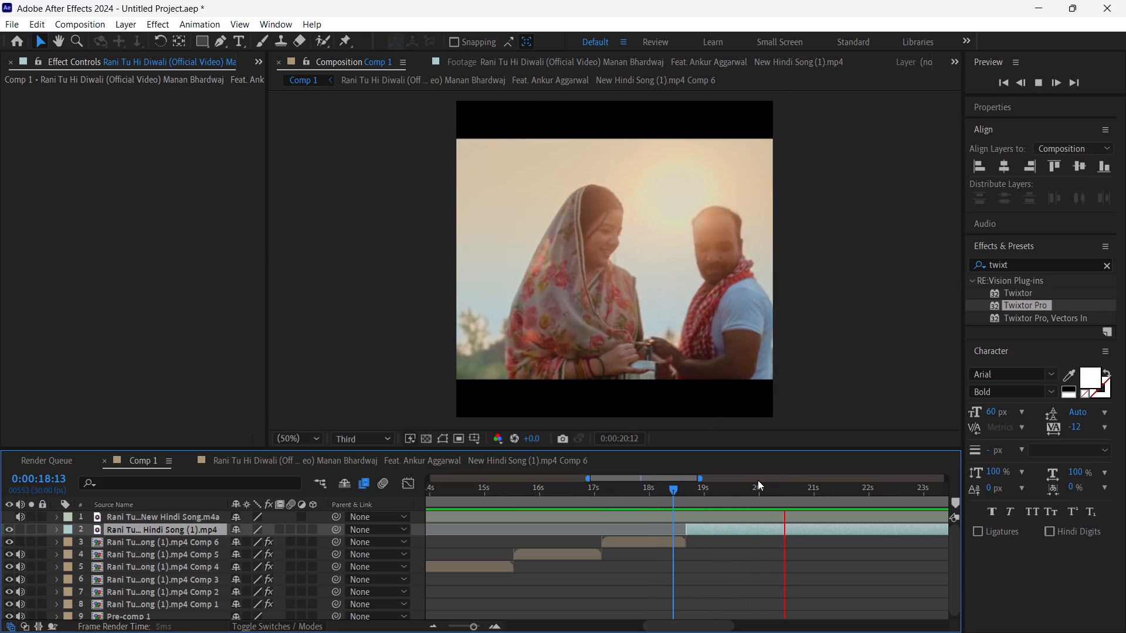
left_click(762, 491)
key("space")
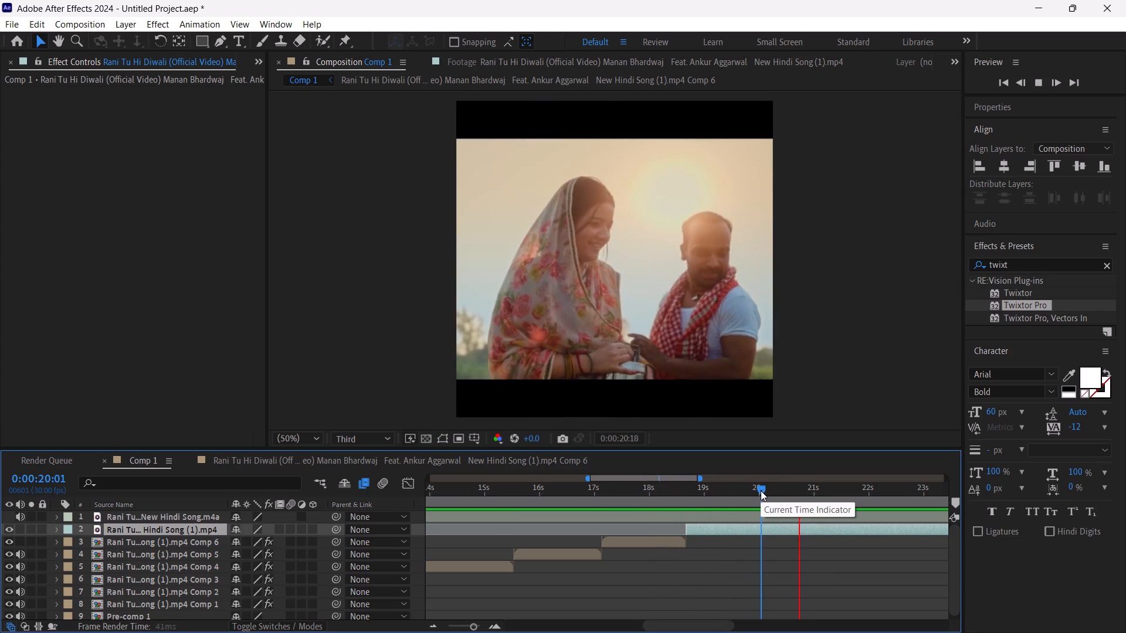
left_click_drag(757, 491, 744, 494)
key("space")
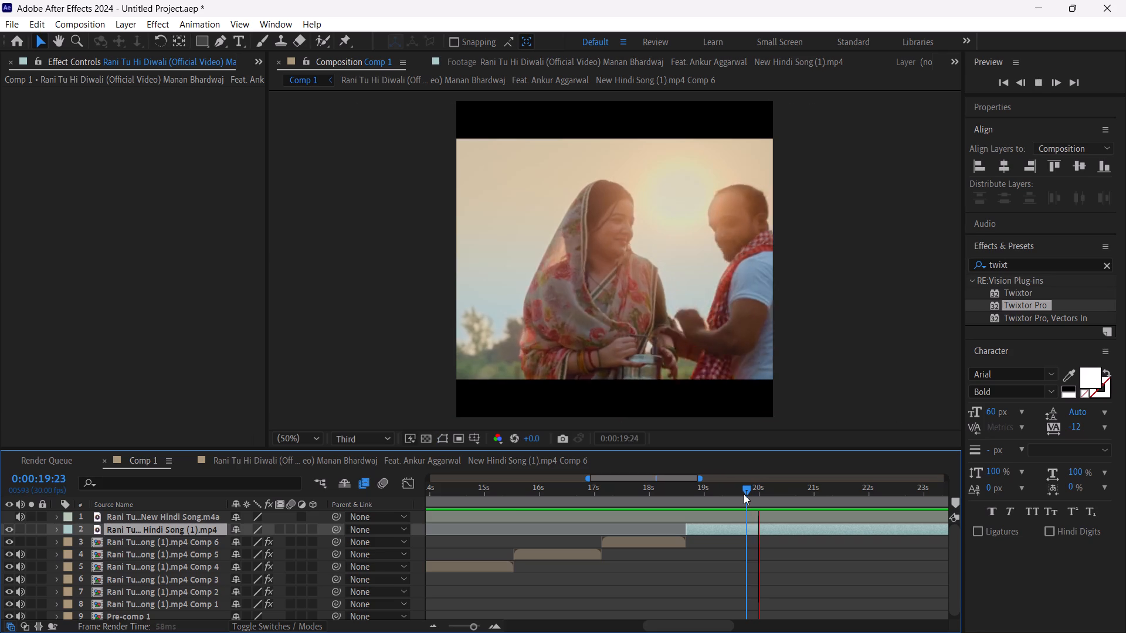
left_click(744, 494)
left_click_drag(744, 494, 737, 497)
key("space")
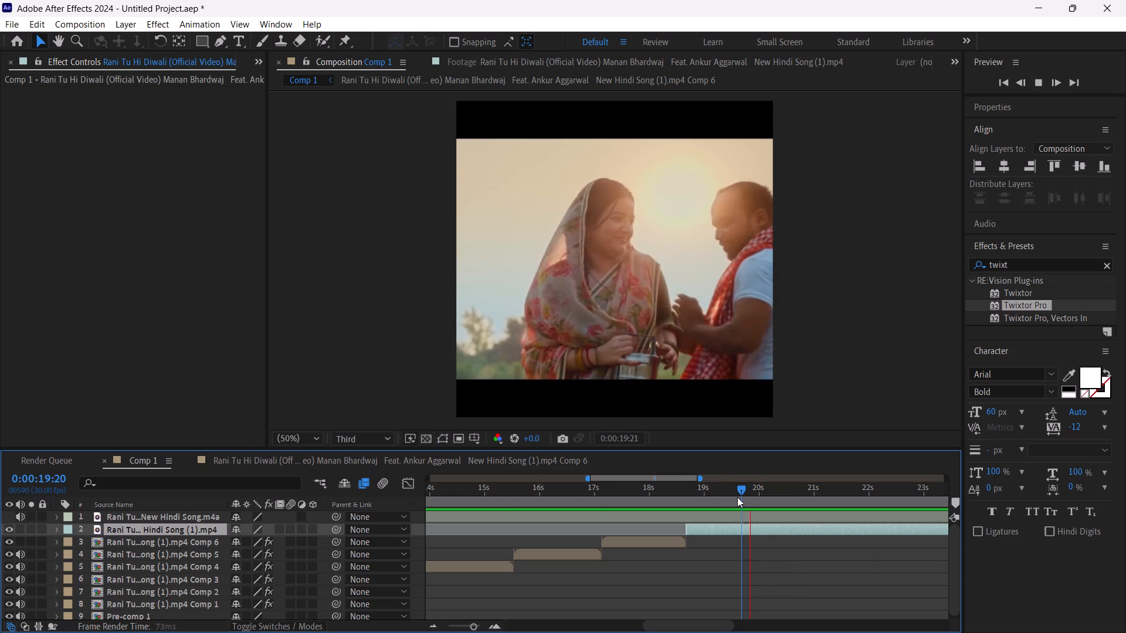
left_click_drag(739, 495, 728, 497)
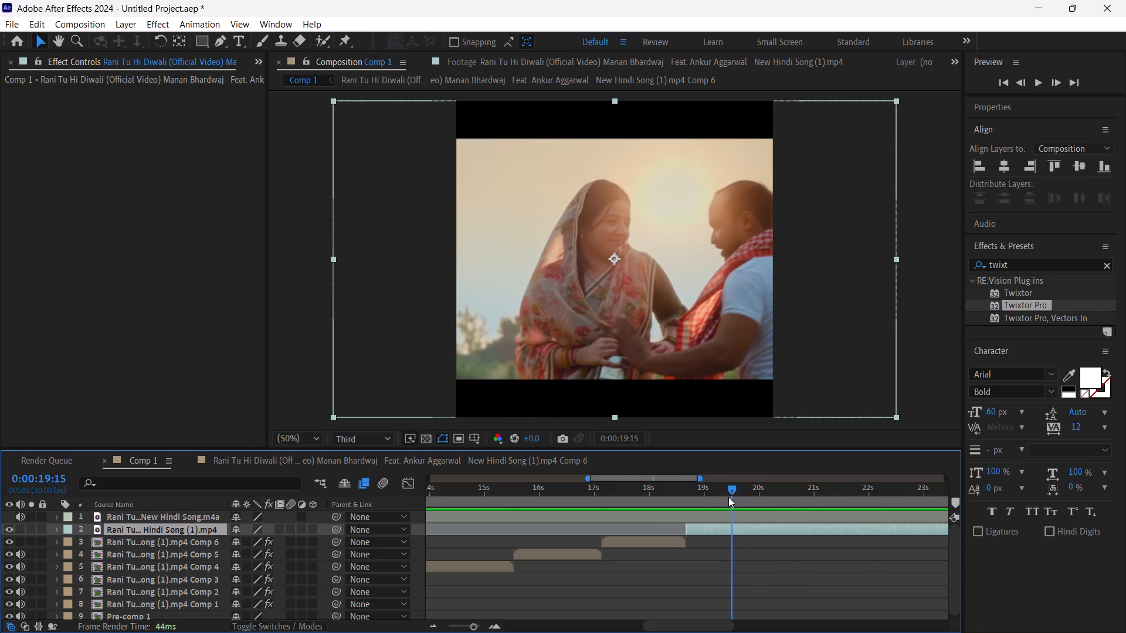
key("space")
double_click(728, 497)
left_click(728, 497)
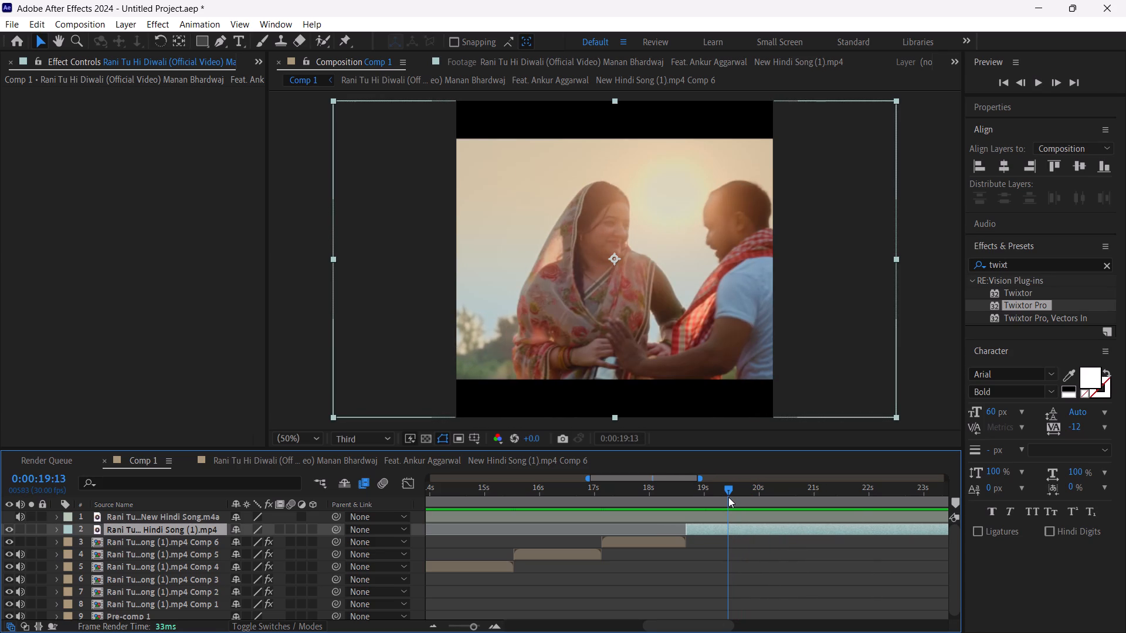
key("space")
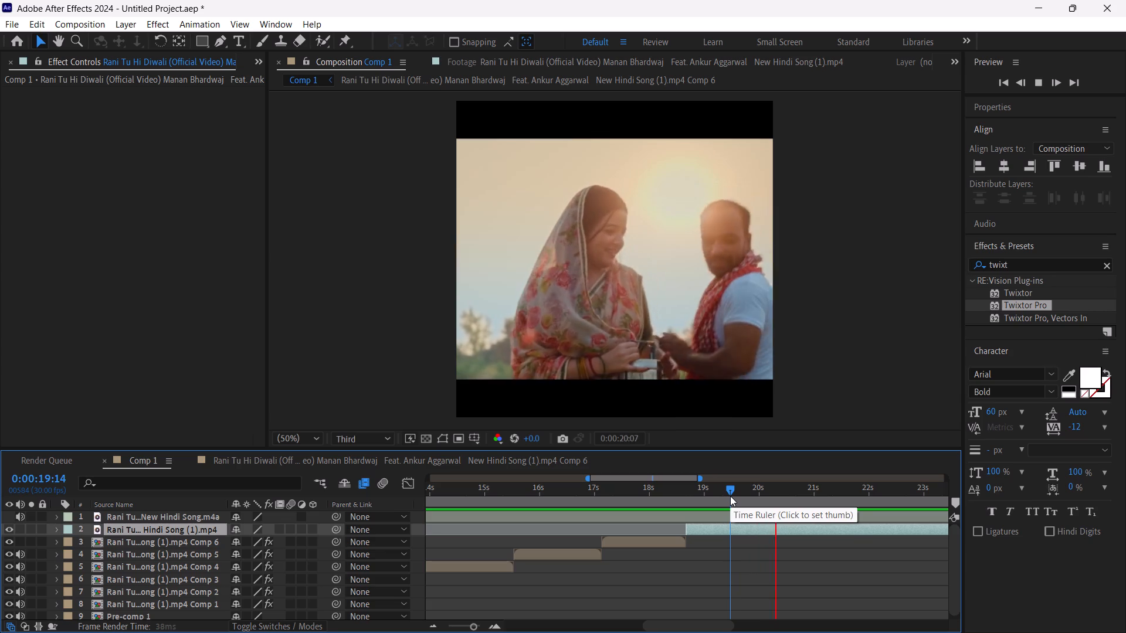
Split the sunset footage layer at 0:00:19:14 and delete the part after the cut.
double_click(730, 496)
key("ctrl+shift+d")
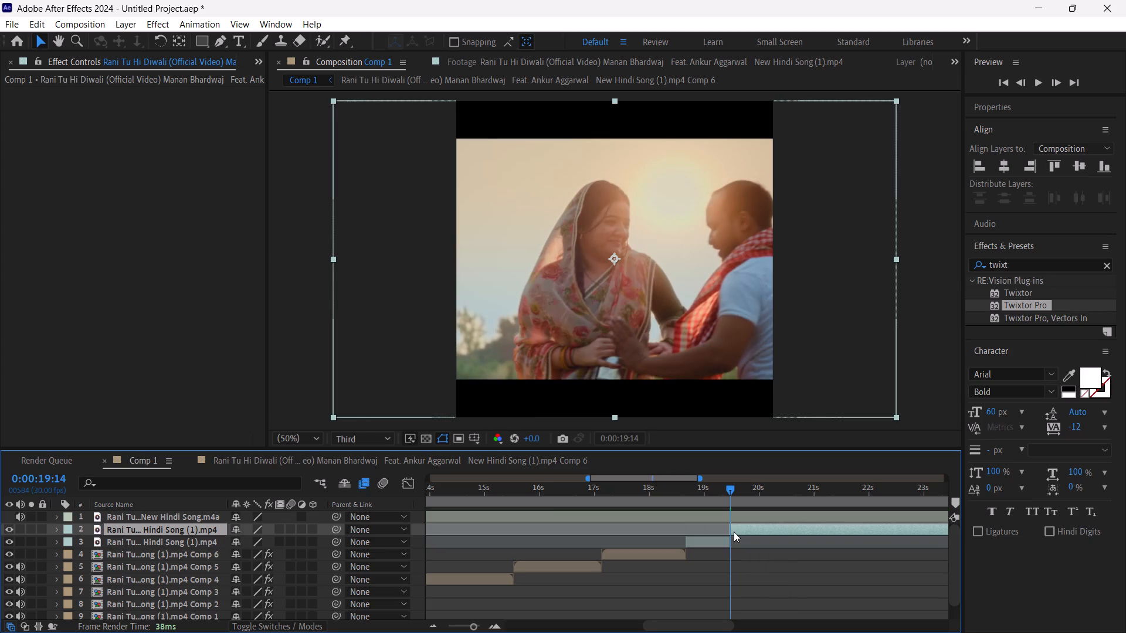
key("Delete")
Reframe the sunset clip by scaling it up until it fills the square frame and shifting its Position to 368, 540.
left_click_drag(724, 496, 717, 499)
left_click(709, 534)
key("s")
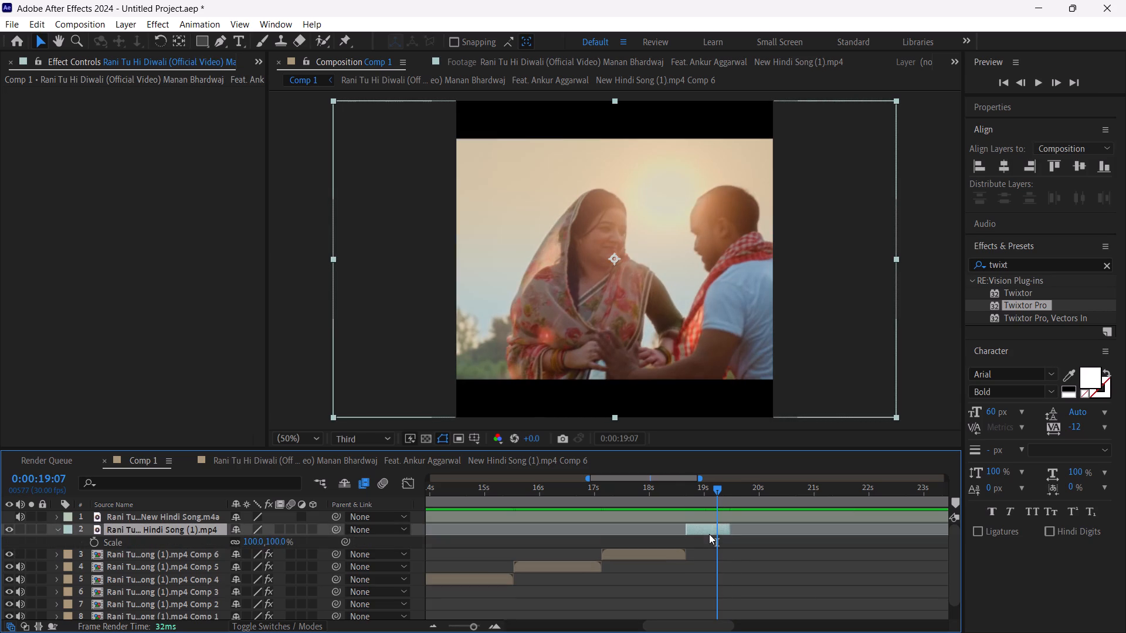
left_click_drag(251, 542, 267, 542)
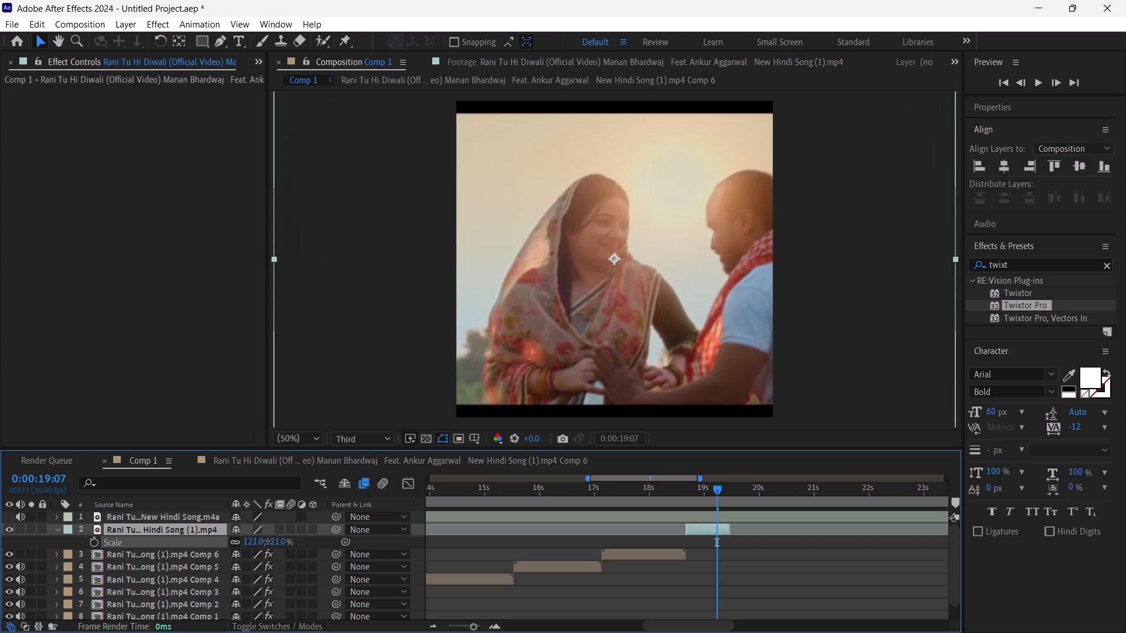
left_click_drag(267, 542, 274, 541)
key("p")
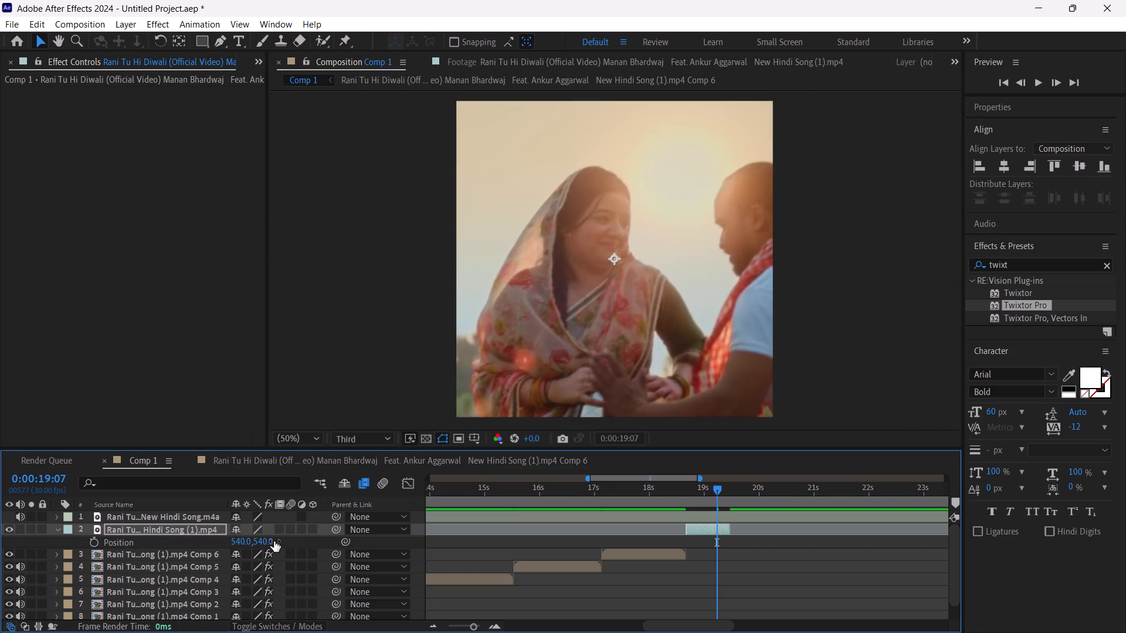
left_click_drag(247, 543, 113, 520)
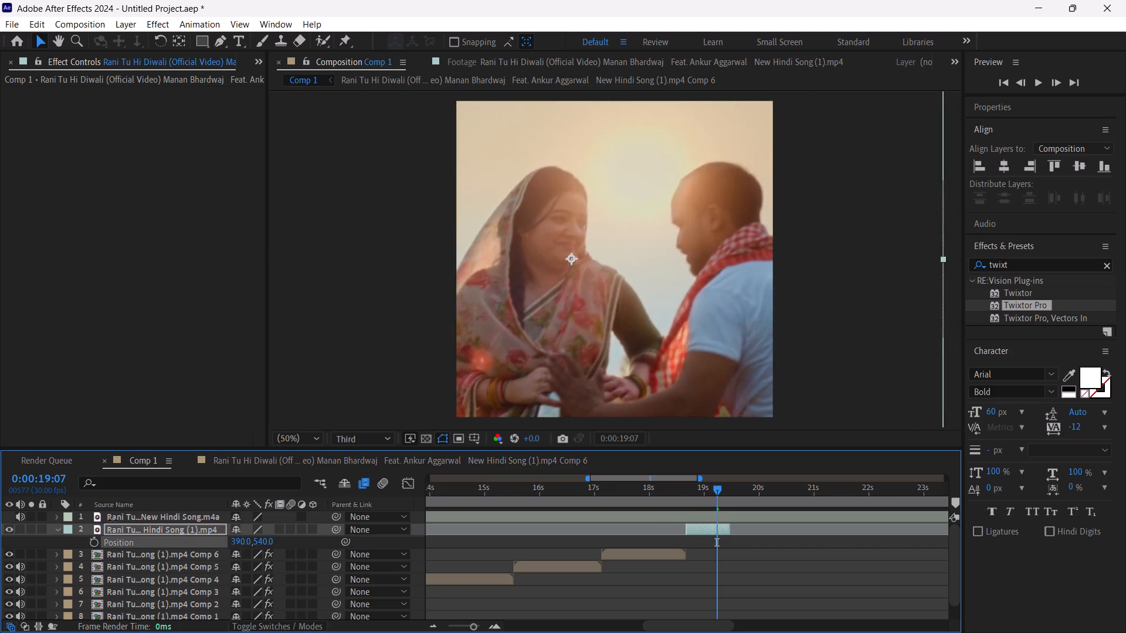
left_click_drag(113, 520, 99, 521)
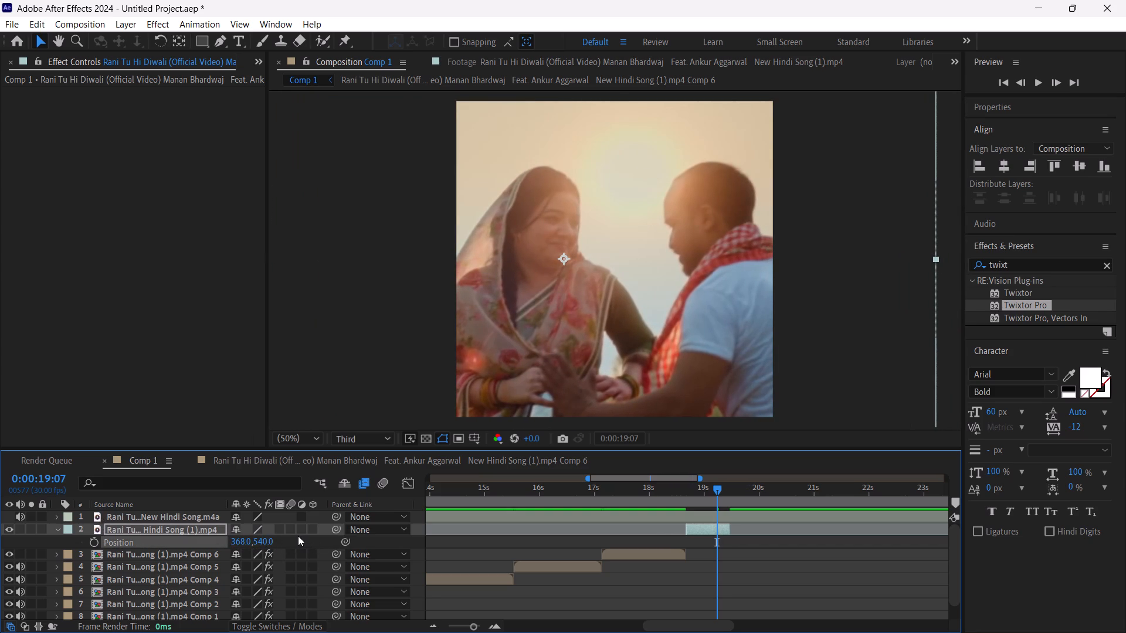
Enable frame blending on the sunset clip and pre-compose it, moving all attributes and matching the duration to the layer's time span.
double_click(280, 532)
right_click(193, 532)
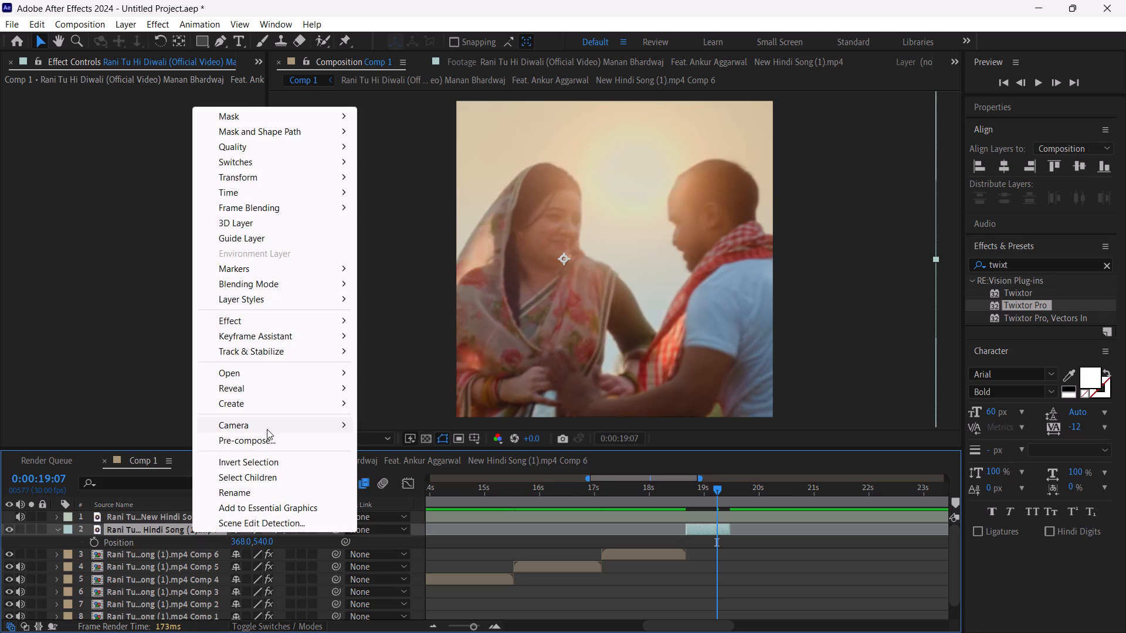
left_click(265, 435)
left_click(576, 414)
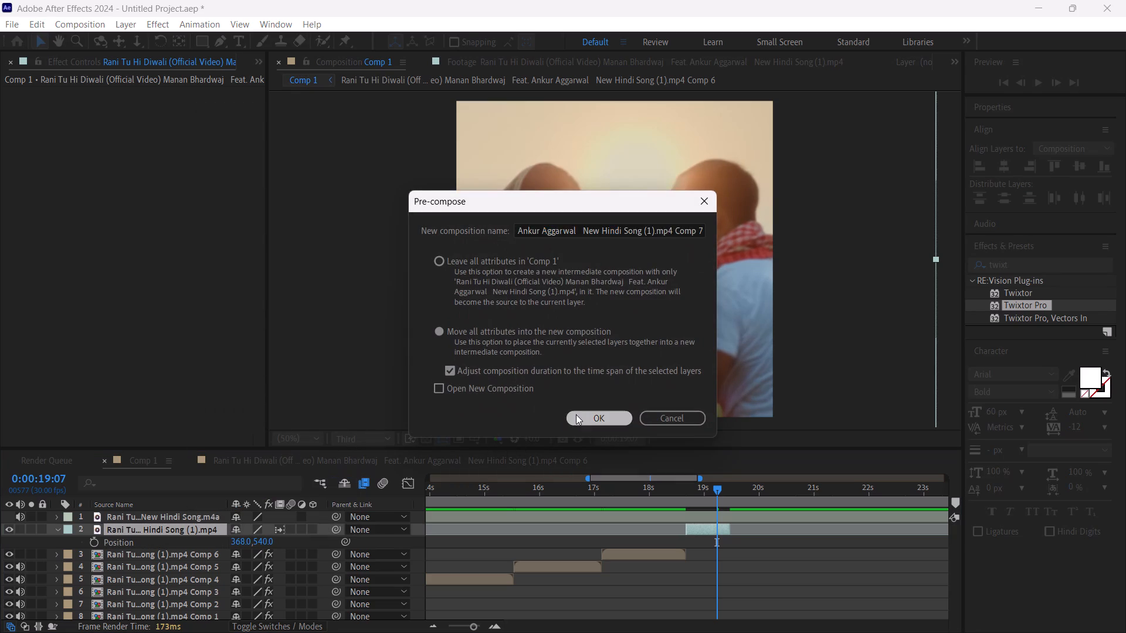
Paste the copied Brightness & Contrast, BCC Lens Blur OBS and transform keyframes onto the sunset precomp at 0:00:18:20.
left_click_drag(730, 490, 711, 494)
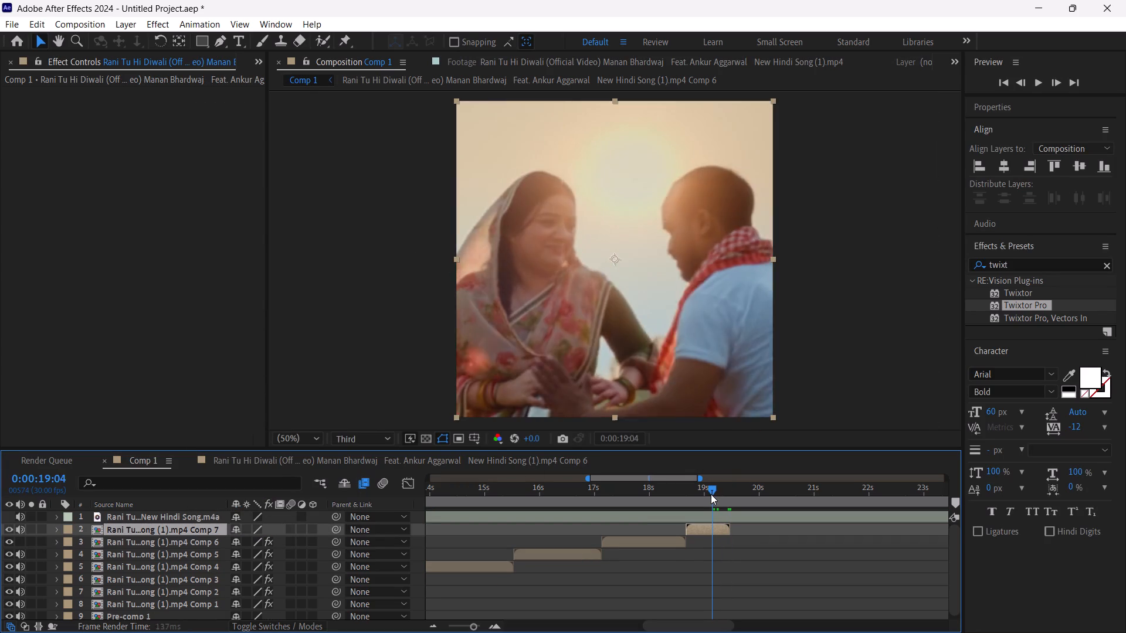
left_click_drag(711, 494, 706, 496)
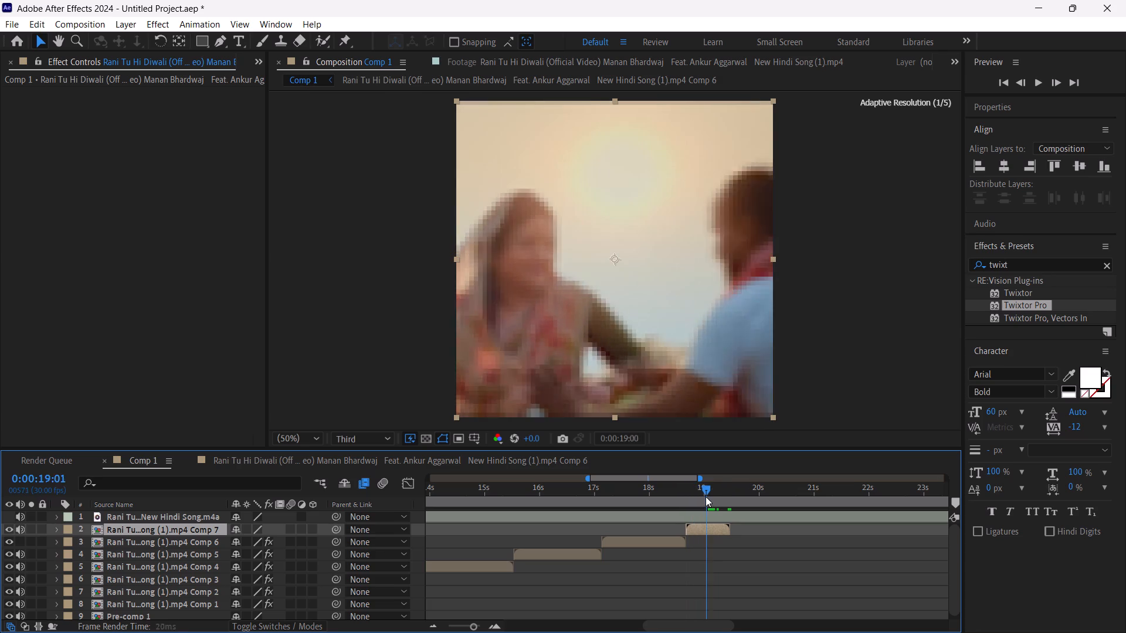
left_click_drag(706, 496, 685, 502)
left_click(685, 502)
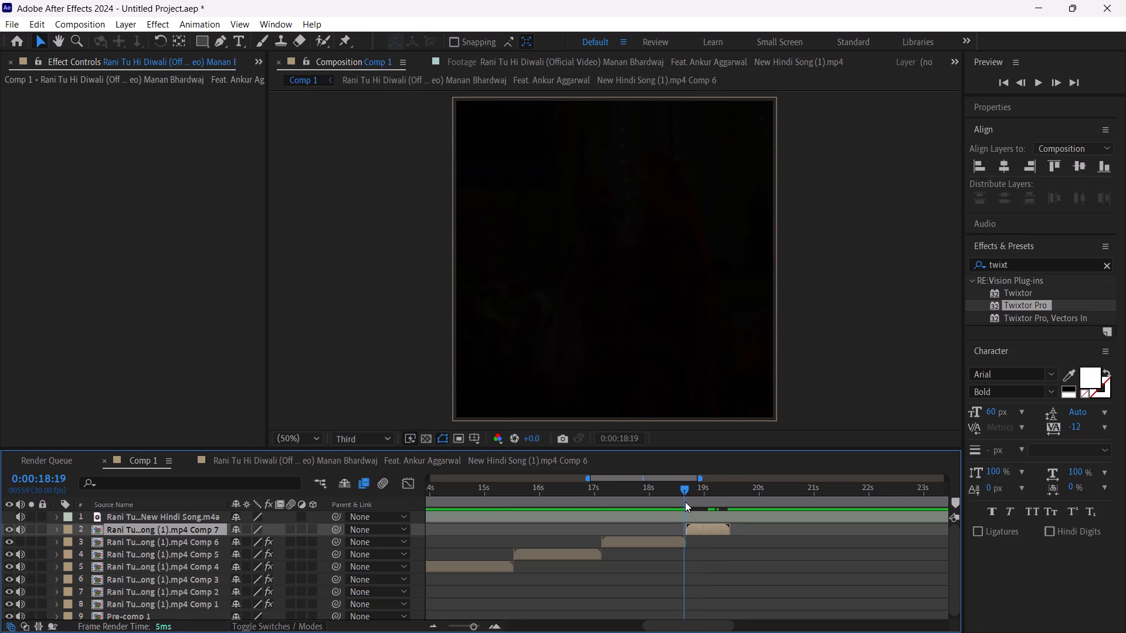
left_click(685, 501)
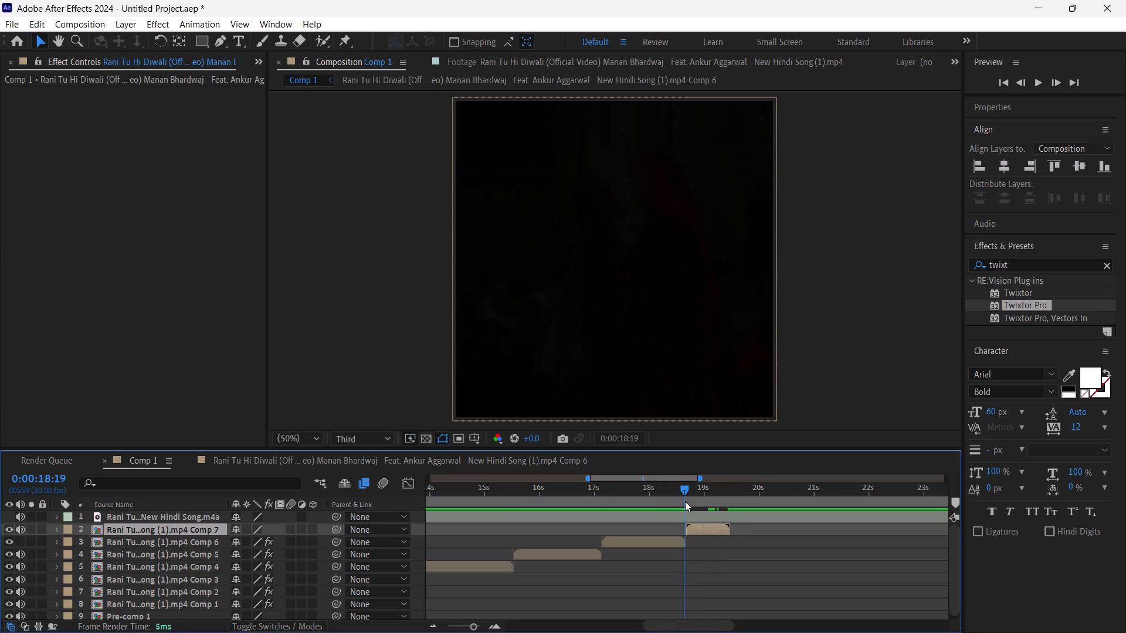
left_click(687, 501)
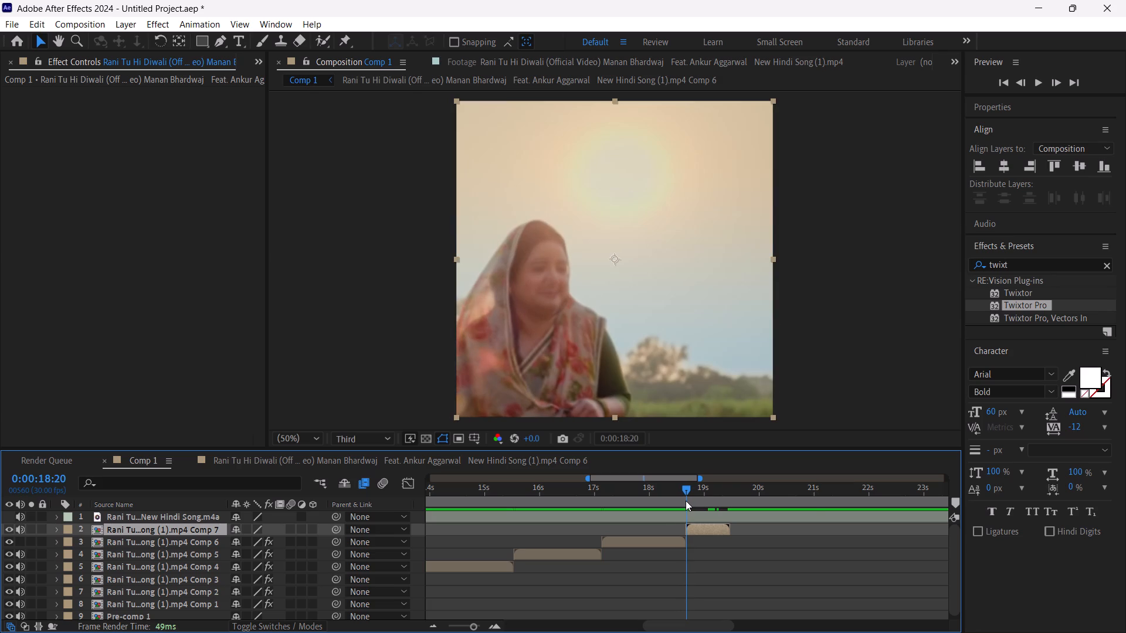
key("ctrl+v")
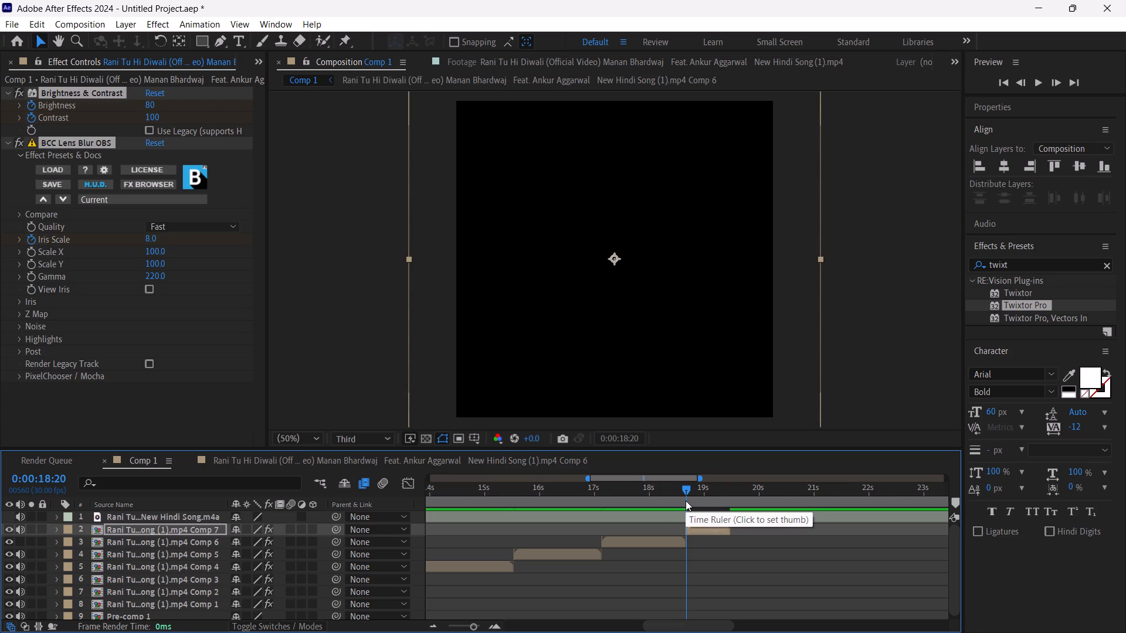
Compress all the sunset precomp's pasted keyframes proportionally so the last Scale and Opacity keyframes land on its end at 0:00:19:14.
left_click(694, 531)
key("u")
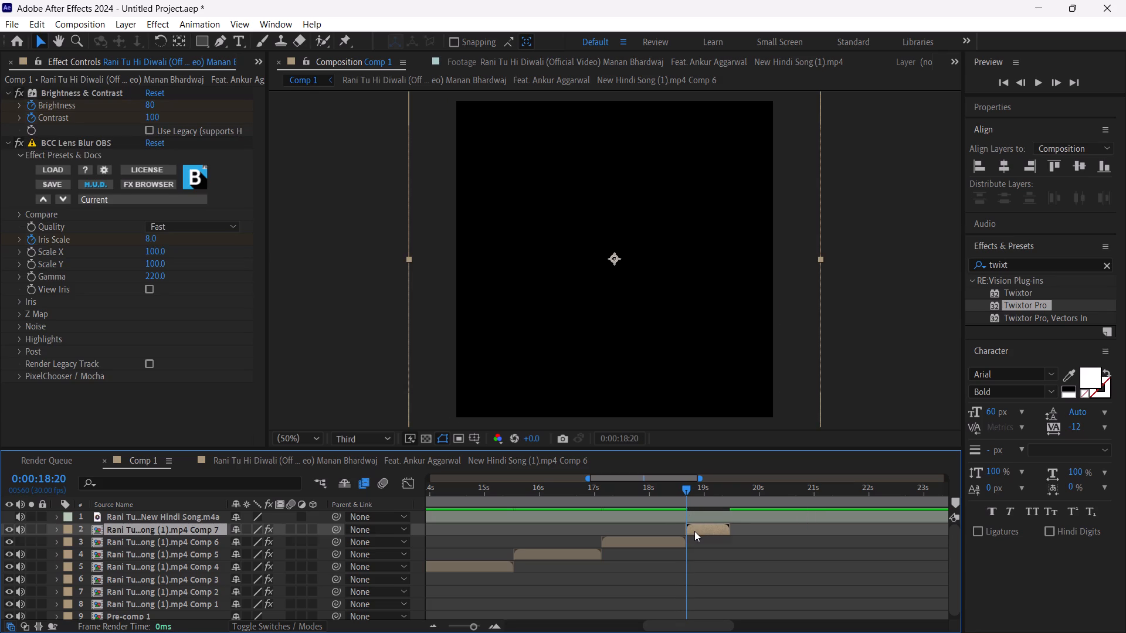
left_click_drag(674, 543, 783, 577)
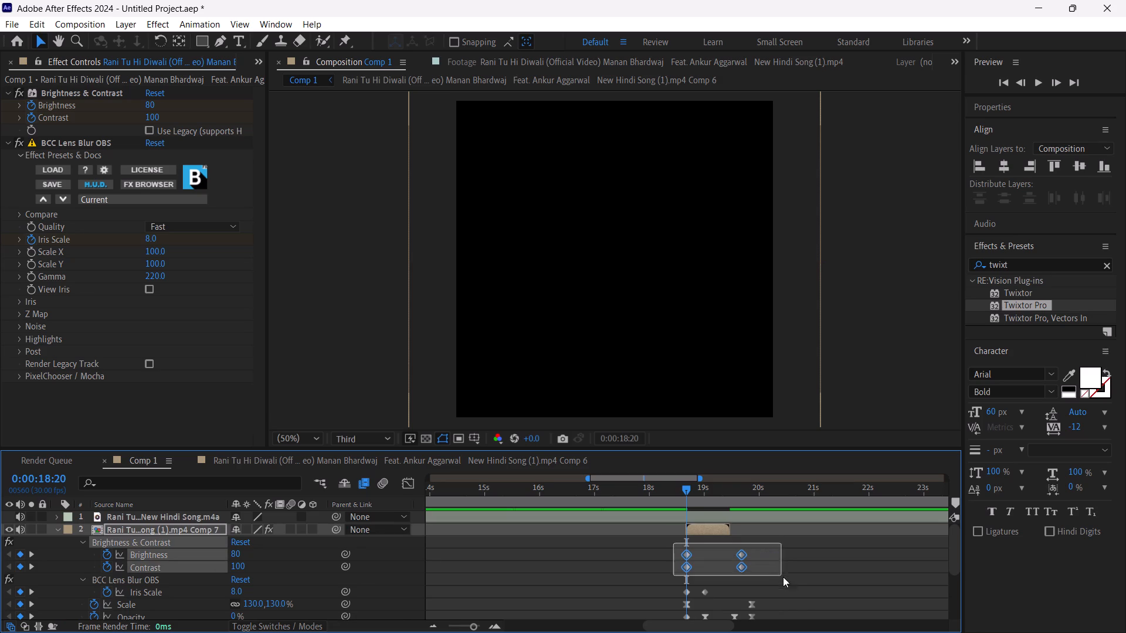
left_click_drag(783, 577, 796, 614)
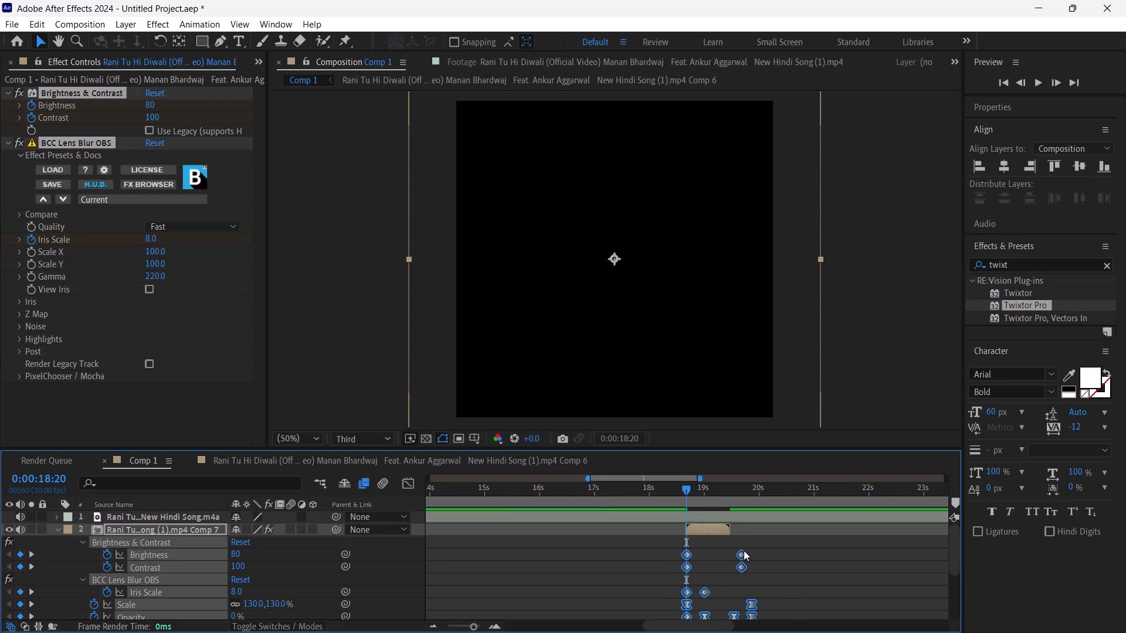
left_click(740, 555, "alt")
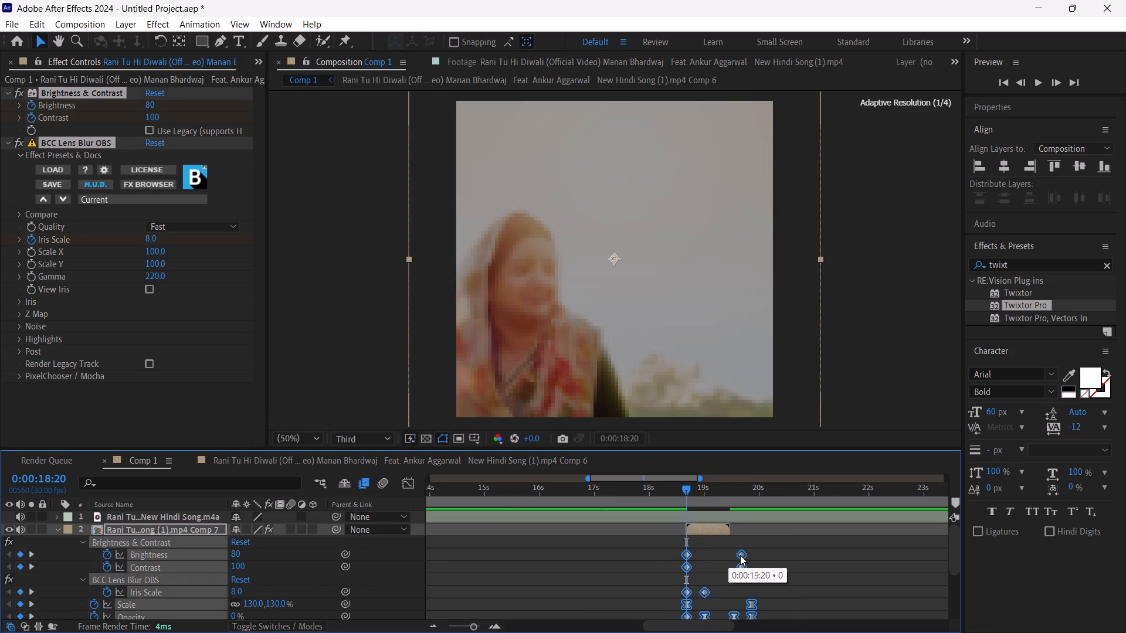
left_click_drag(752, 604, 742, 605, "alt")
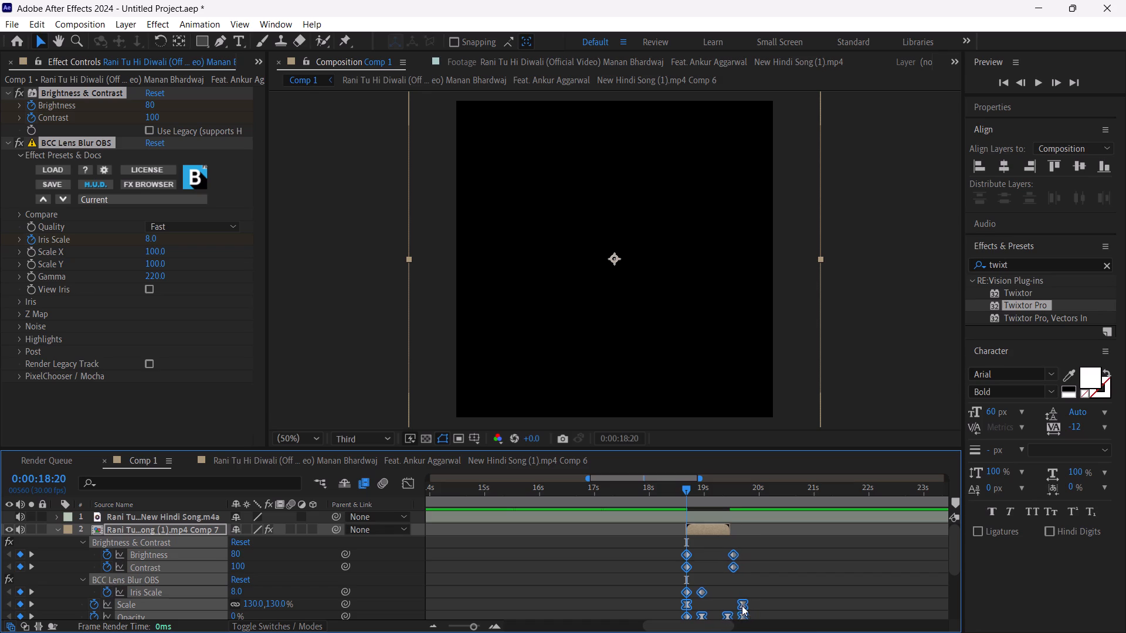
left_click_drag(742, 605, 733, 606, "alt")
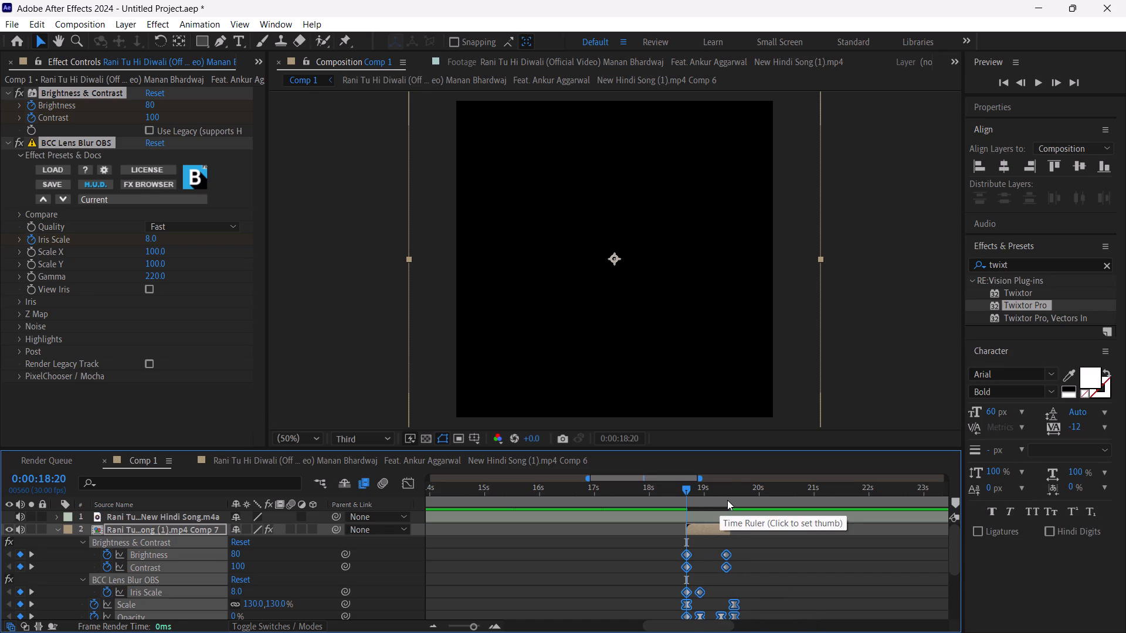
left_click(727, 500)
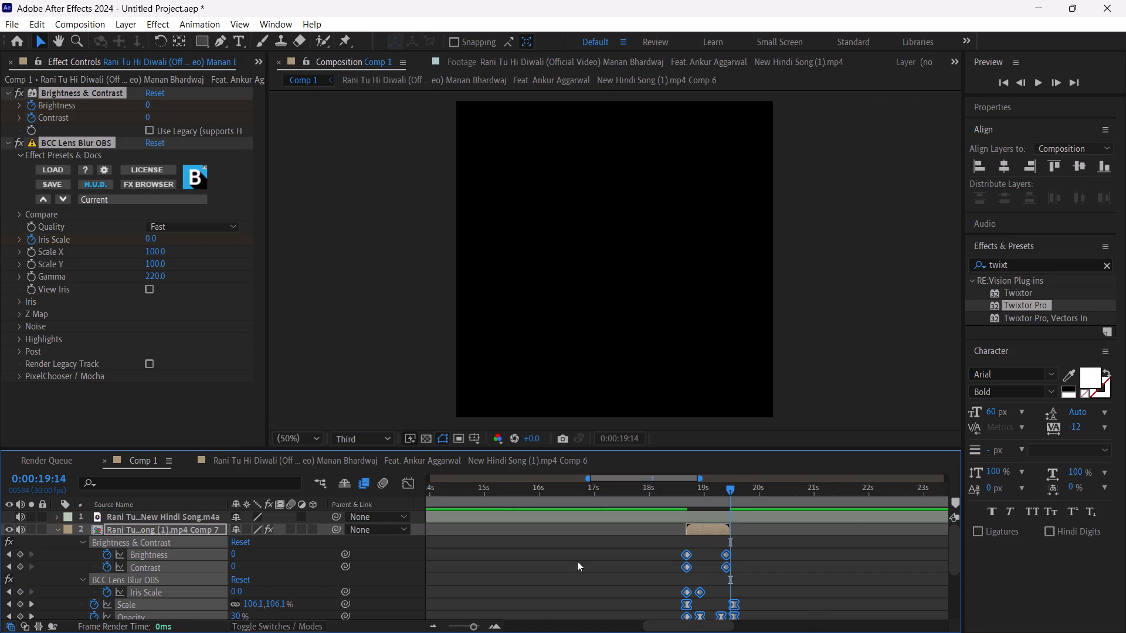
triple_click(497, 624)
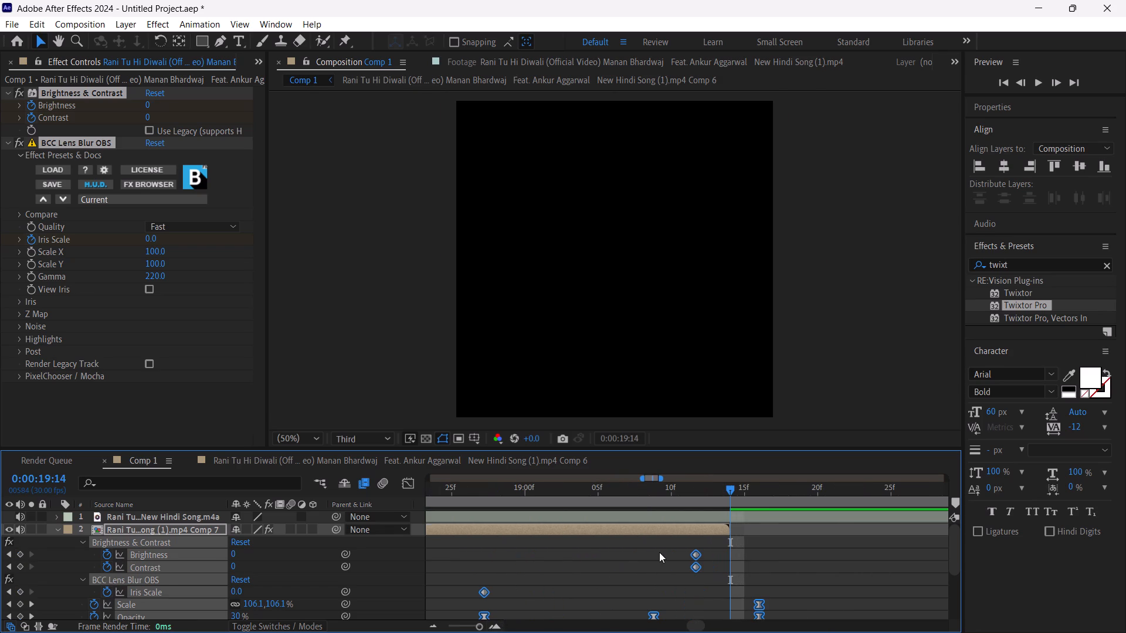
scroll(659, 552, "down", 1)
left_click(758, 530, "alt")
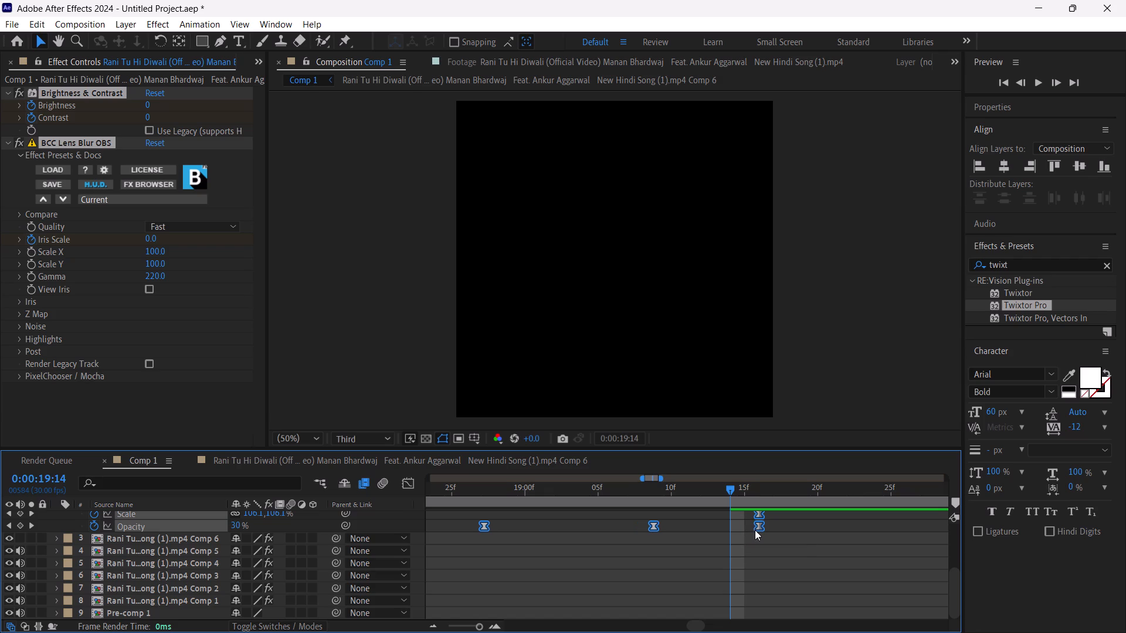
left_click_drag(759, 526, 735, 534, "alt")
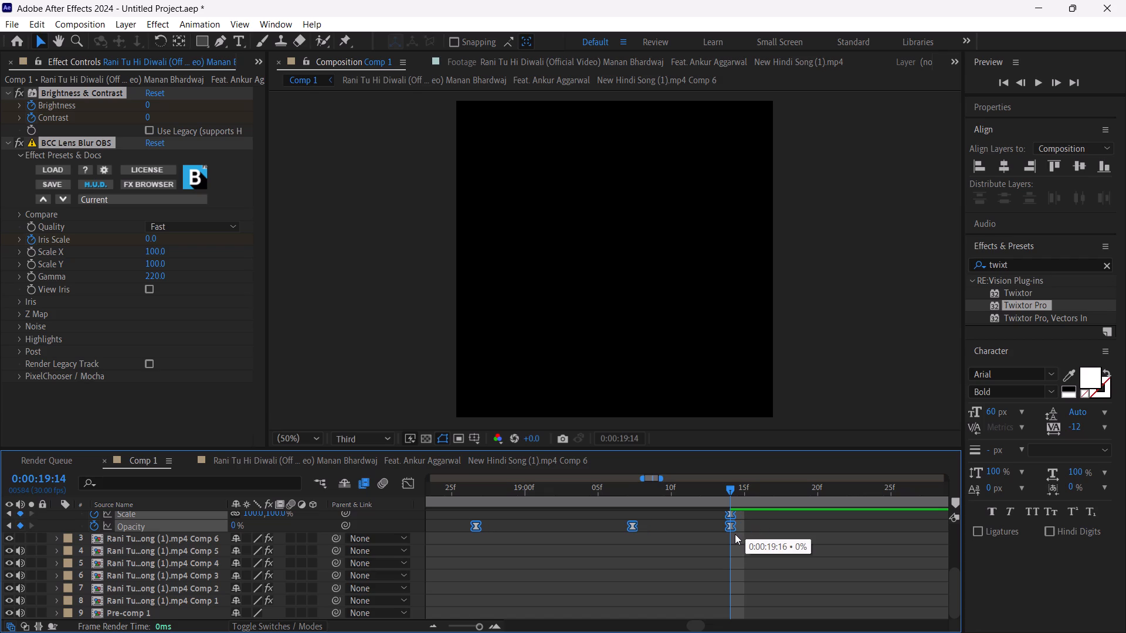
left_click_drag(735, 534, 734, 534, "alt")
Collapse the sunset precomp's properties and preview the edit from 0:00:03:17, checking the transitions between the shots.
scroll(734, 534, "right", 2)
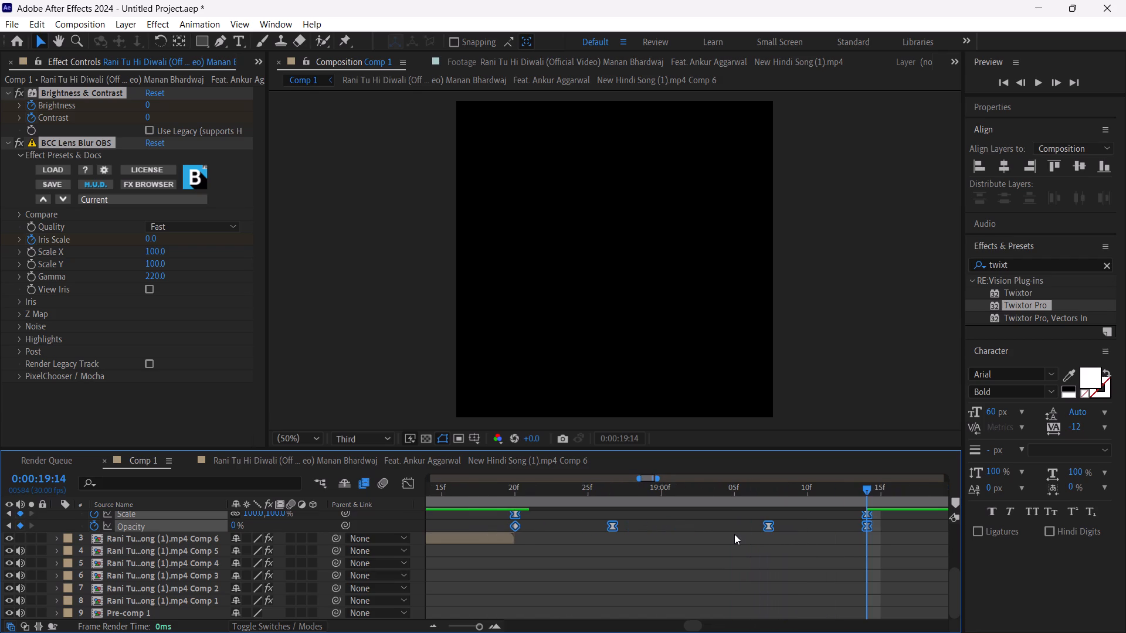
left_click(513, 488)
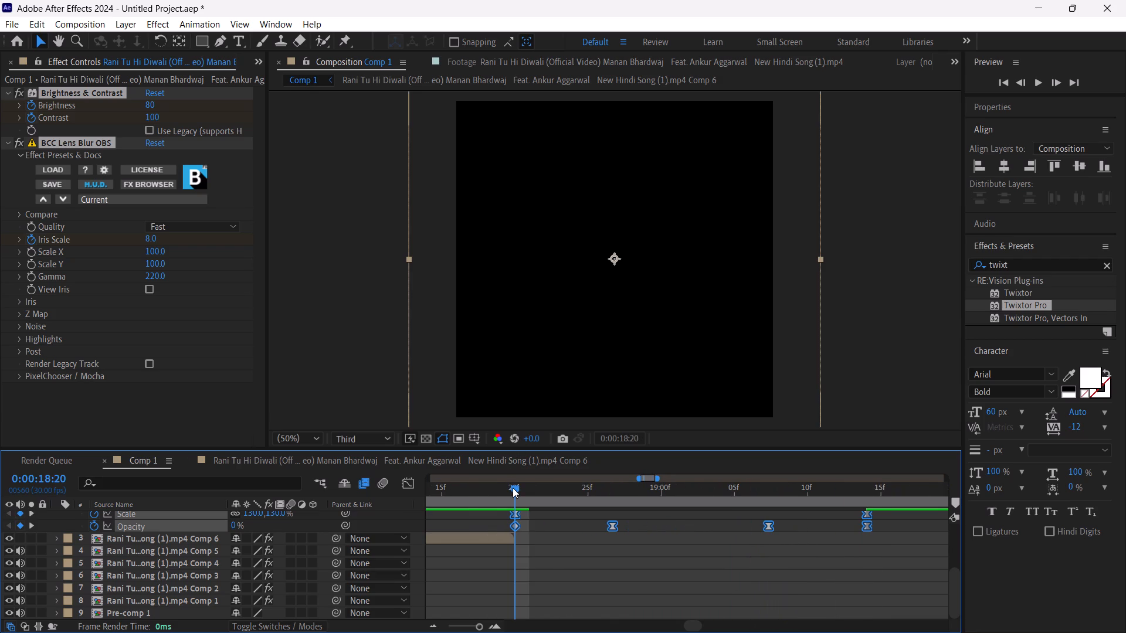
scroll(547, 569, "up", 1)
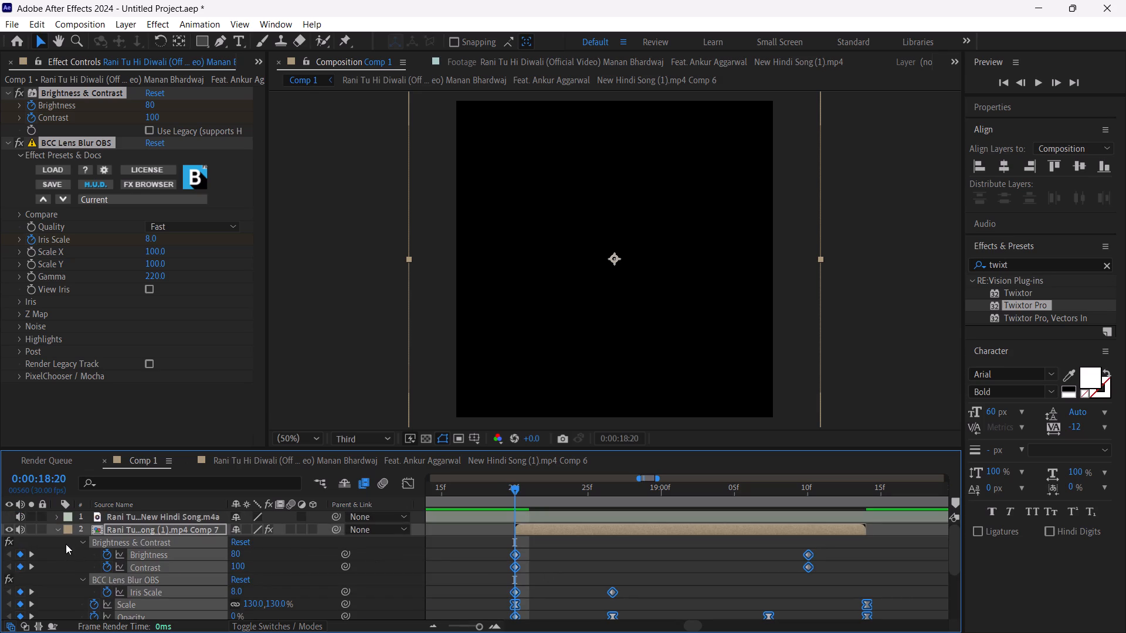
left_click(62, 535)
left_click(57, 531)
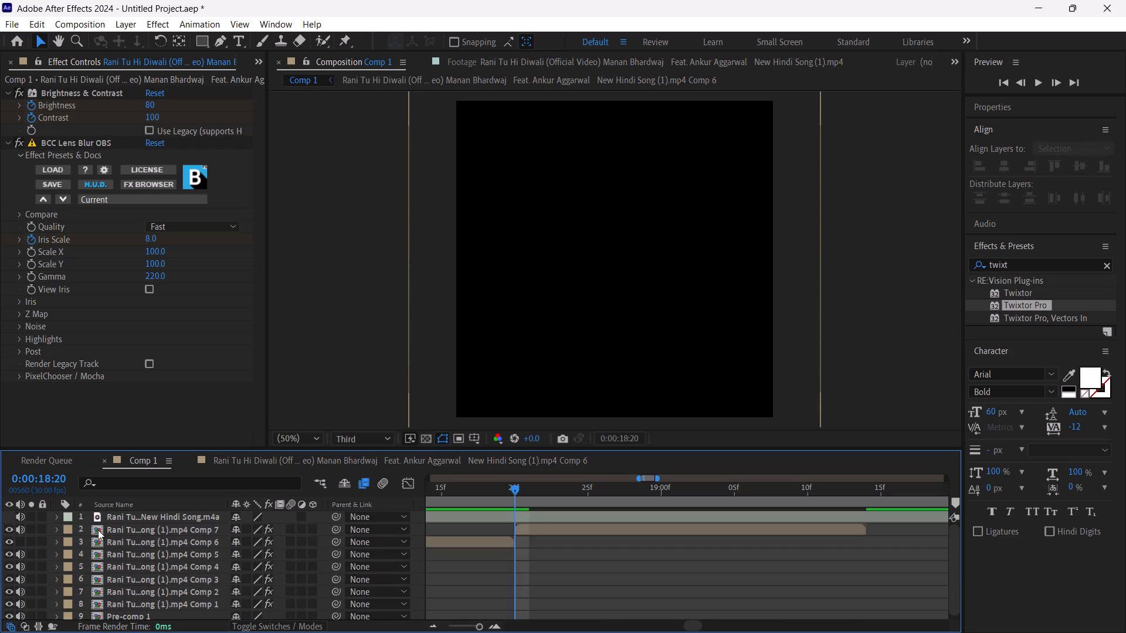
triple_click(436, 628)
left_click(436, 628)
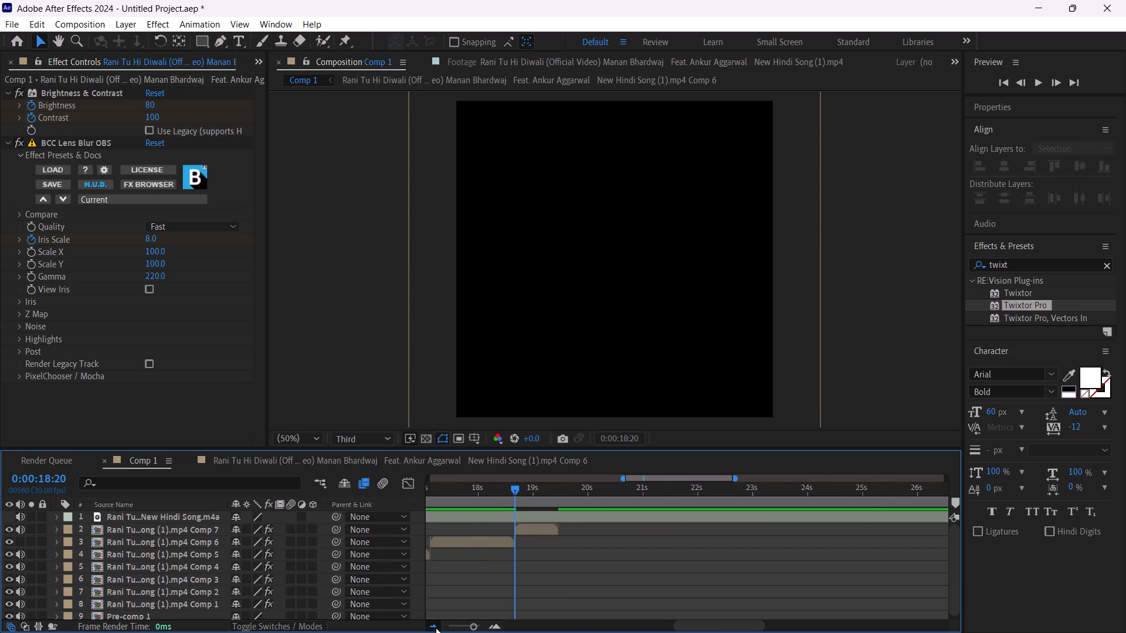
left_click(525, 490)
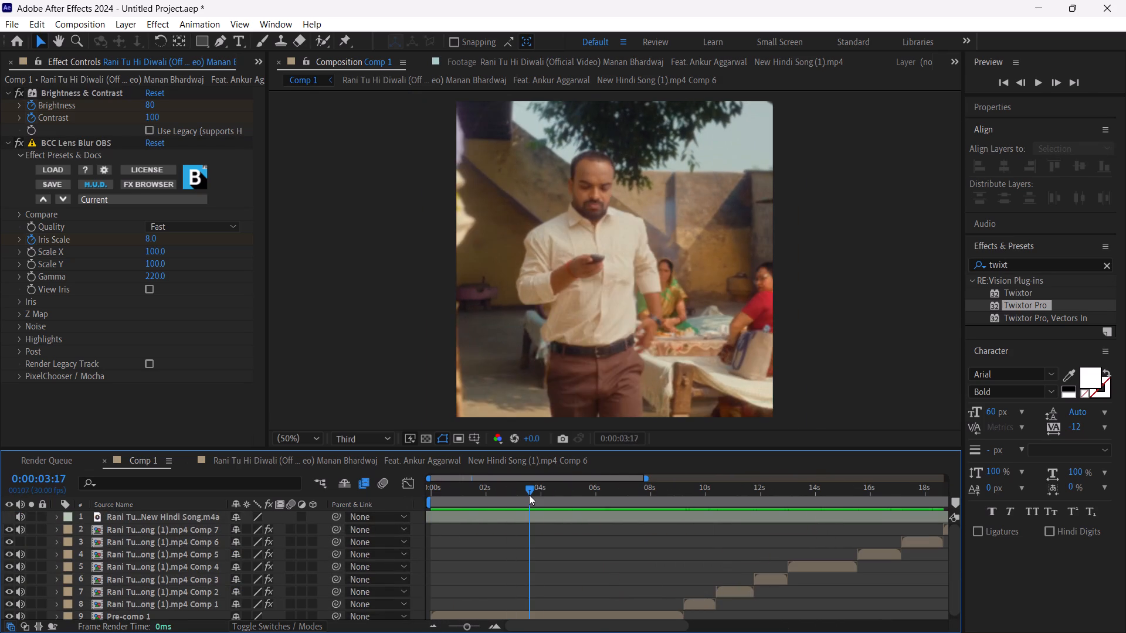
key("space")
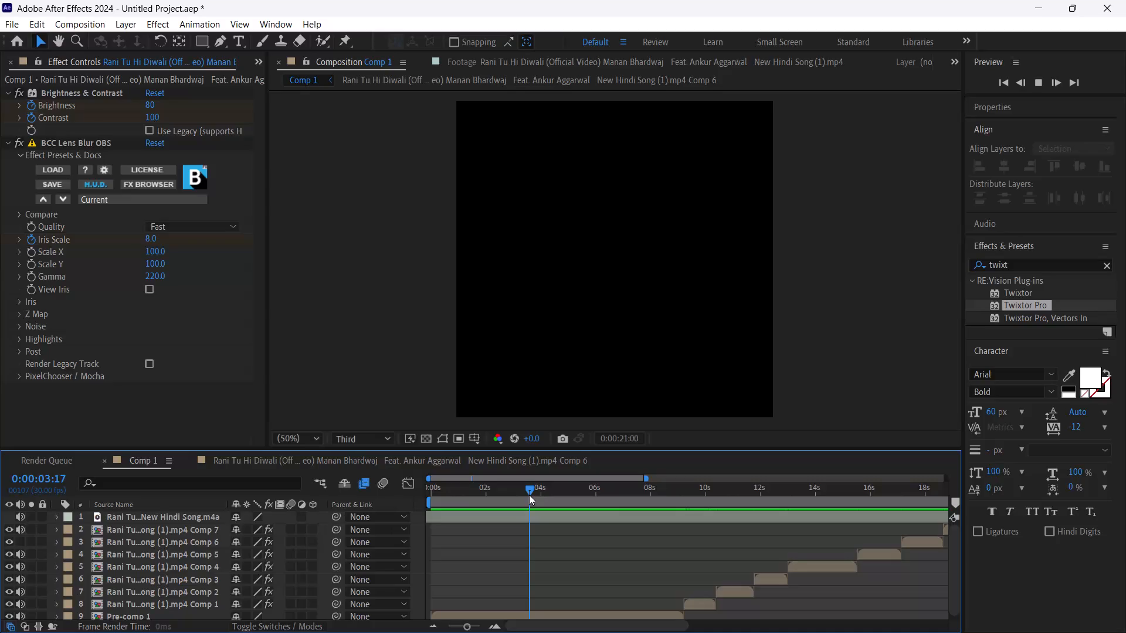
left_click_drag(640, 496, 767, 501)
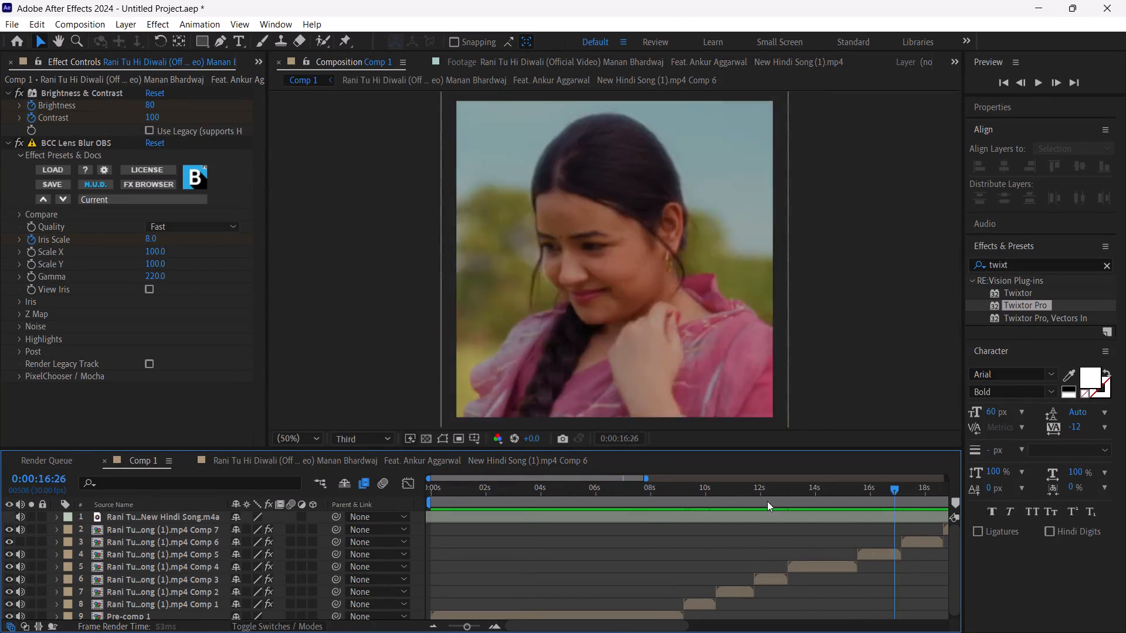
left_click_drag(767, 501, 687, 520)
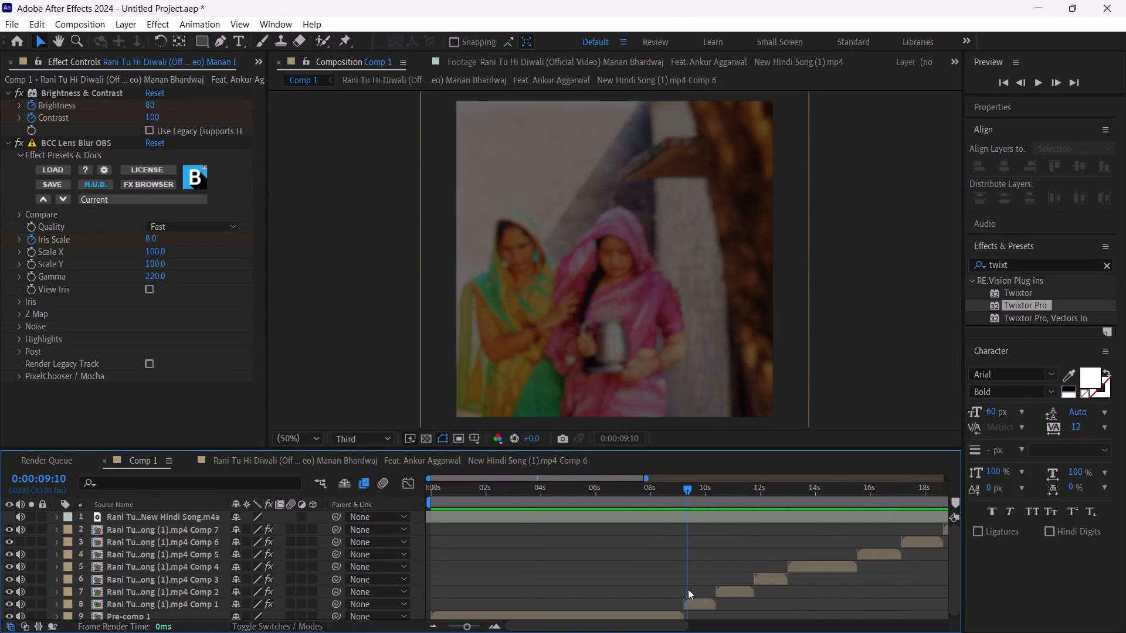
Pre-compose the seven clip layers from Comp 1 through Comp 7 together as Pre-comp 2, adjusting its duration to their time span.
left_click(691, 599)
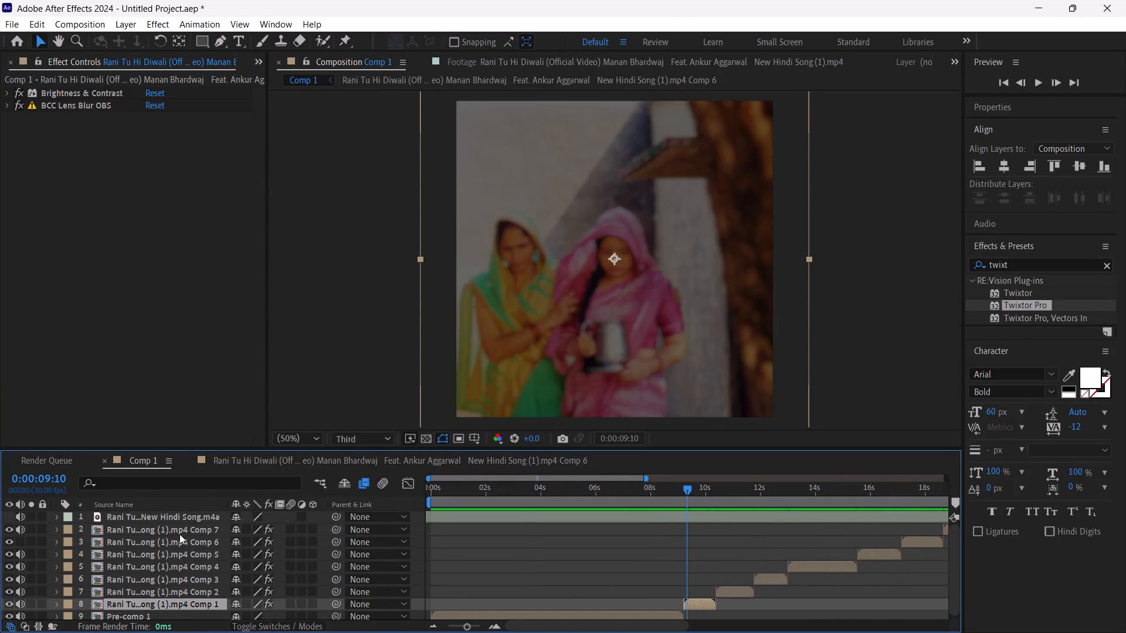
left_click(179, 534, "ctrl+shift")
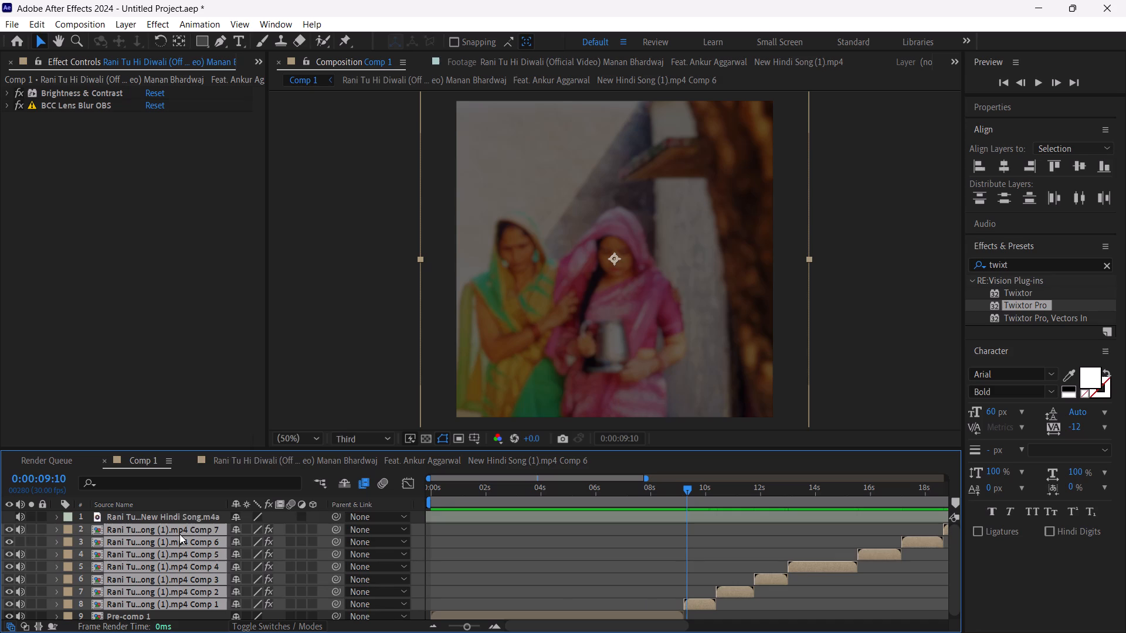
right_click(179, 534)
left_click(238, 441)
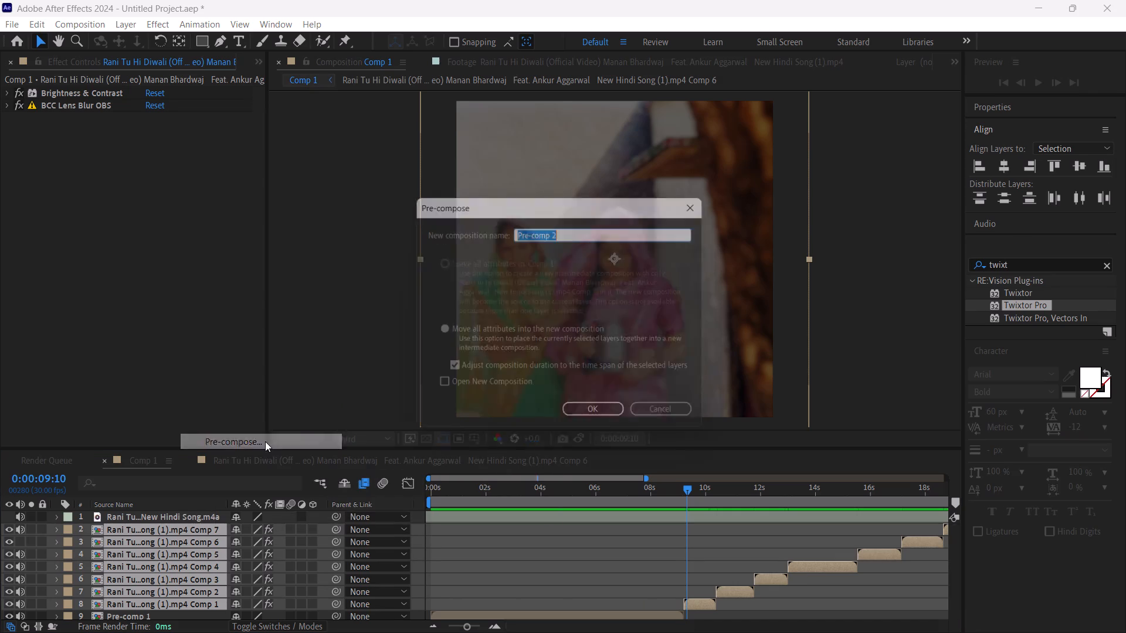
left_click(595, 423)
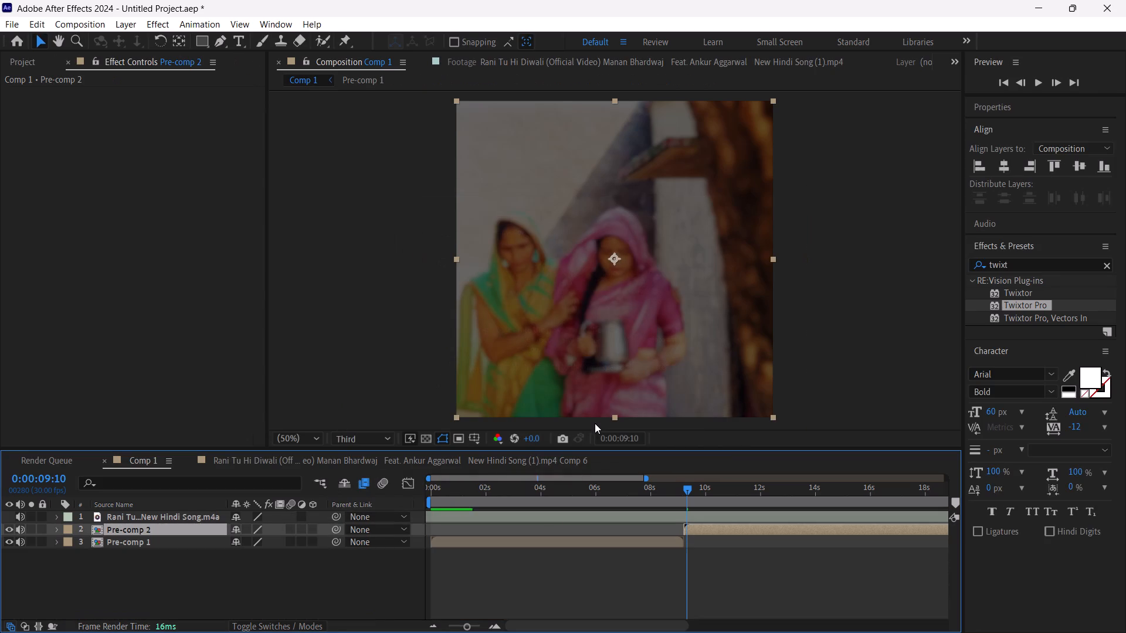
Duplicate Pre-comp 2 and move the copy along the timeline to just after the original's end.
key("ctrl+d")
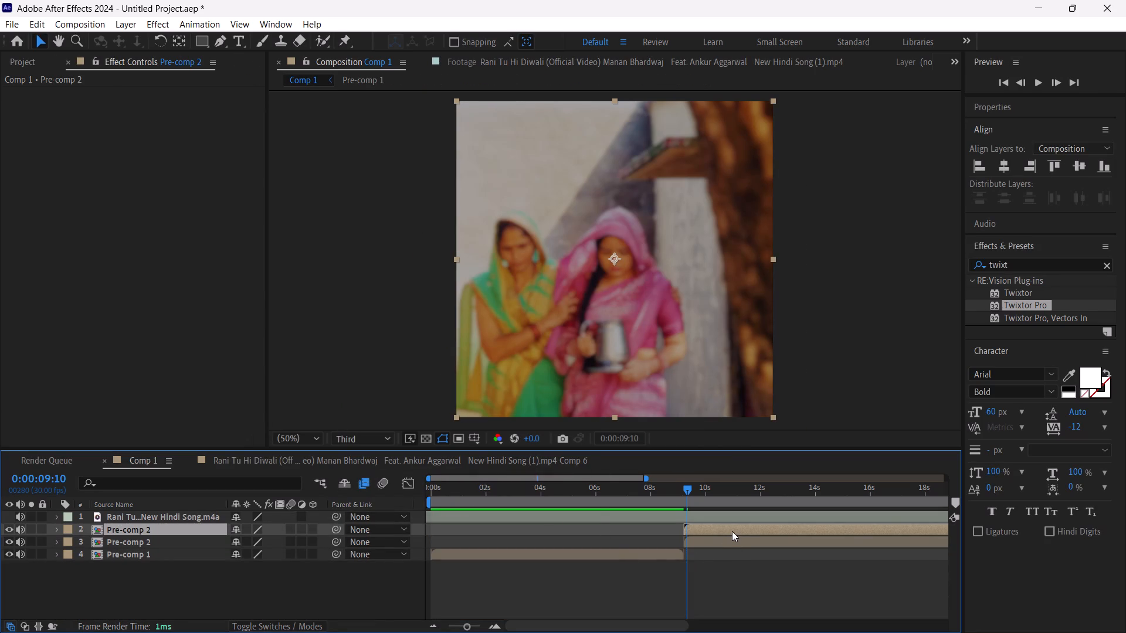
left_click_drag(734, 530, 856, 541)
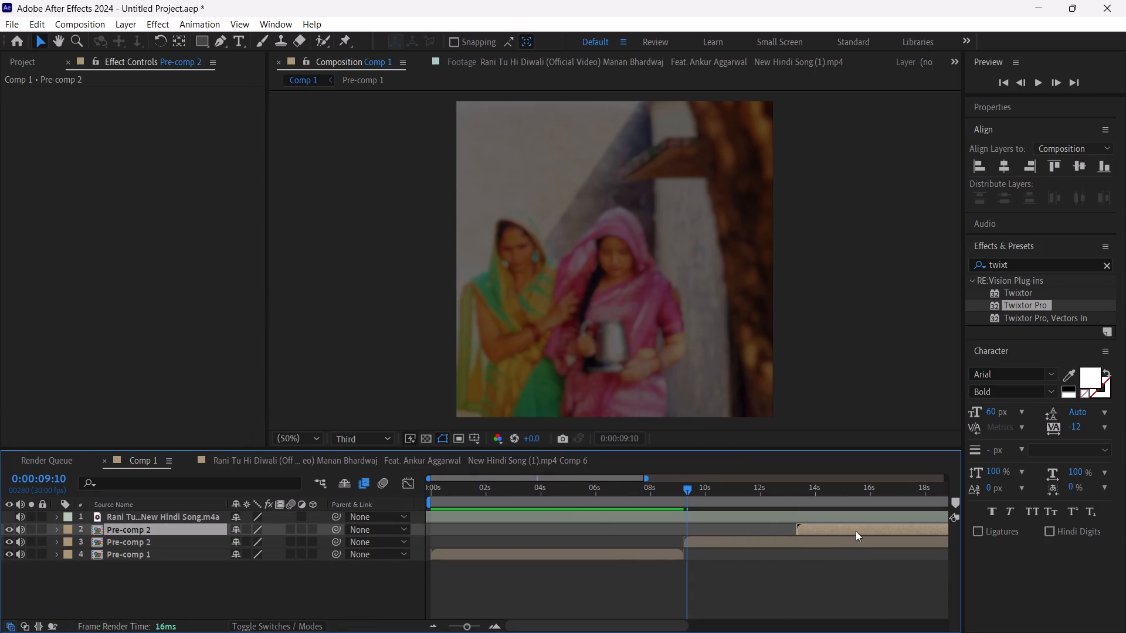
left_click_drag(856, 530, 485, 632)
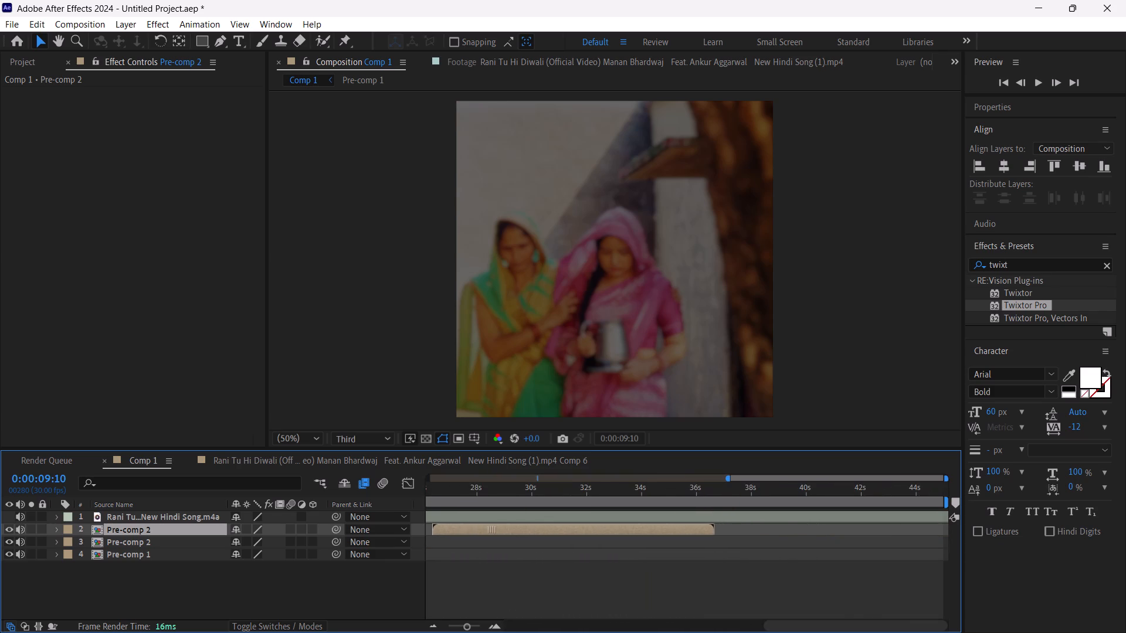
left_click_drag(485, 632, 443, 551)
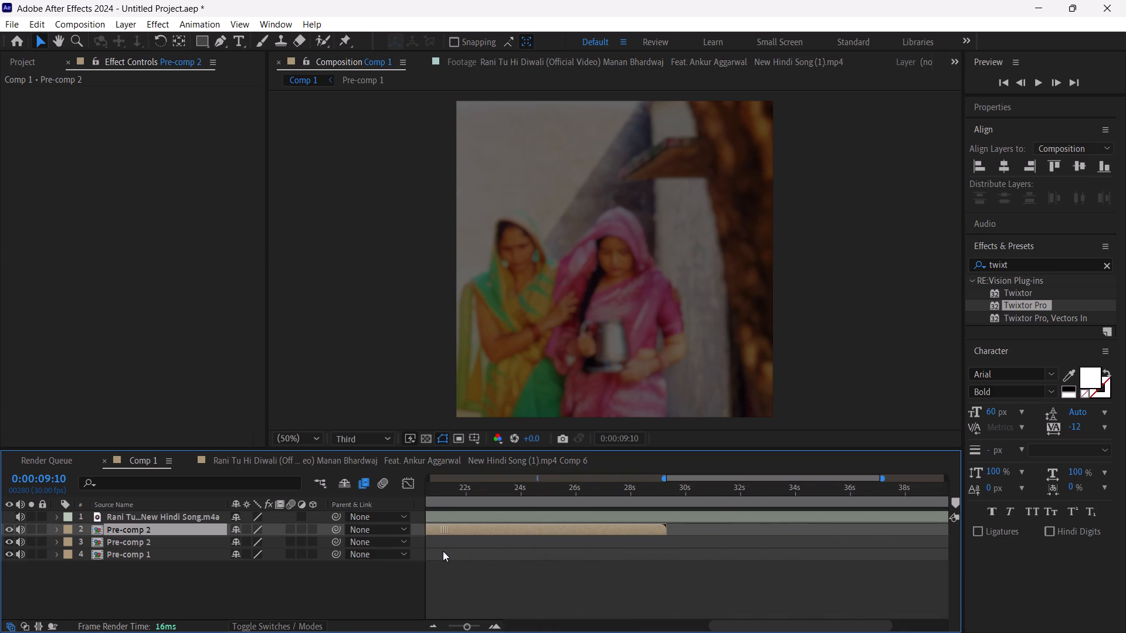
left_click_drag(443, 551, 974, 475)
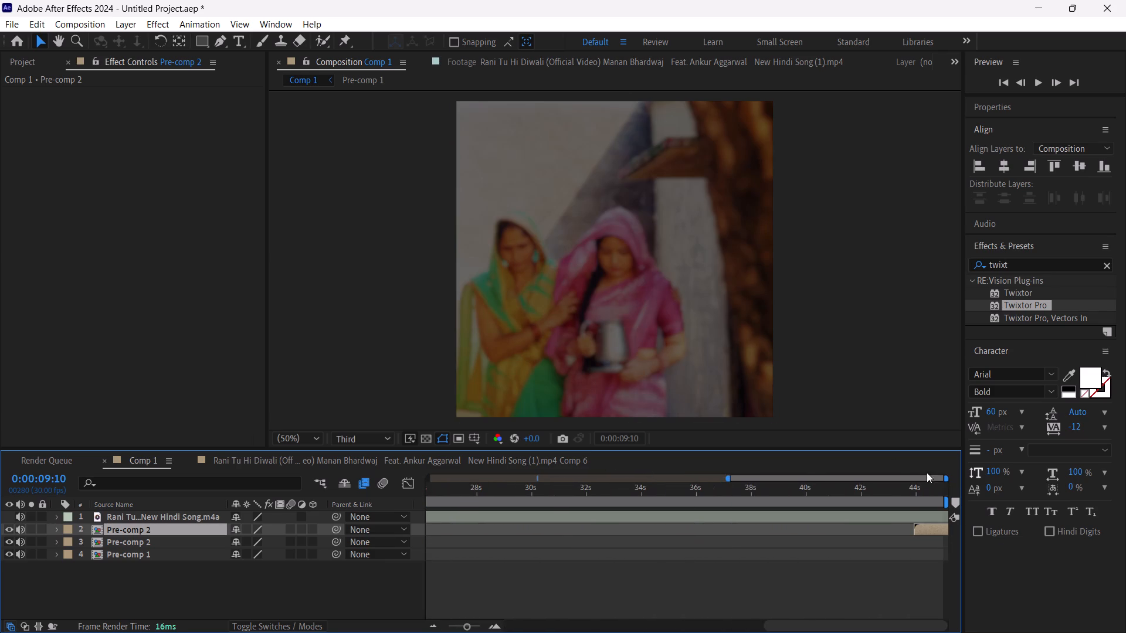
left_click_drag(933, 527, 688, 559)
left_click(769, 624)
left_click_drag(769, 624, 744, 625)
left_click_drag(792, 529, 476, 583)
left_click_drag(752, 625, 663, 625)
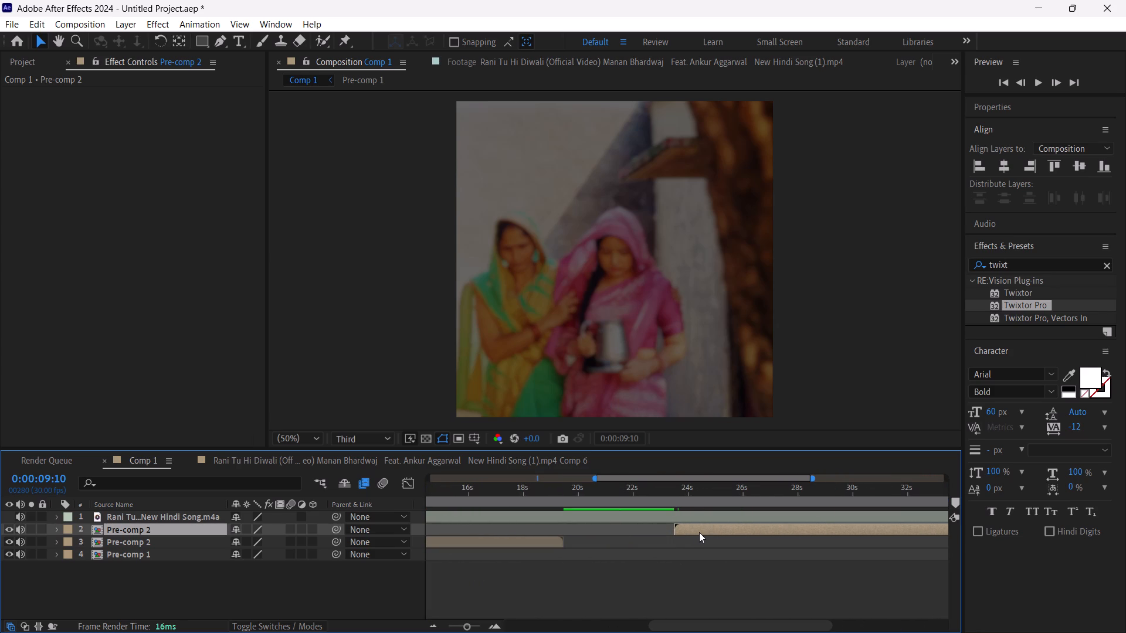
left_click_drag(699, 532, 587, 546)
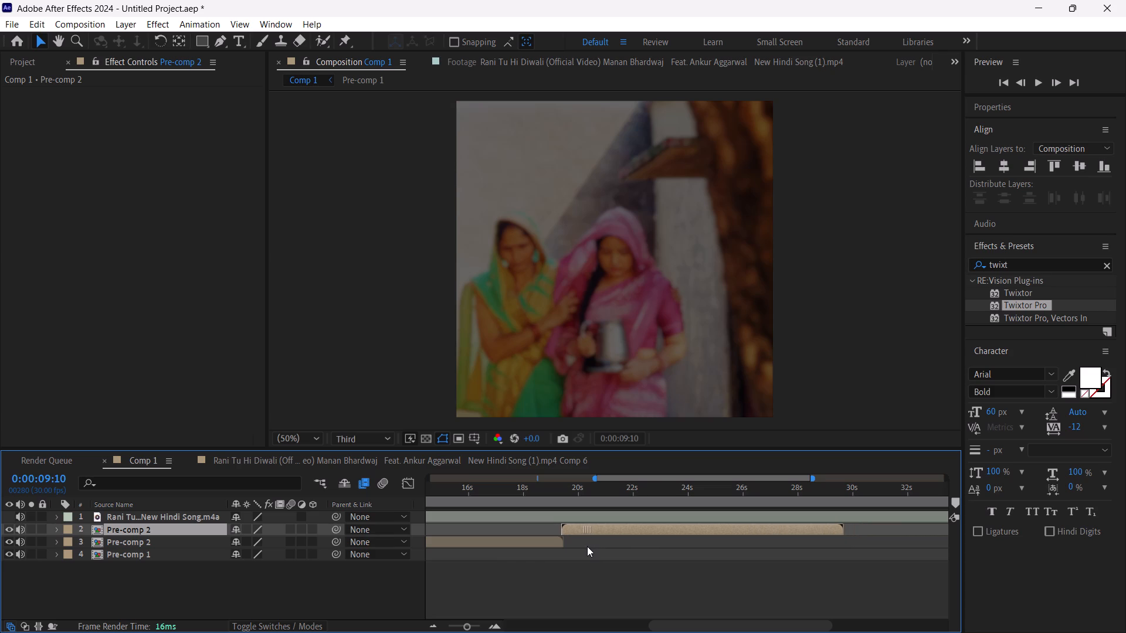
left_click_drag(587, 546, 590, 546)
Align the start of the duplicated Pre-comp 2 exactly with the original's end at 0:00:19:14.
left_click_drag(552, 489, 553, 490)
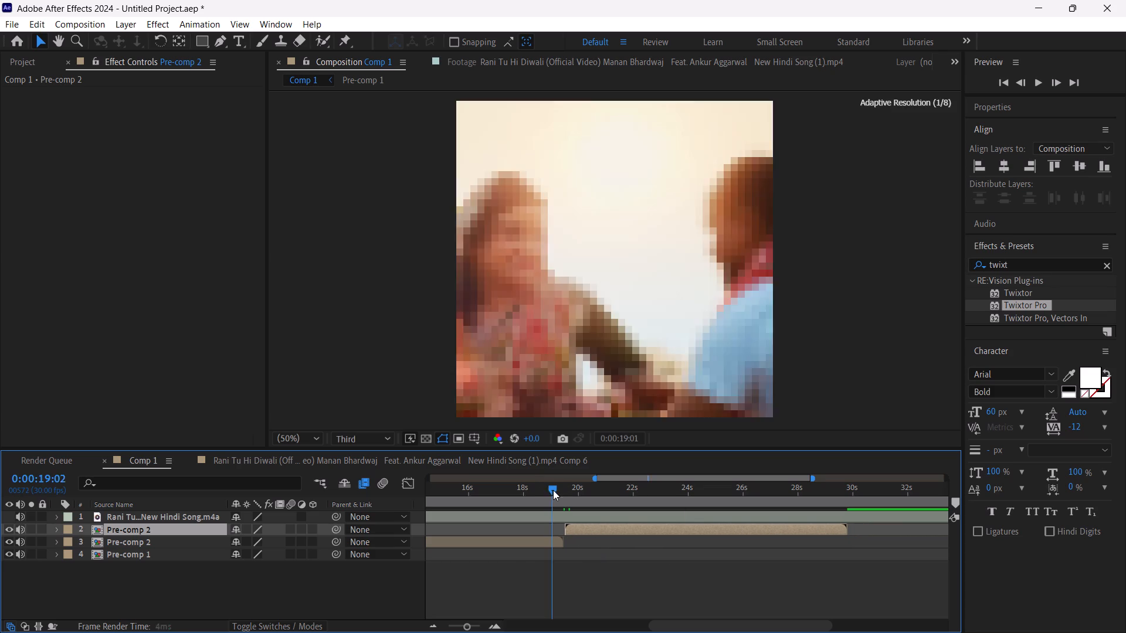
left_click_drag(553, 490, 564, 491)
triple_click(494, 621)
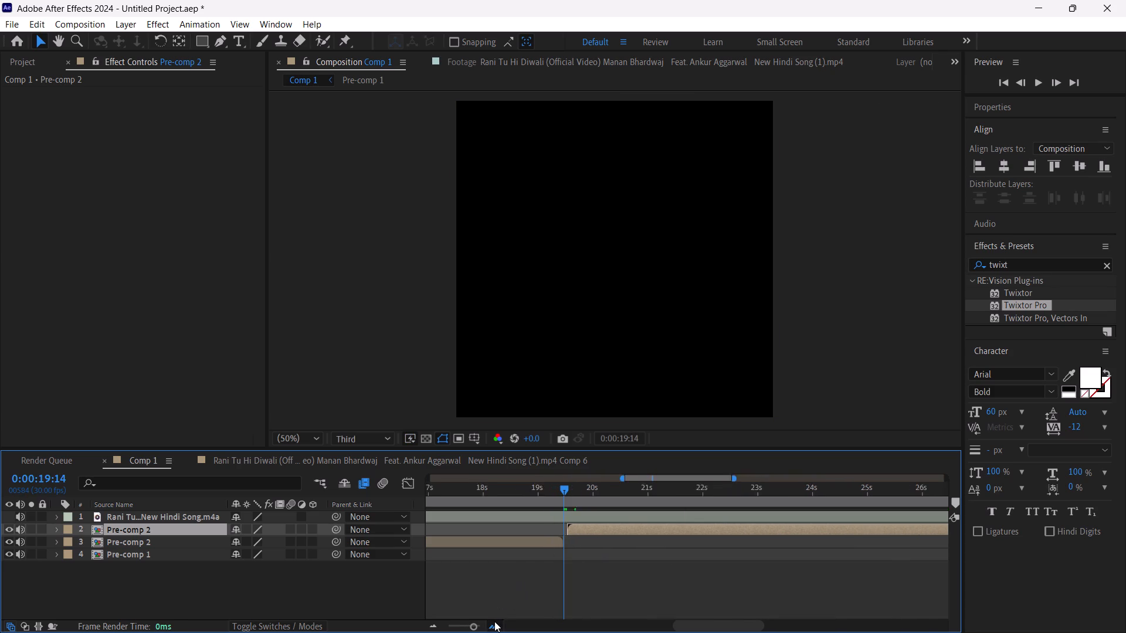
left_click(494, 621)
left_click_drag(628, 532, 620, 532)
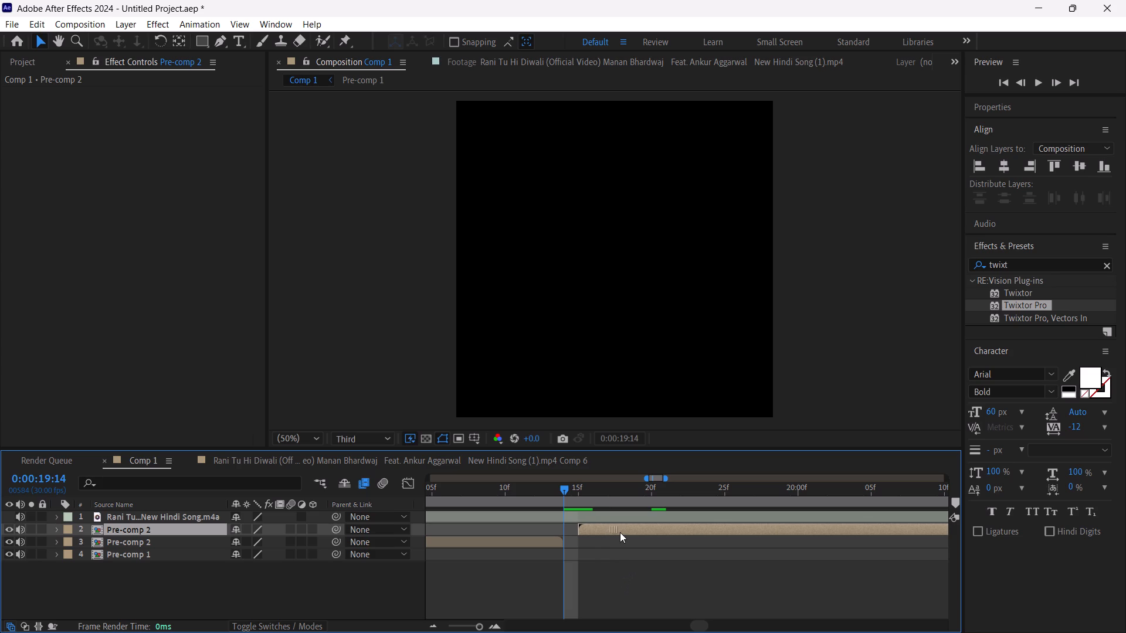
left_click_drag(620, 532, 597, 535)
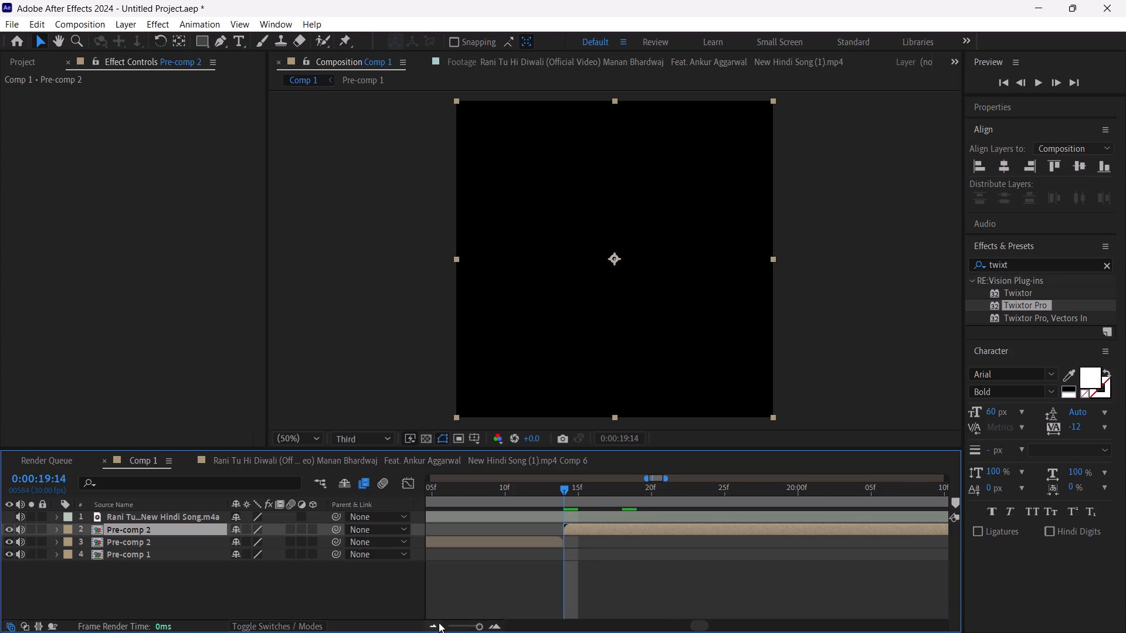
Set the work area end at 0:00:29:22, where the duplicated Pre-comp 2 finishes.
double_click(439, 622)
left_click_drag(439, 622, 880, 490)
left_click_drag(880, 490, 967, 486)
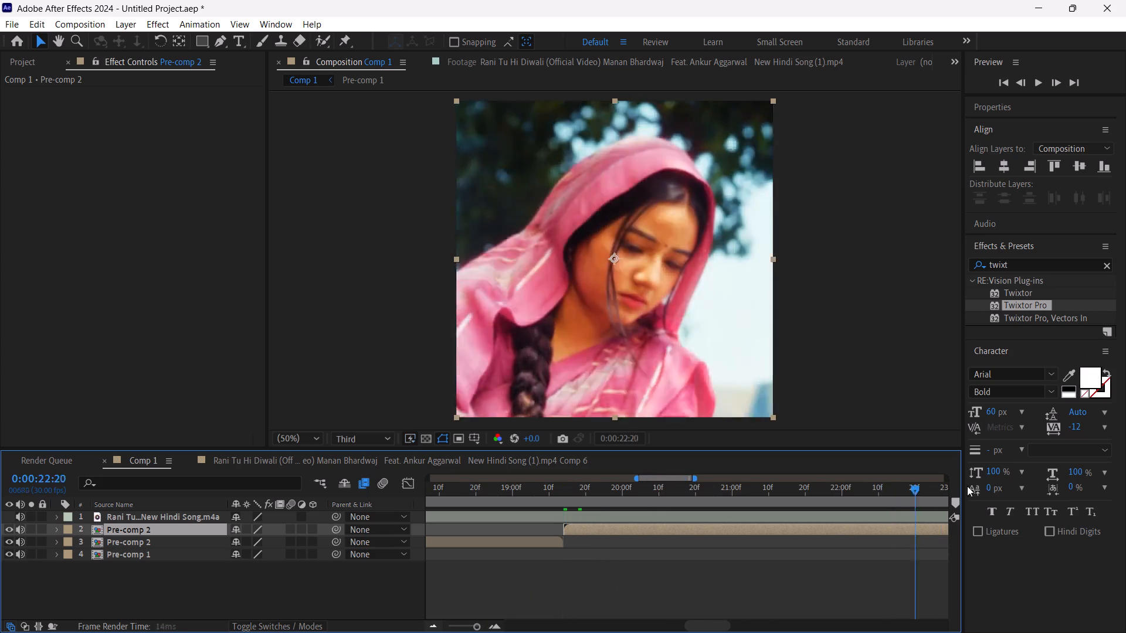
left_click_drag(967, 486, 682, 520)
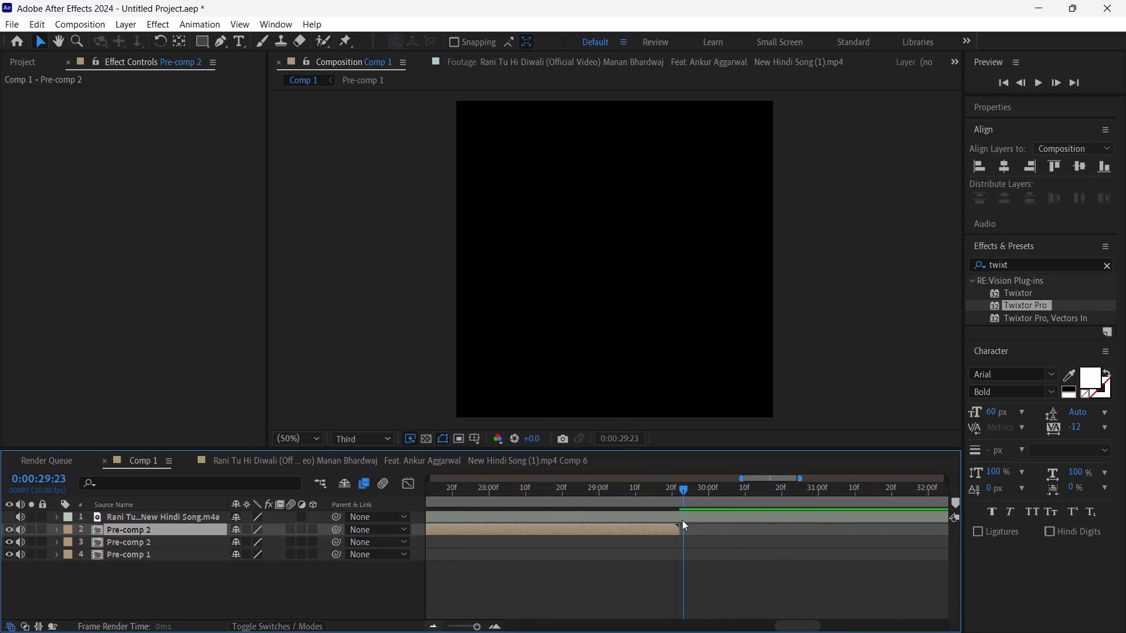
left_click_drag(682, 520, 681, 520)
key("n")
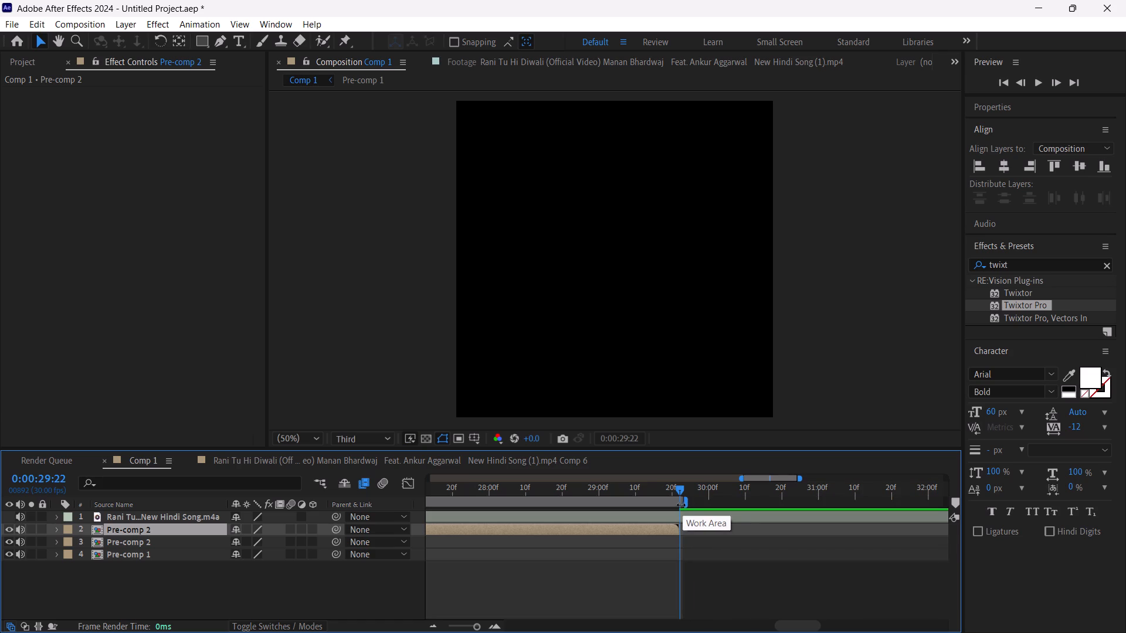
left_click_drag(678, 506, 667, 508)
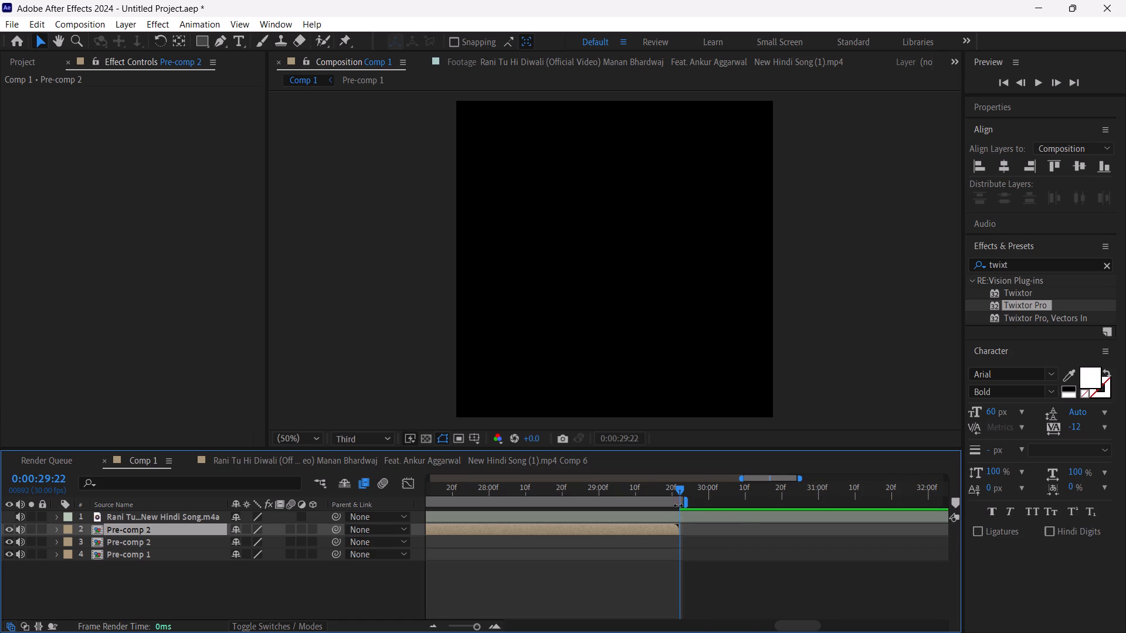
left_click(685, 506)
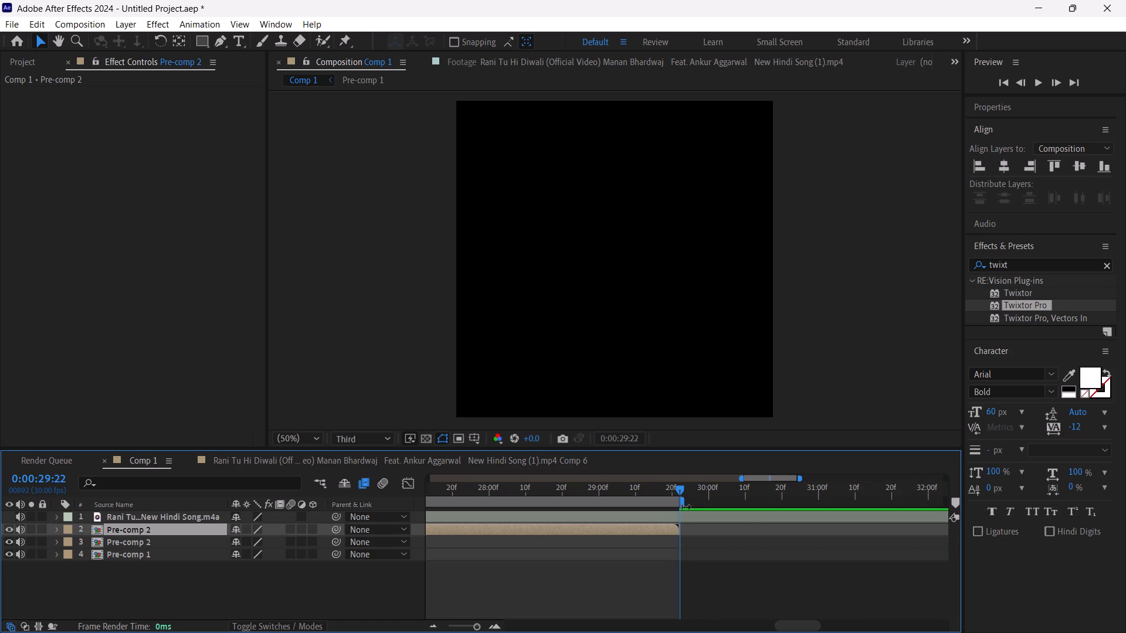
Split the song audio layer at 0:00:29:22 and delete the part after the cut.
left_click(681, 514)
key("ctrl+shift+d")
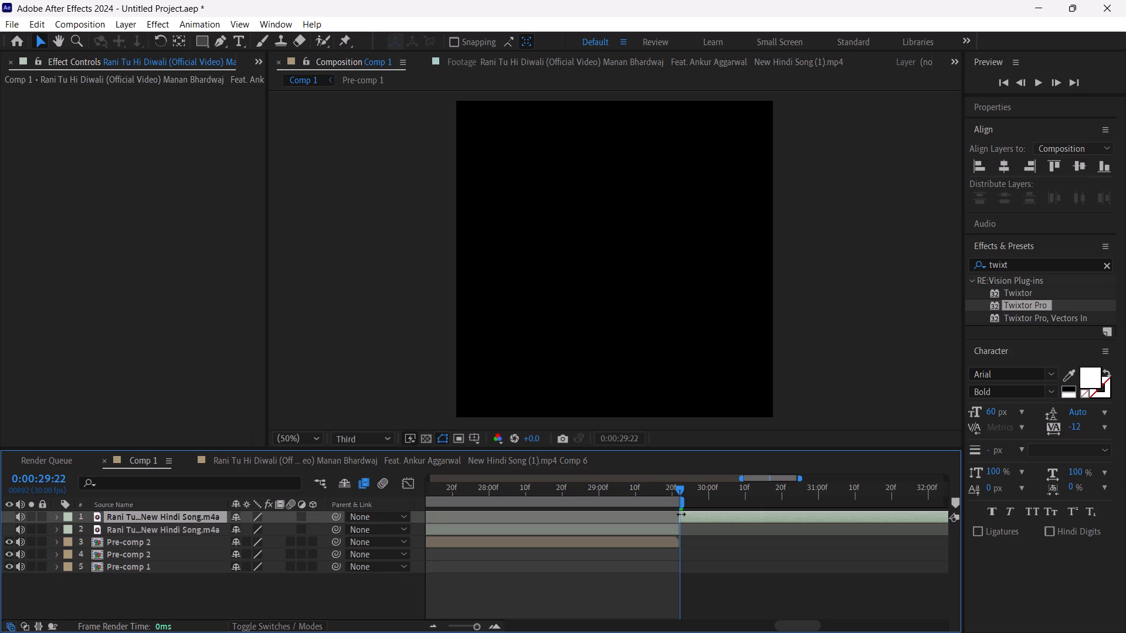
key("Delete")
Split the song audio layer at 0:00:00:00 and delete the part before the cut.
left_click_drag(673, 492, 338, 613)
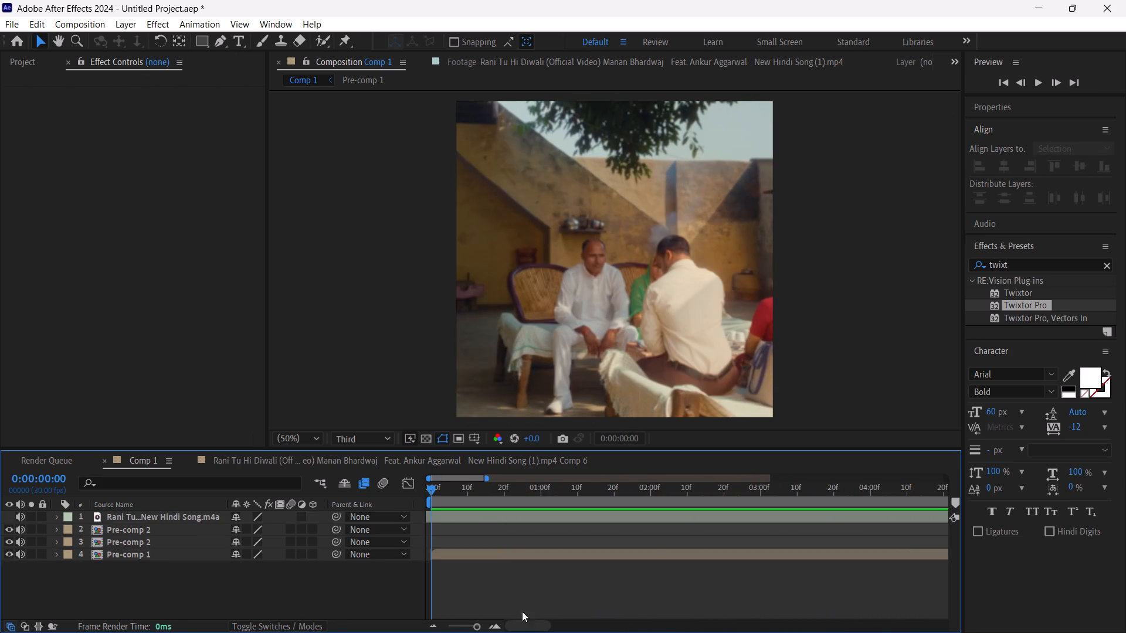
left_click_drag(467, 624, 409, 627)
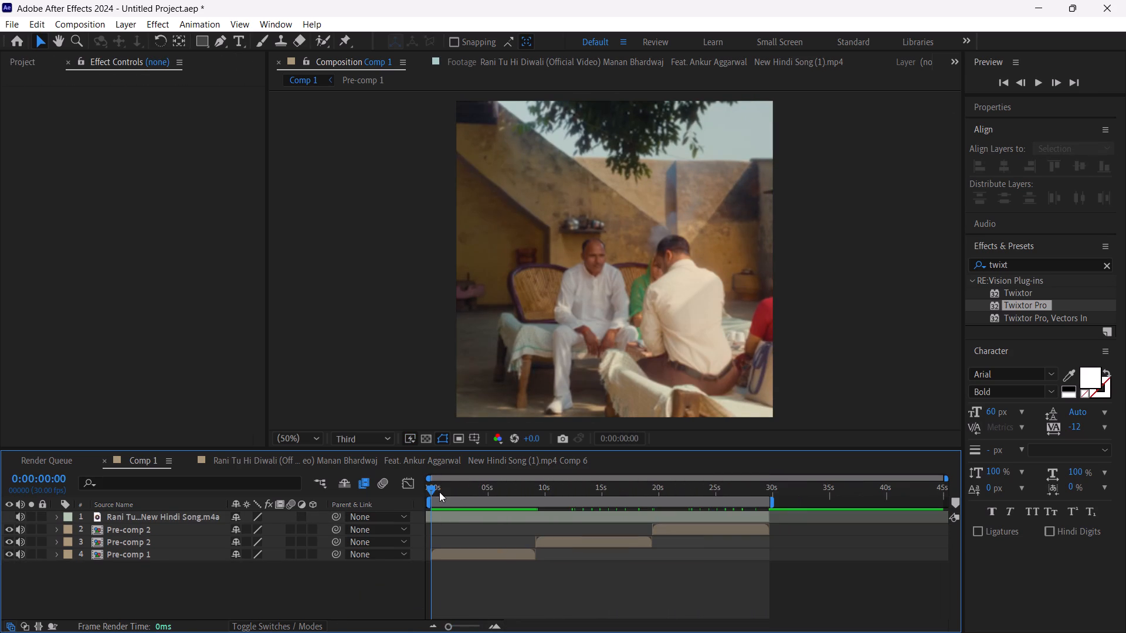
left_click_drag(438, 491, 402, 503)
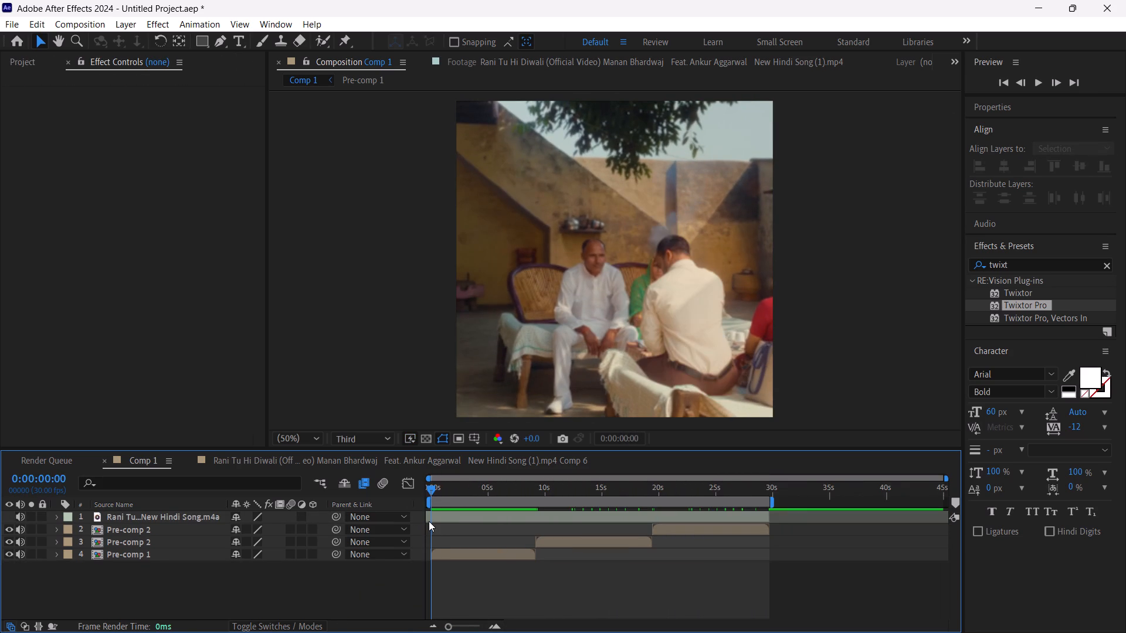
left_click(430, 520)
key("ctrl+shift+d")
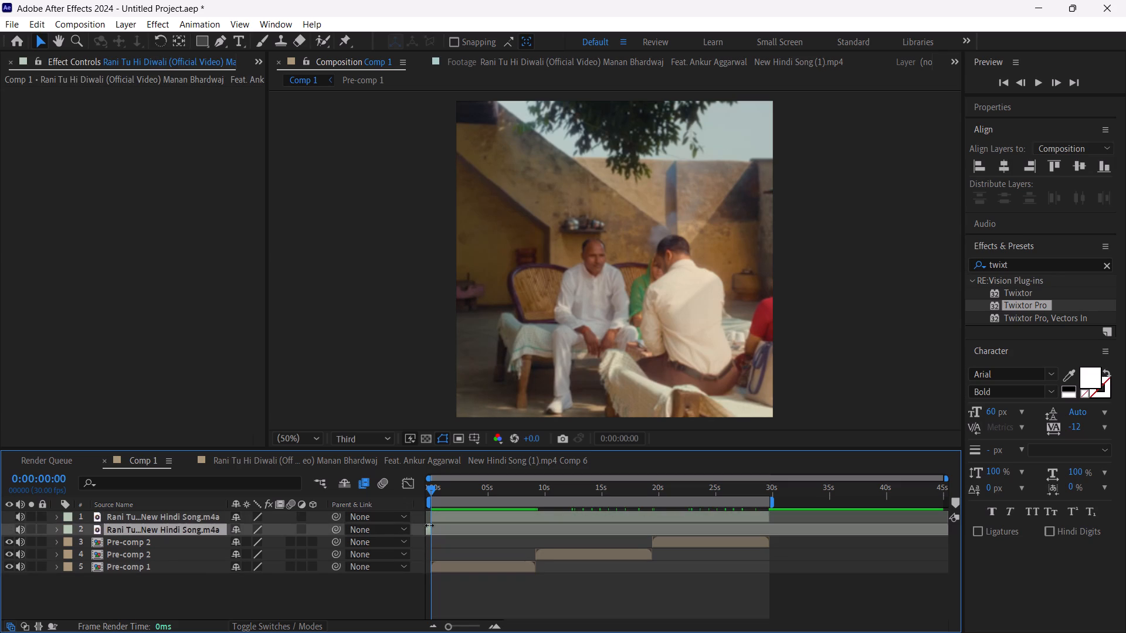
left_click(429, 525)
key("Delete")
type("v")
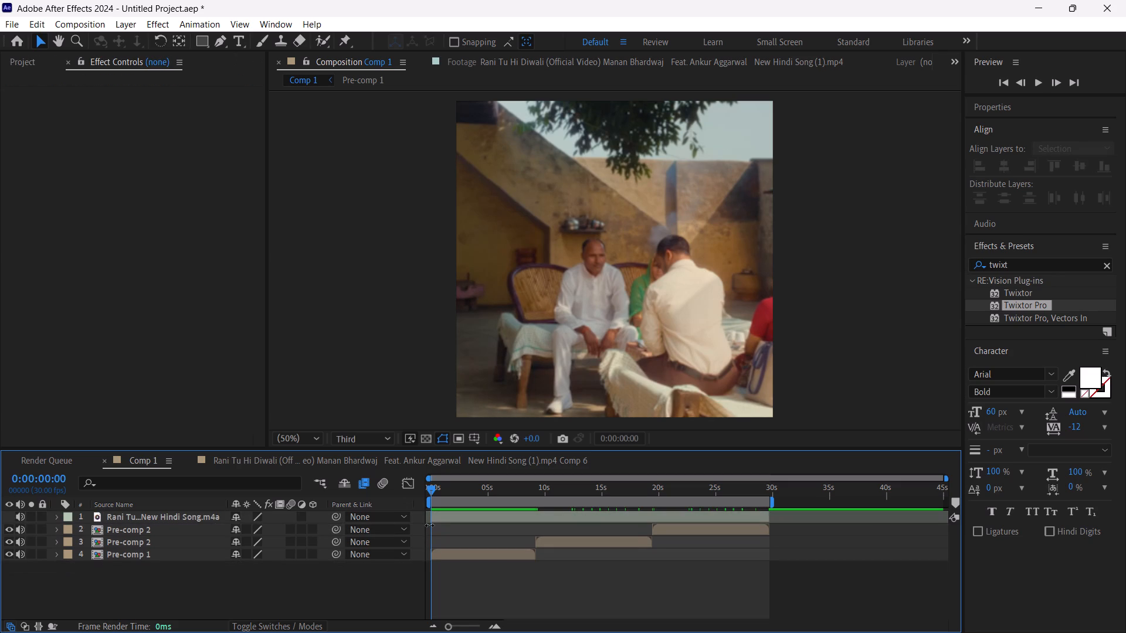
Play back Comp 1 and inspect its final frames around 0:00:29:21 against the end of the work area.
key("space")
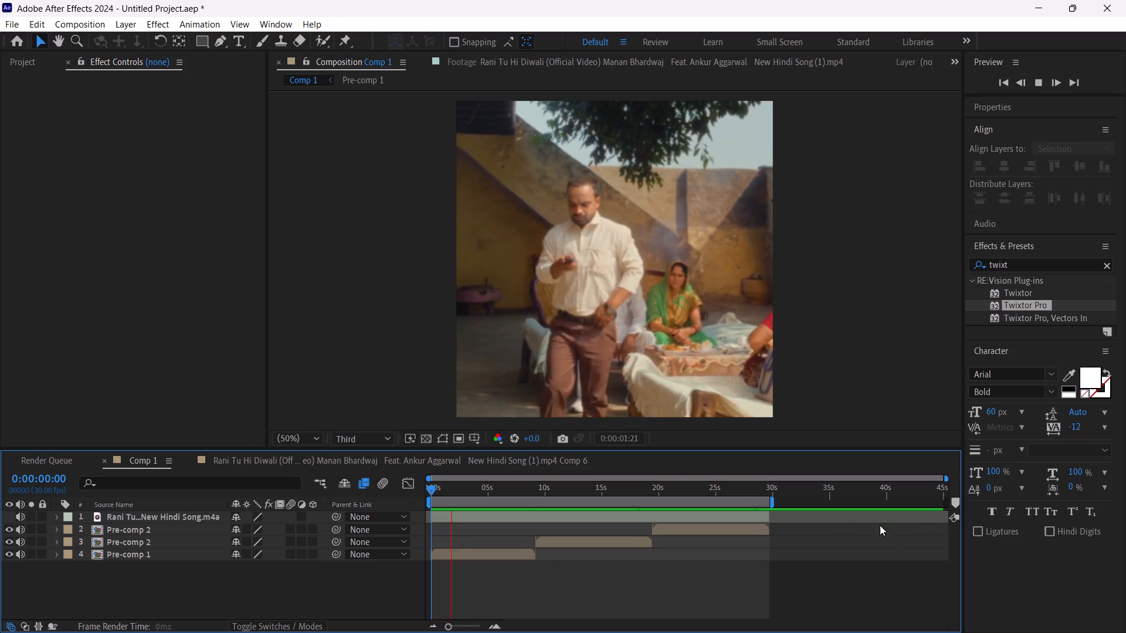
left_click(771, 490)
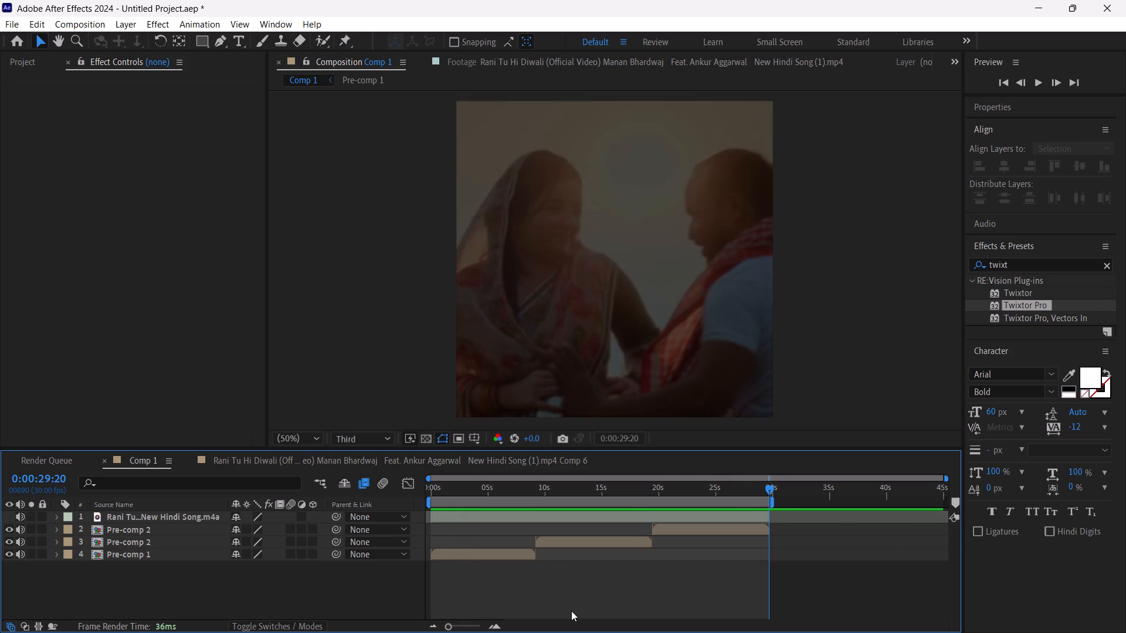
double_click(500, 621)
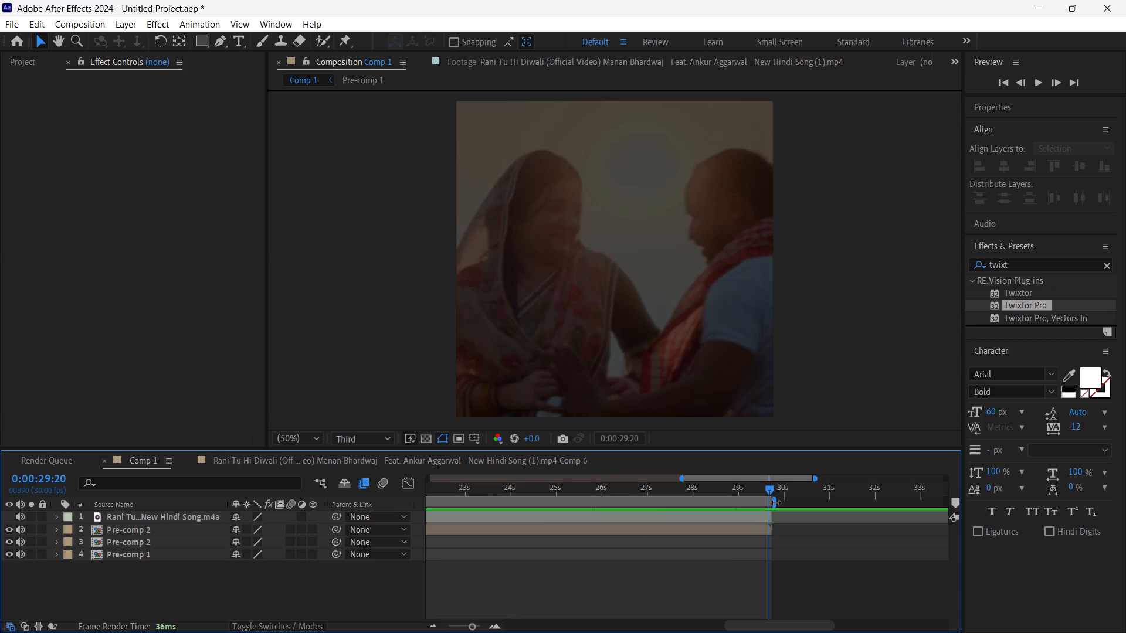
left_click(776, 501)
key("space")
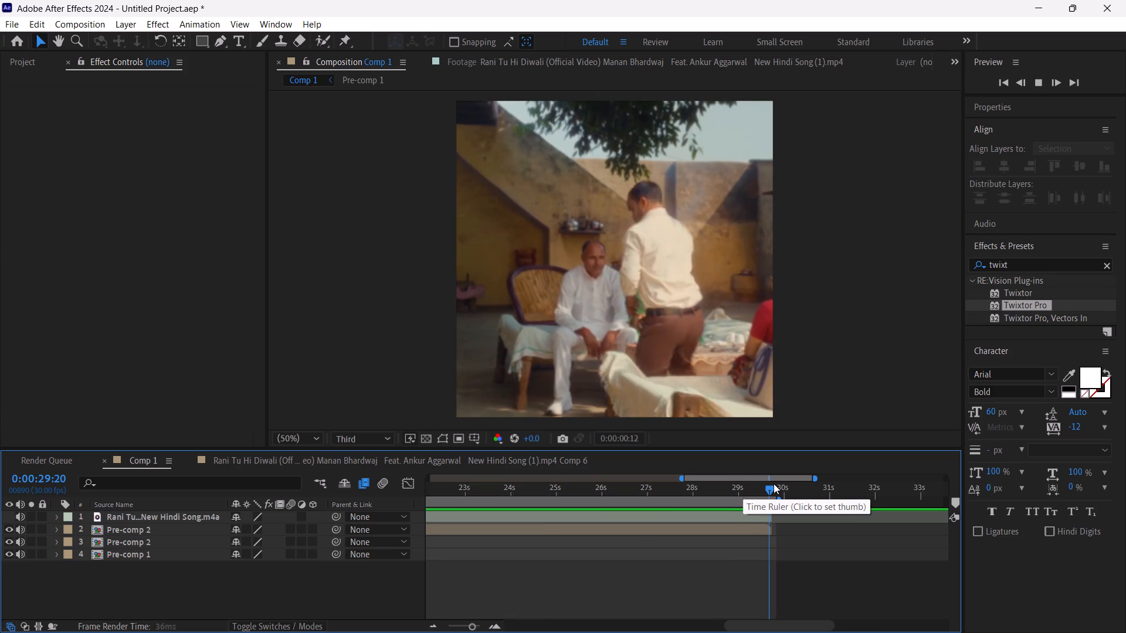
left_click_drag(769, 491, 771, 491)
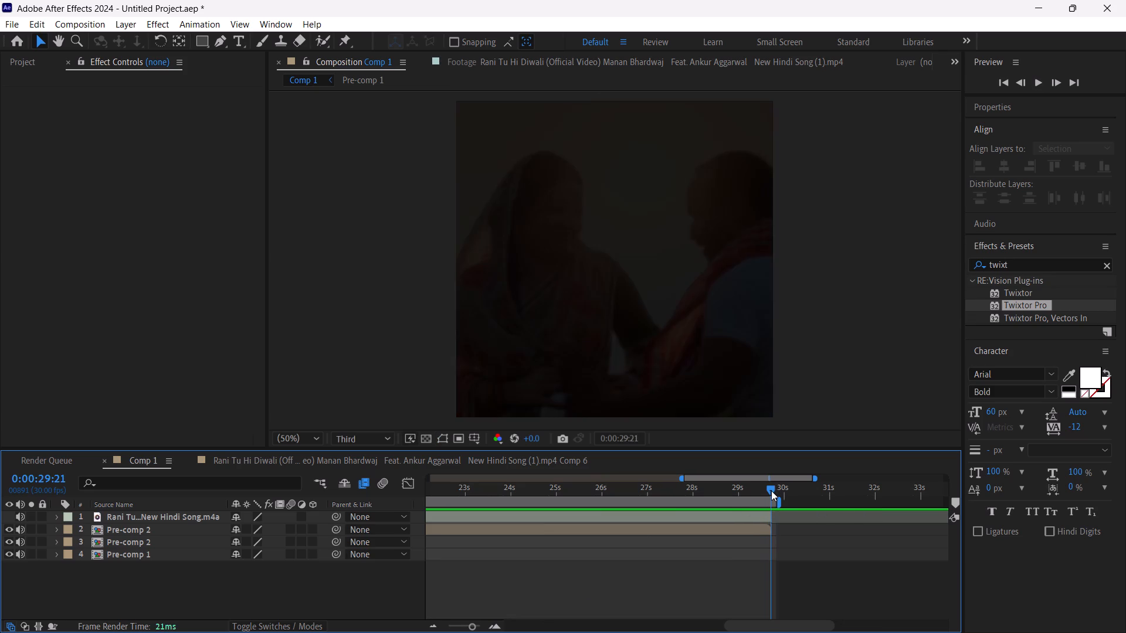
Return to 0:00:00:00 and add a new text layer reading "LOVE AT FIRST SITE".
left_click_drag(771, 491, 506, 600)
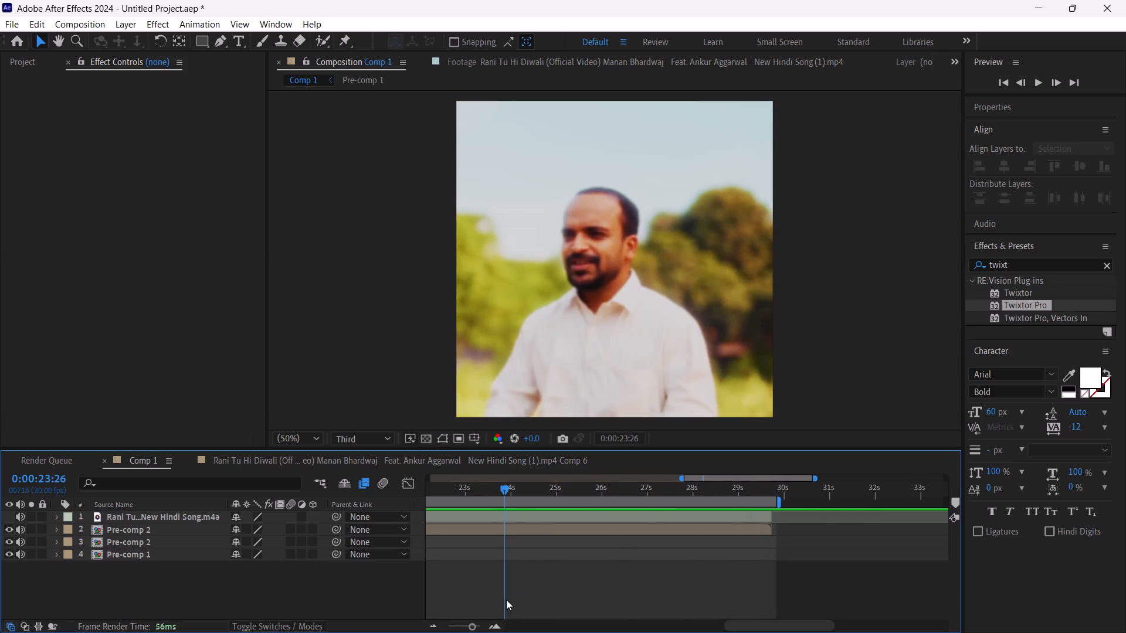
left_click_drag(506, 600, 288, 632)
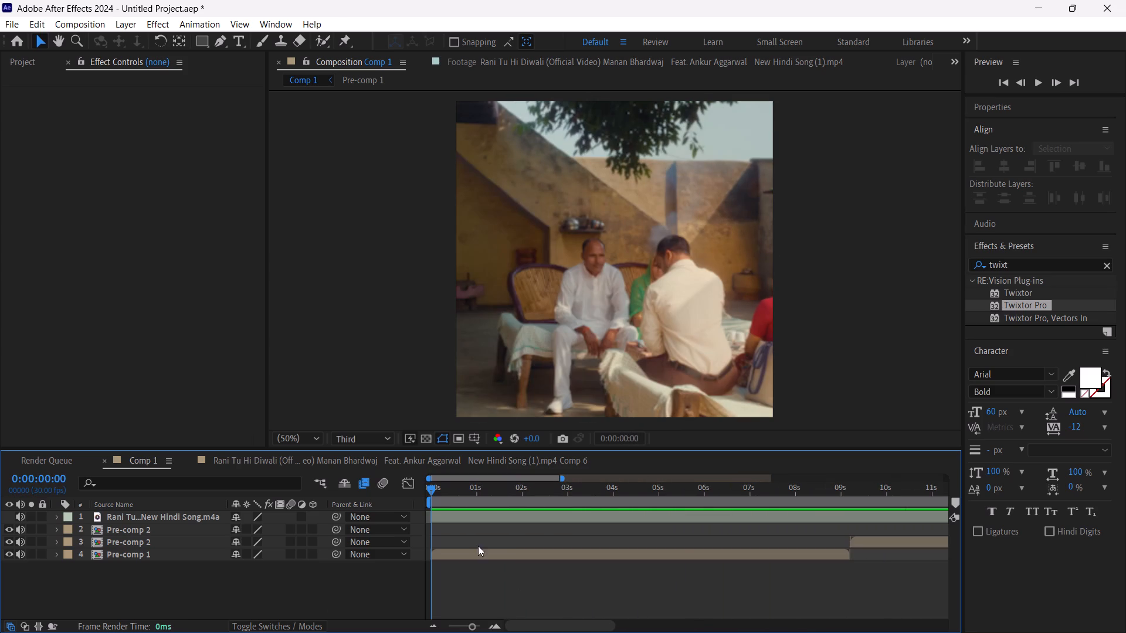
right_click(501, 587)
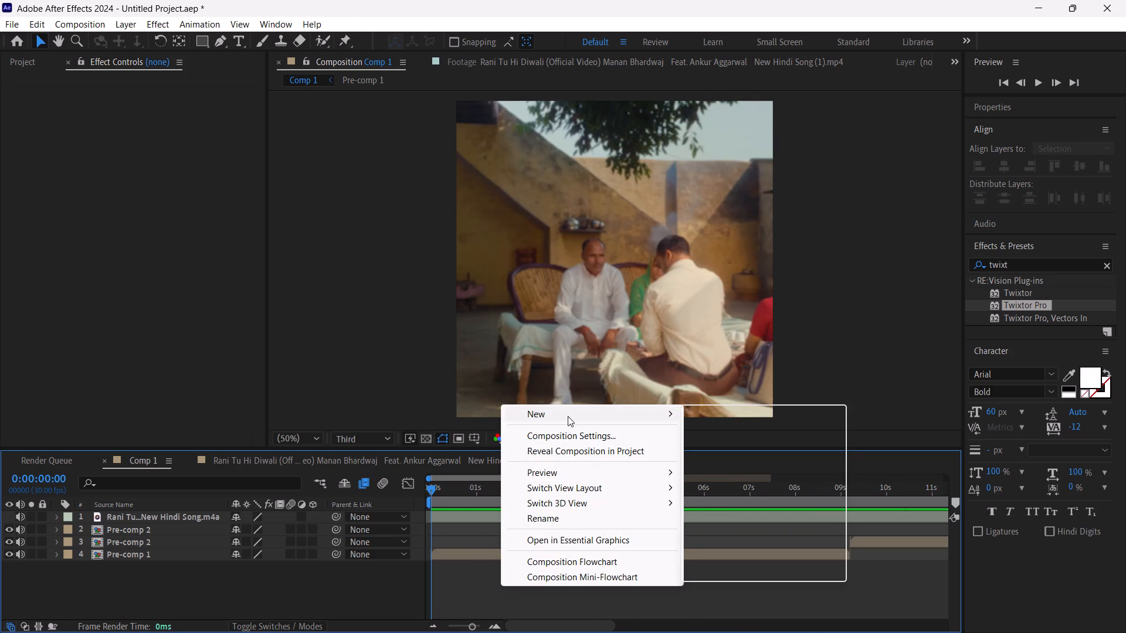
left_click(568, 416)
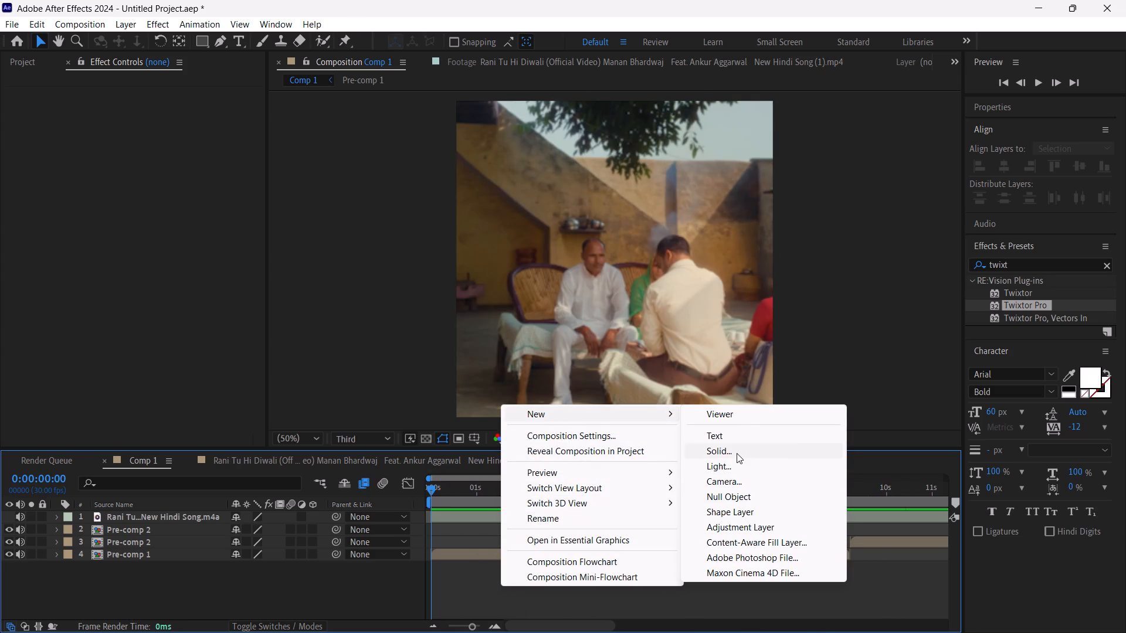
left_click(738, 433)
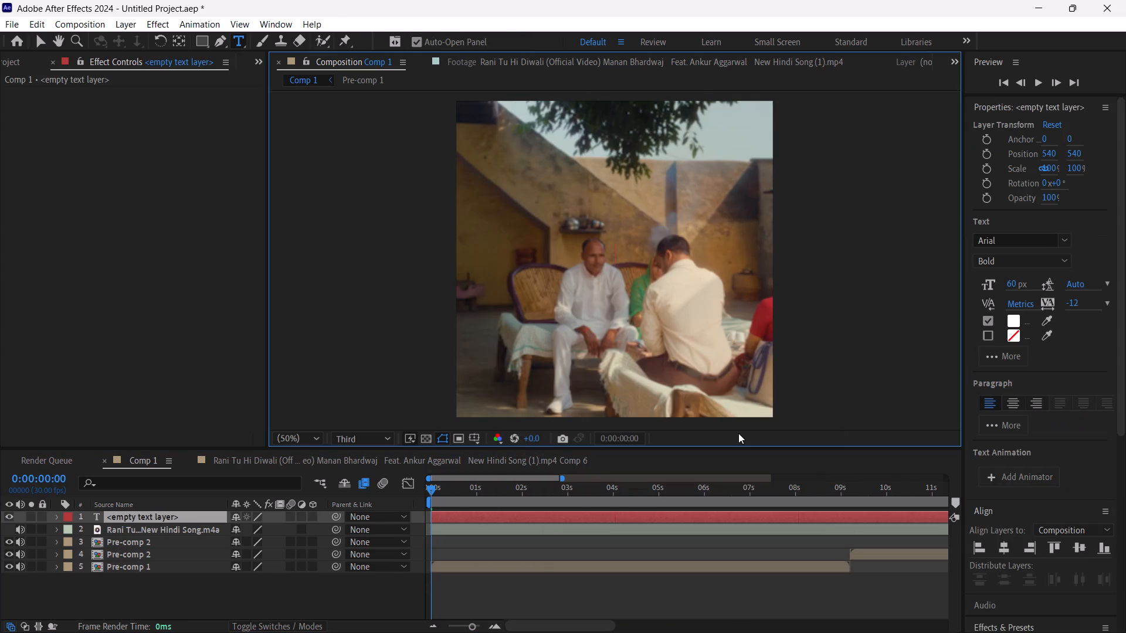
type("LOVE")
key("space")
type("AT FI")
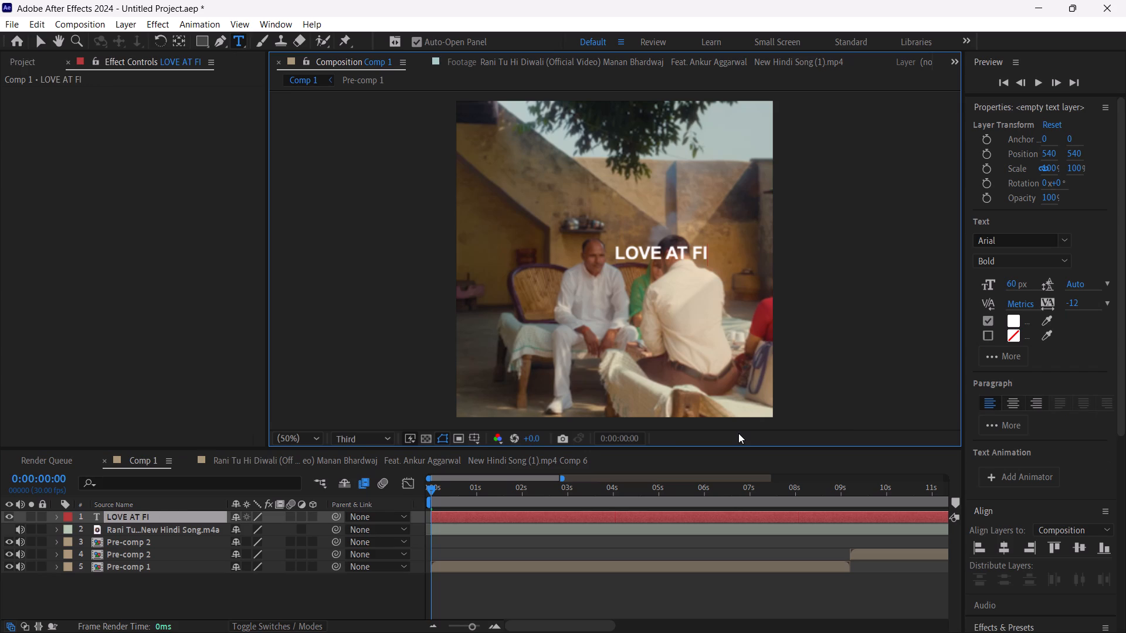
type("RI")
key("BackSpace")
type("ST SITE")
Center the text layer horizontally and vertically in the composition.
left_click(997, 111)
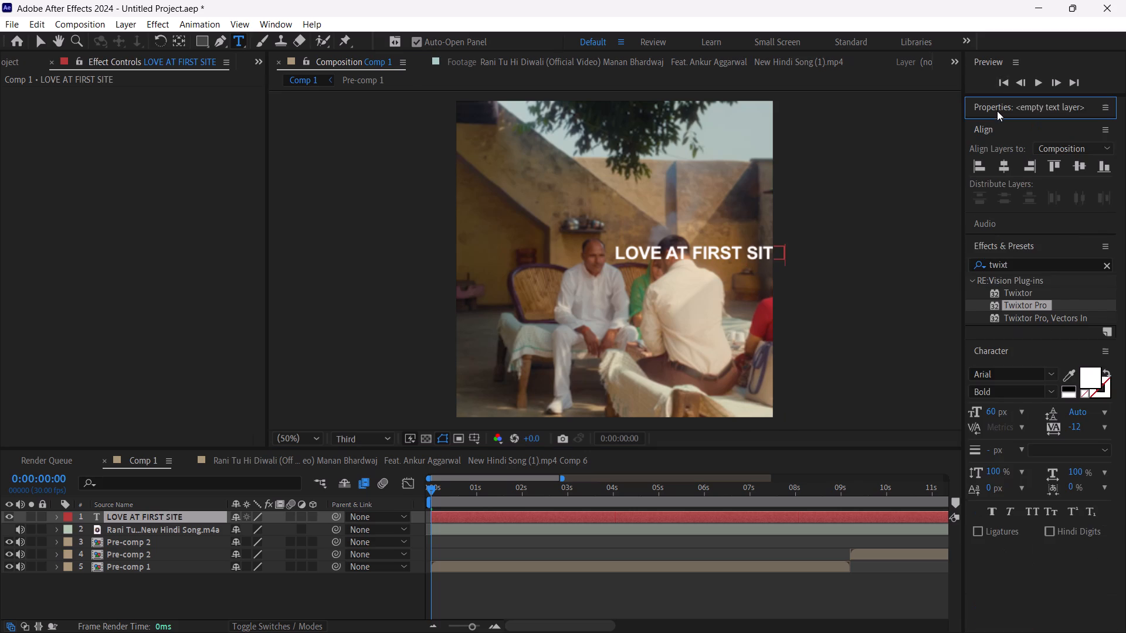
left_click(997, 159)
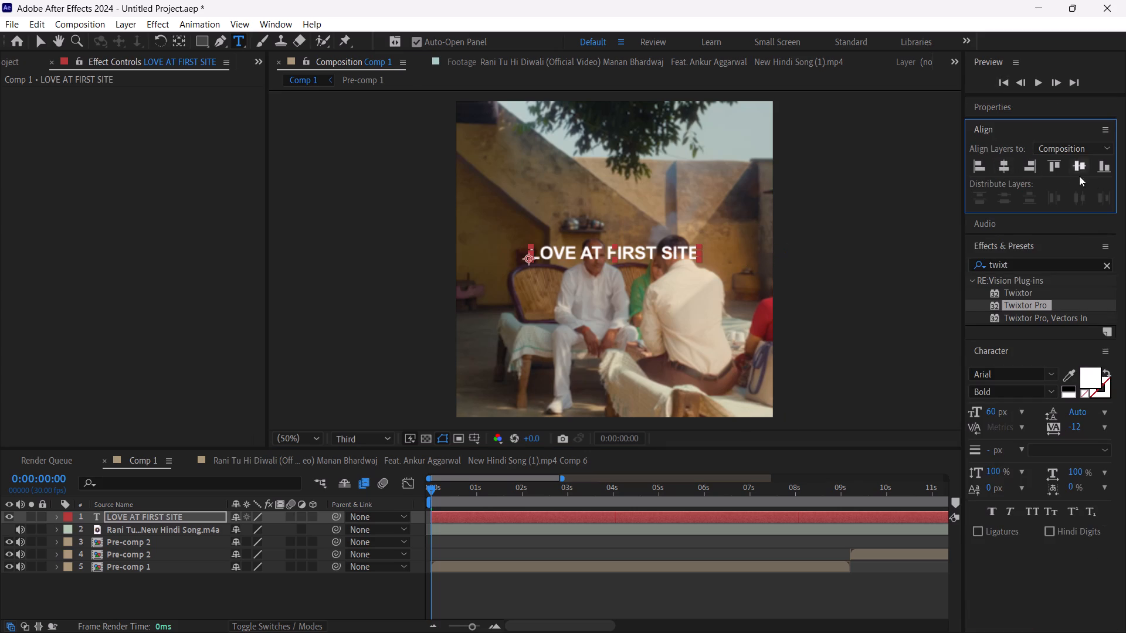
left_click(1091, 168)
left_click(1082, 169)
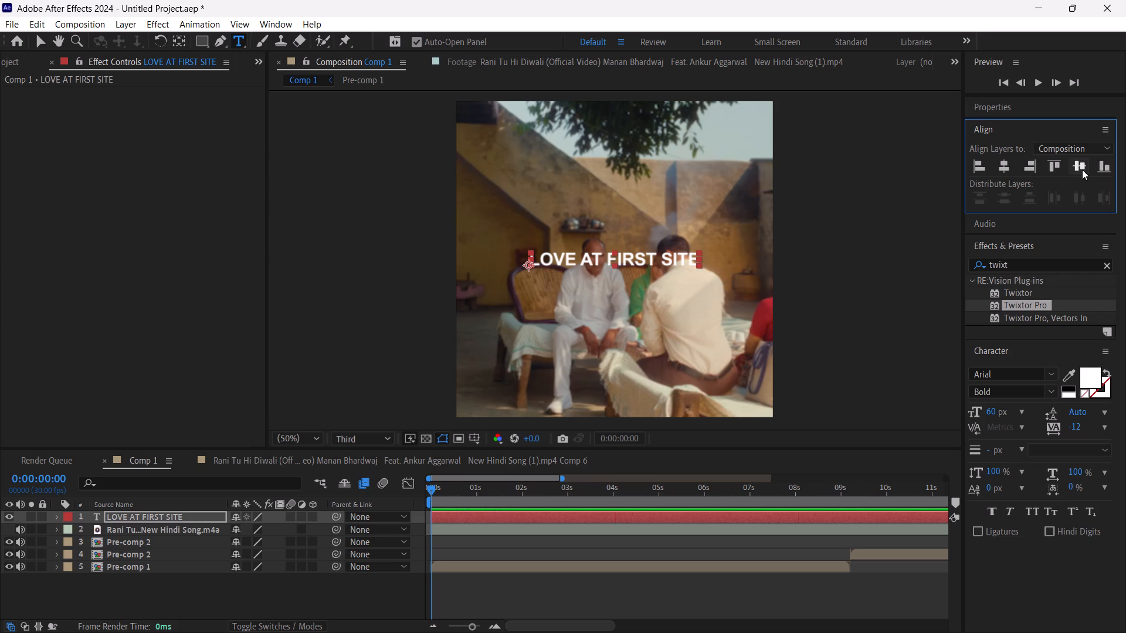
Correct the last word of the title so the text reads "LOVE AT FIRST SIGHT".
double_click(568, 514)
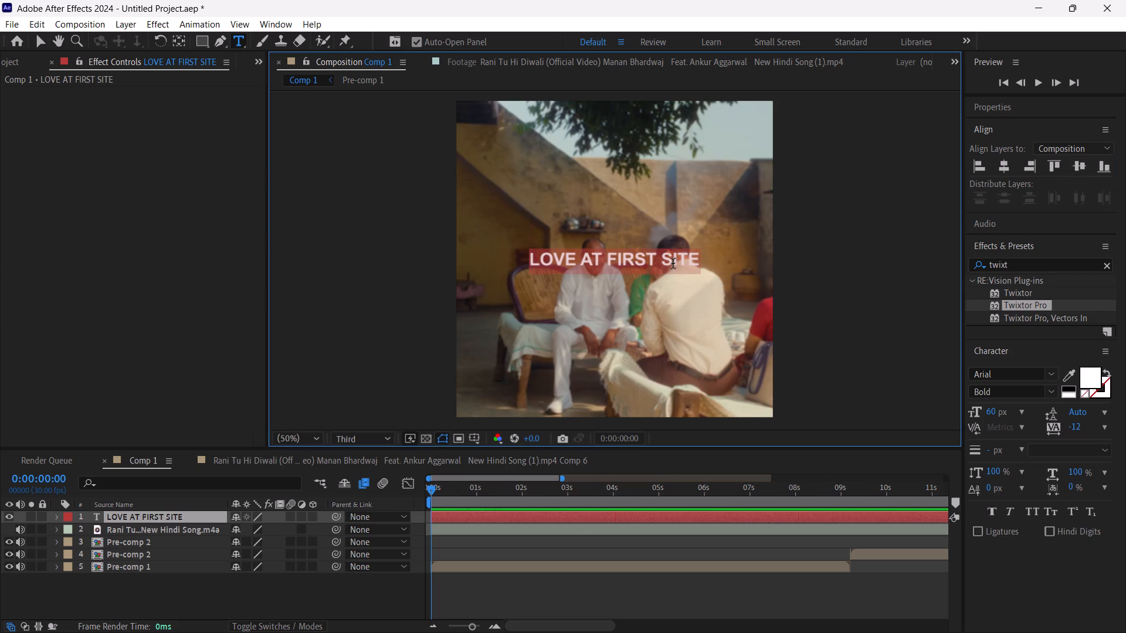
left_click(675, 266)
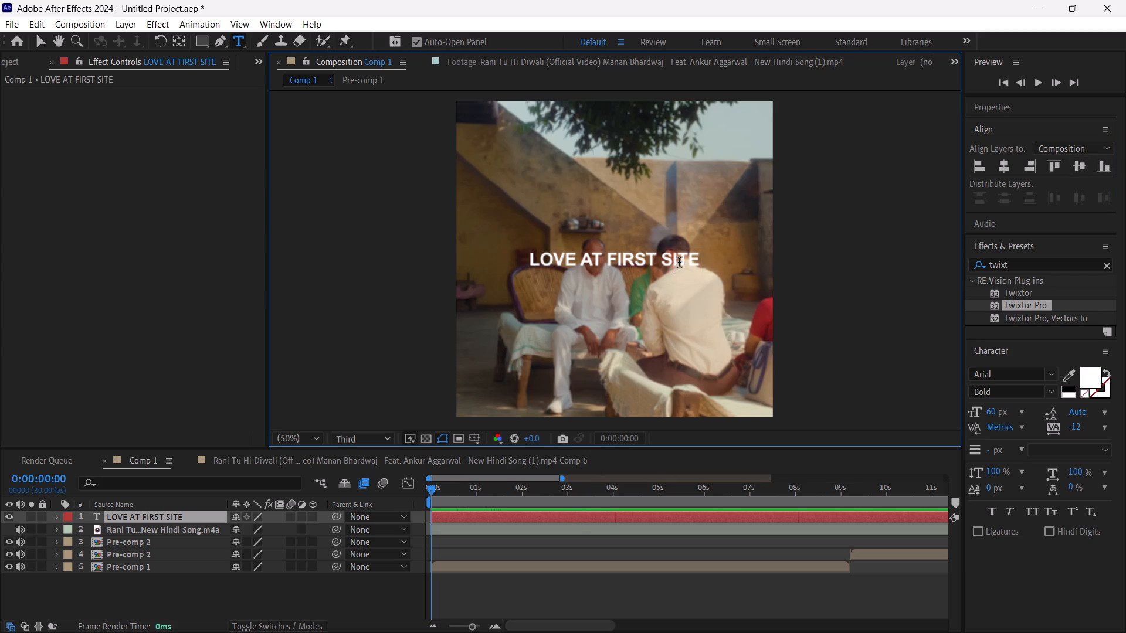
left_click(679, 262)
left_click(703, 258)
key("BackSpace")
key("BackSpace")
type("ght")
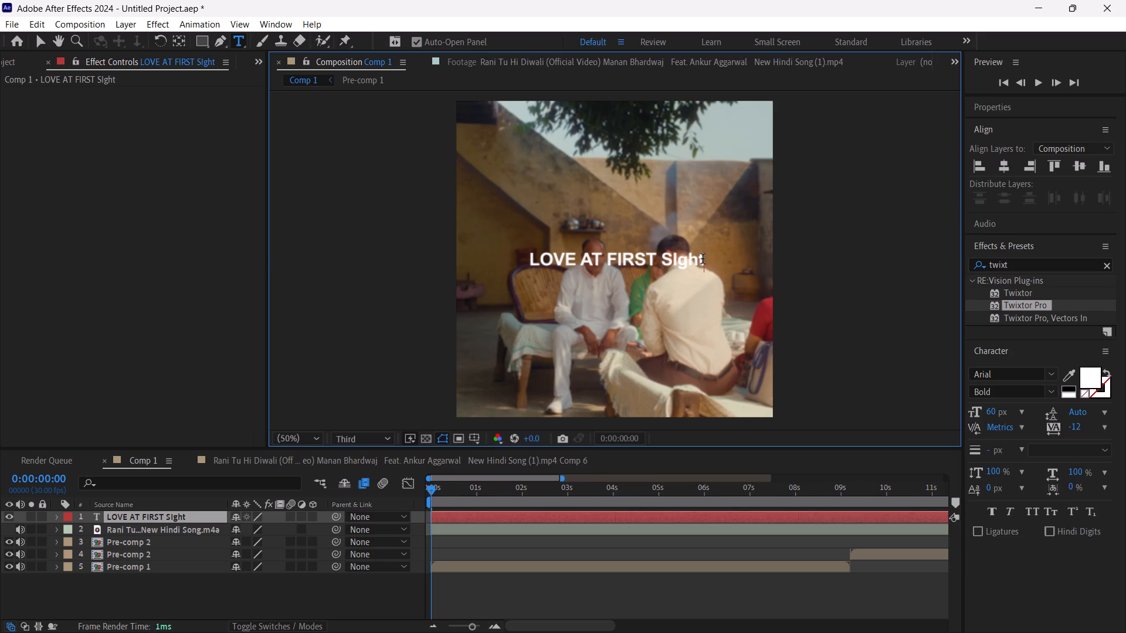
key("BackSpace")
key("BackSpace")
key("BackSpace")
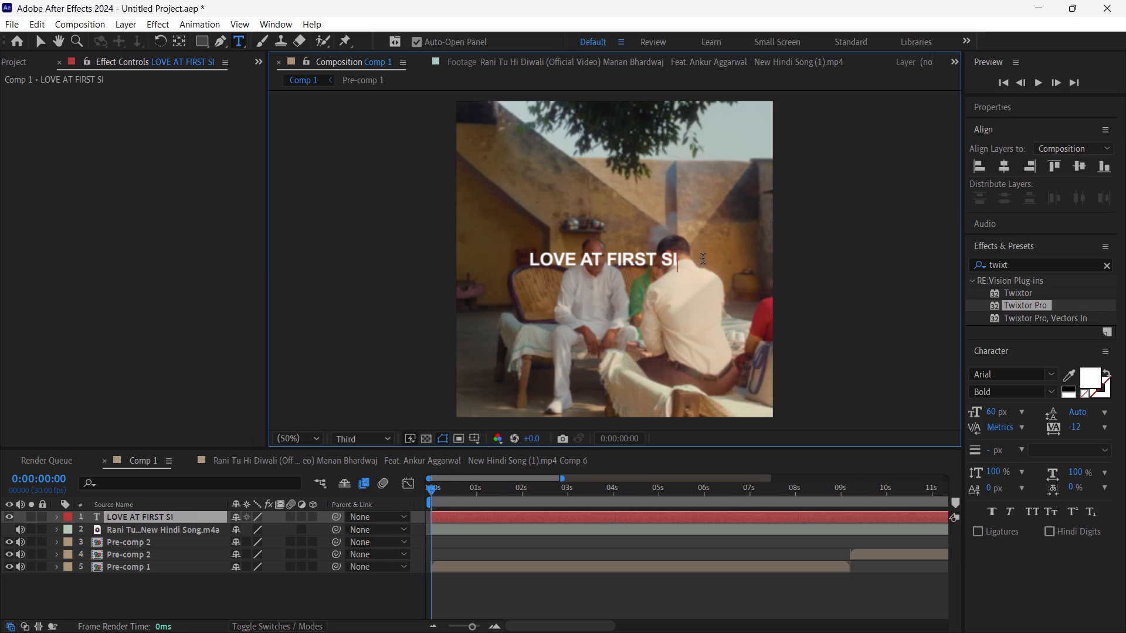
type("GHT")
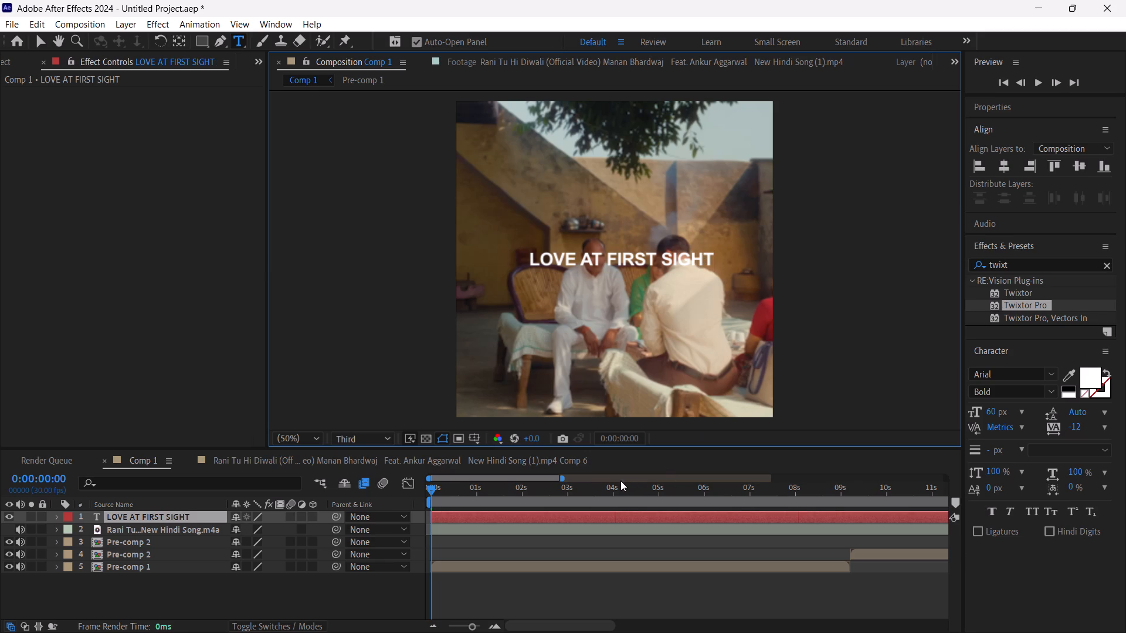
Realign the corrected title to the horizontal and vertical center of the composition.
left_click(573, 516)
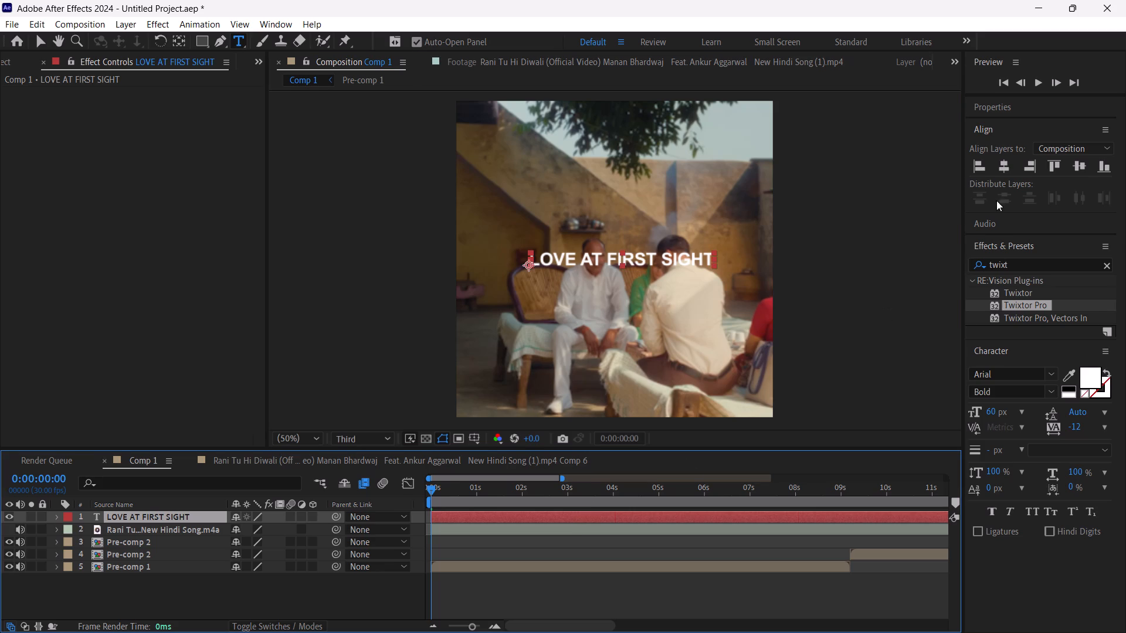
left_click(1000, 172)
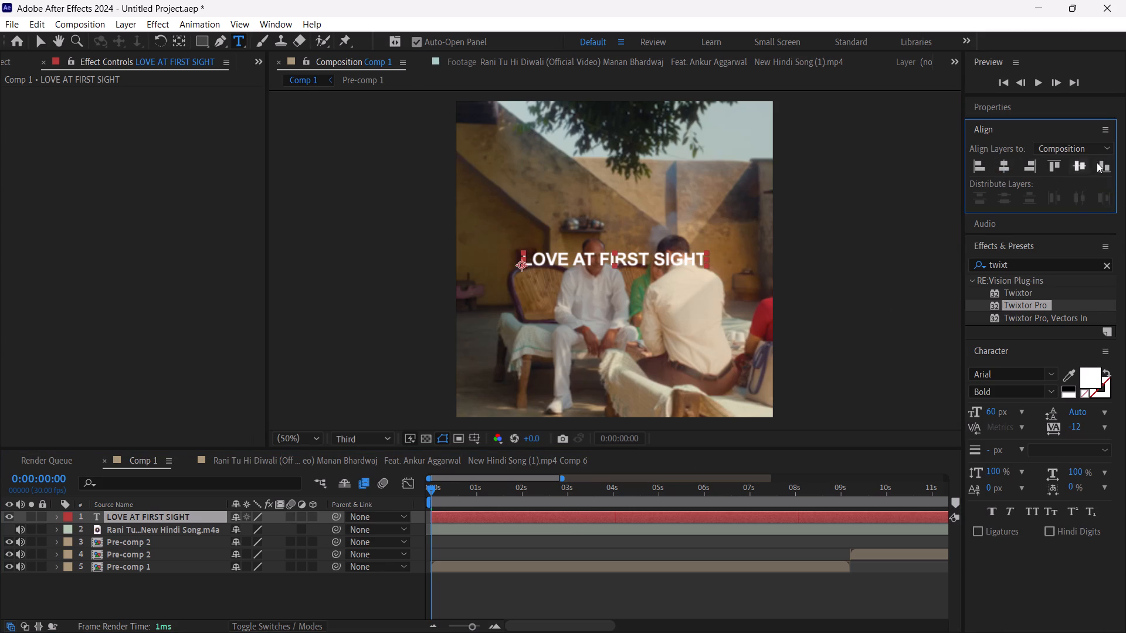
left_click(1080, 169)
Check the title over the Pre-comp 1 shots and add a Drop Shadow layer style to it.
left_click_drag(846, 486, 847, 489)
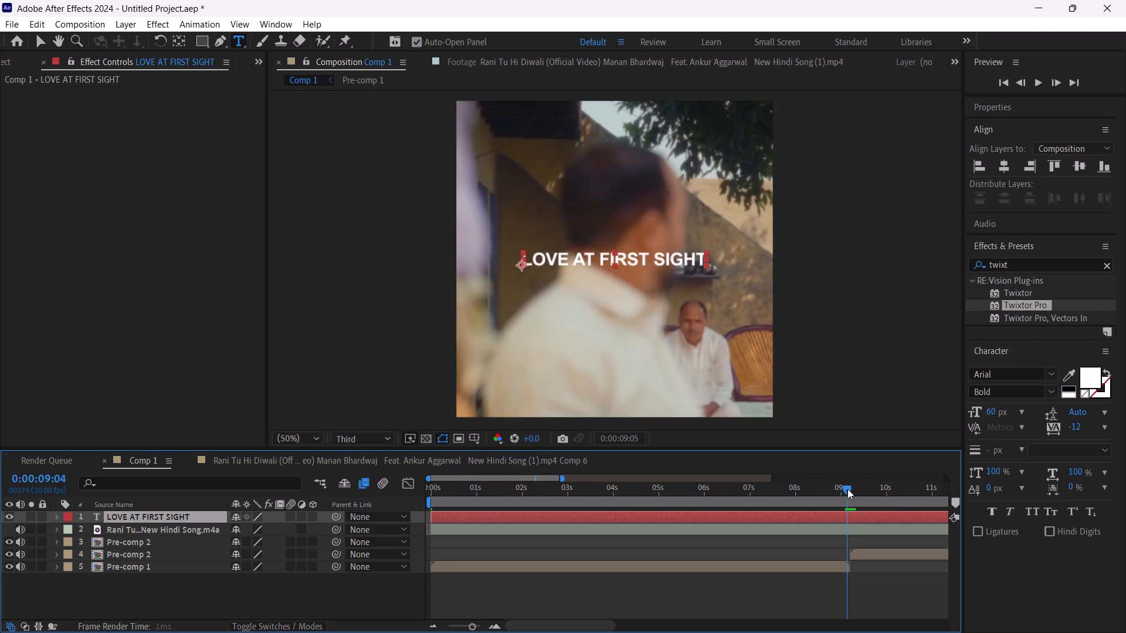
left_click_drag(847, 489, 609, 498)
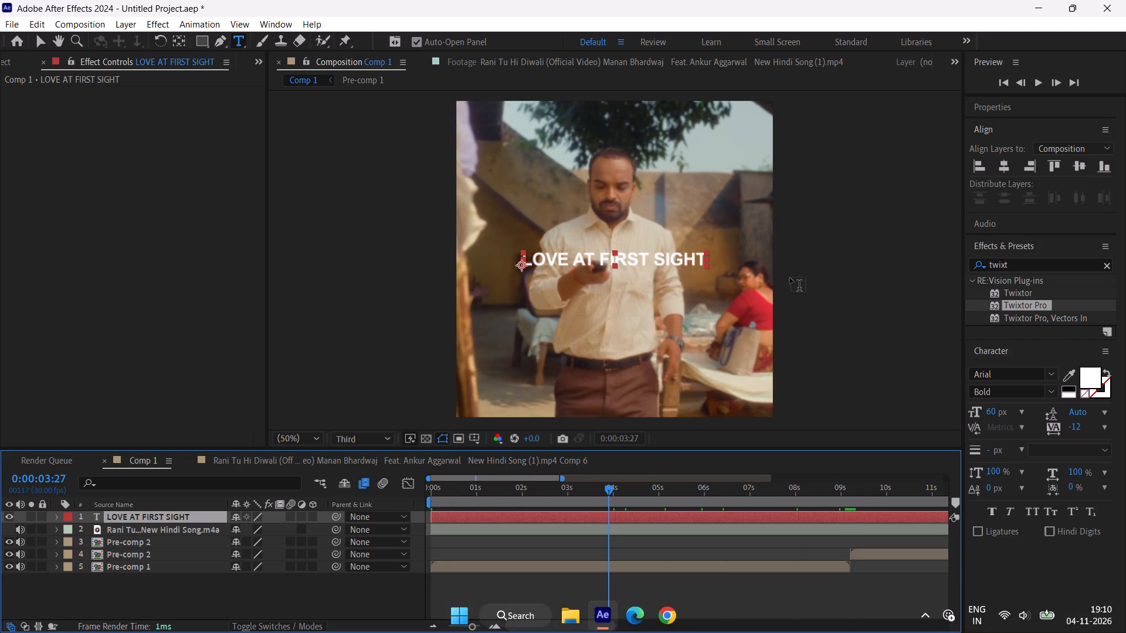
right_click(606, 515)
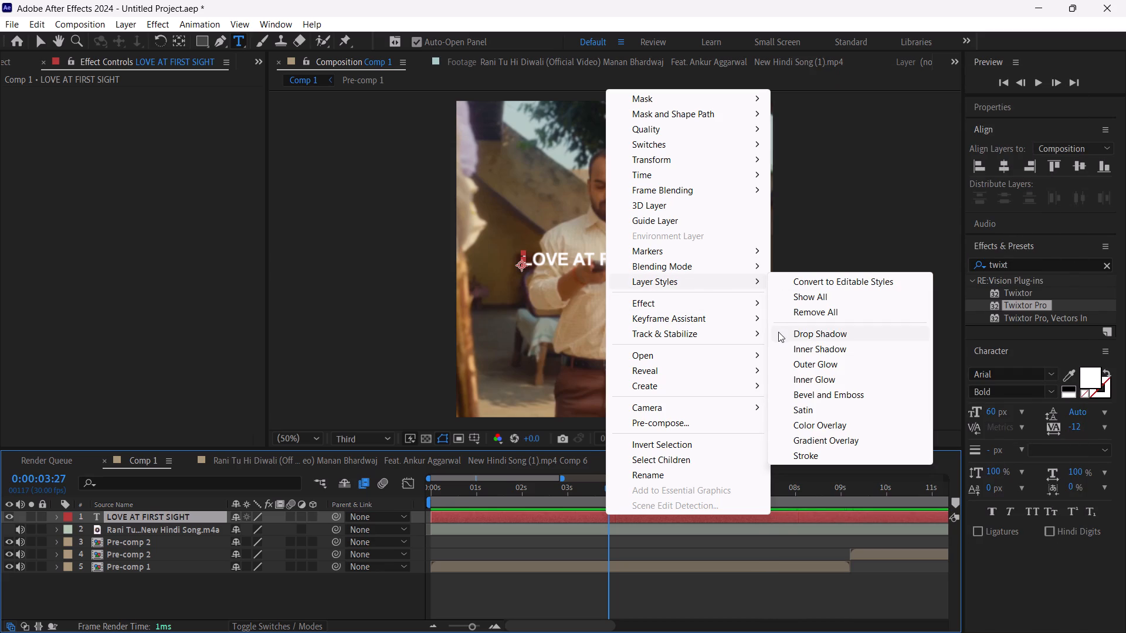
left_click(779, 332)
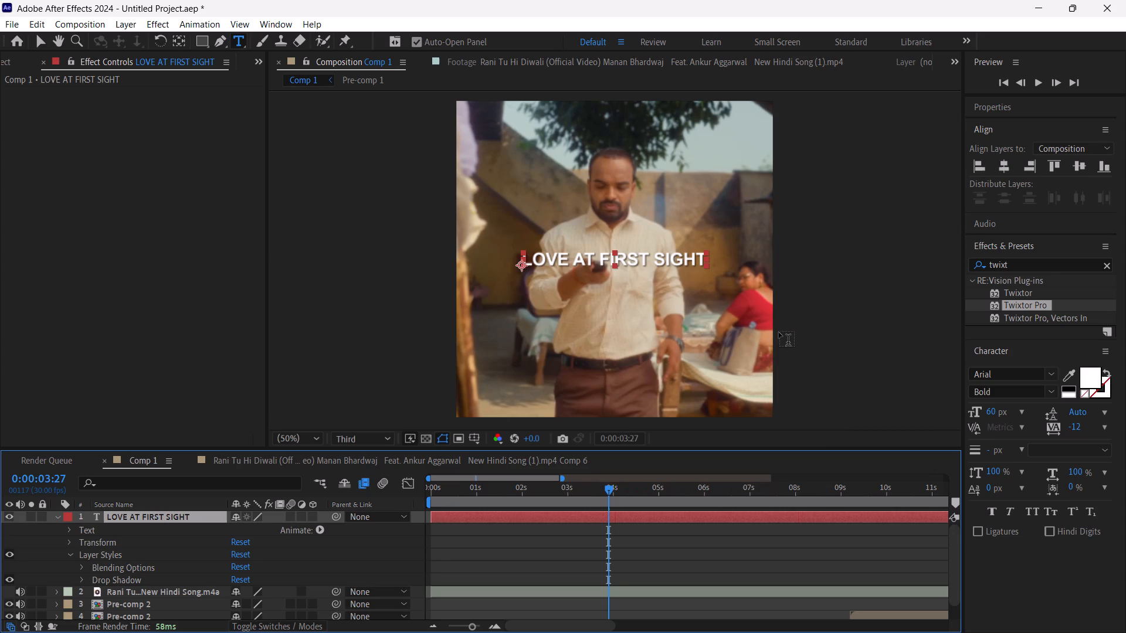
Split the "LOVE AT FIRST SIGHT" text layer at 0:00:09:06, where Pre-comp 1 ends and Pre-comp 2 begins.
left_click_drag(723, 502, 712, 506)
left_click_drag(639, 488, 871, 508)
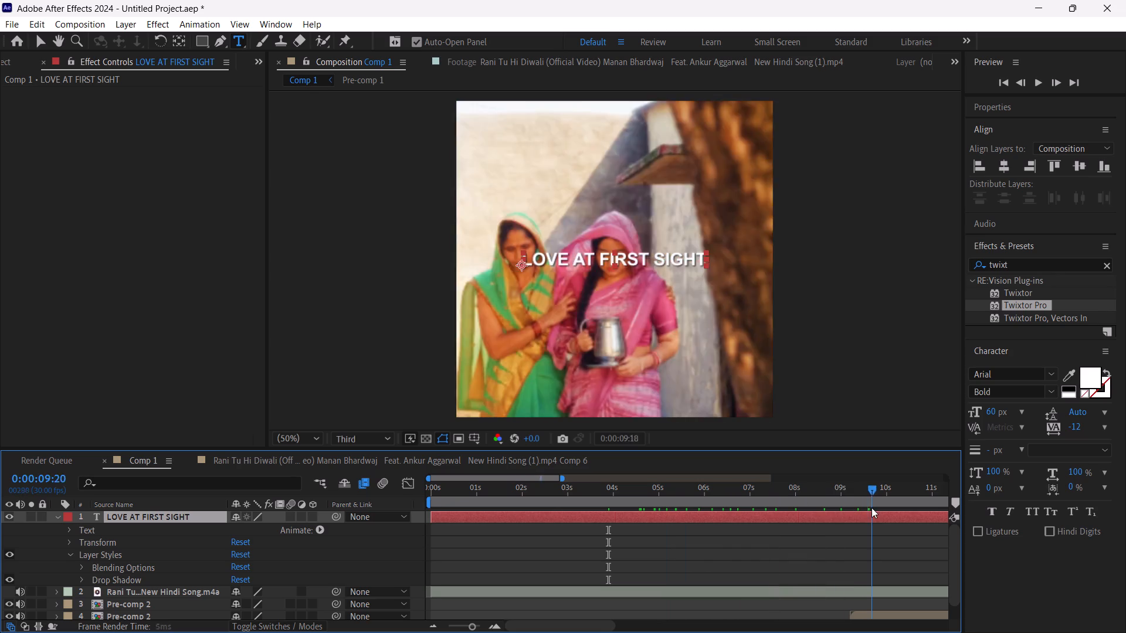
left_click_drag(871, 508, 497, 605)
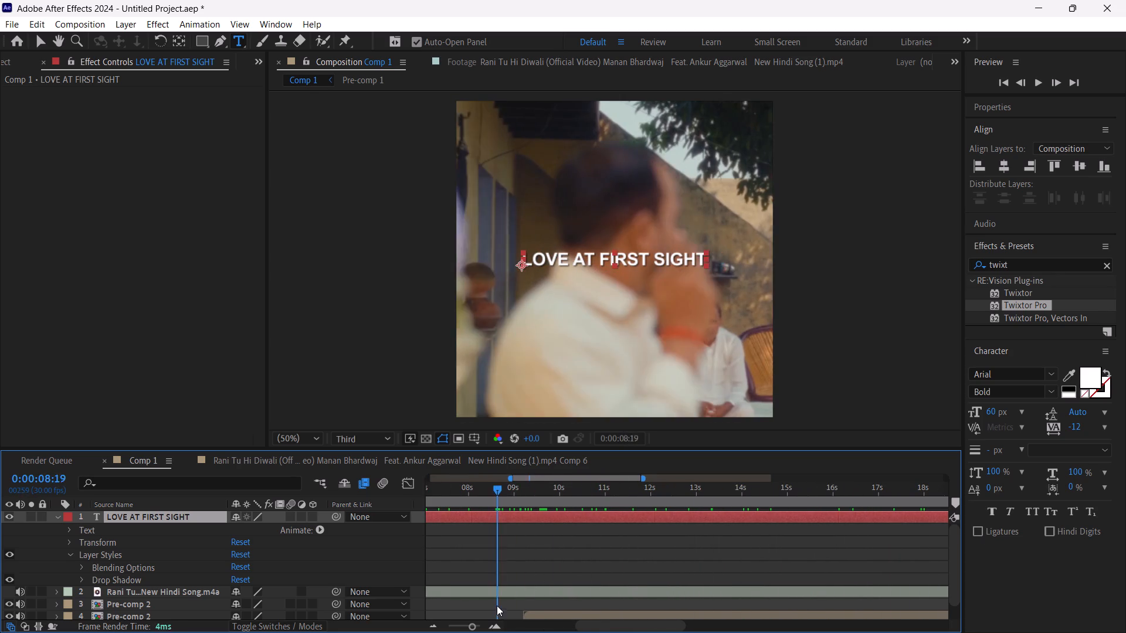
left_click_drag(497, 605, 523, 578)
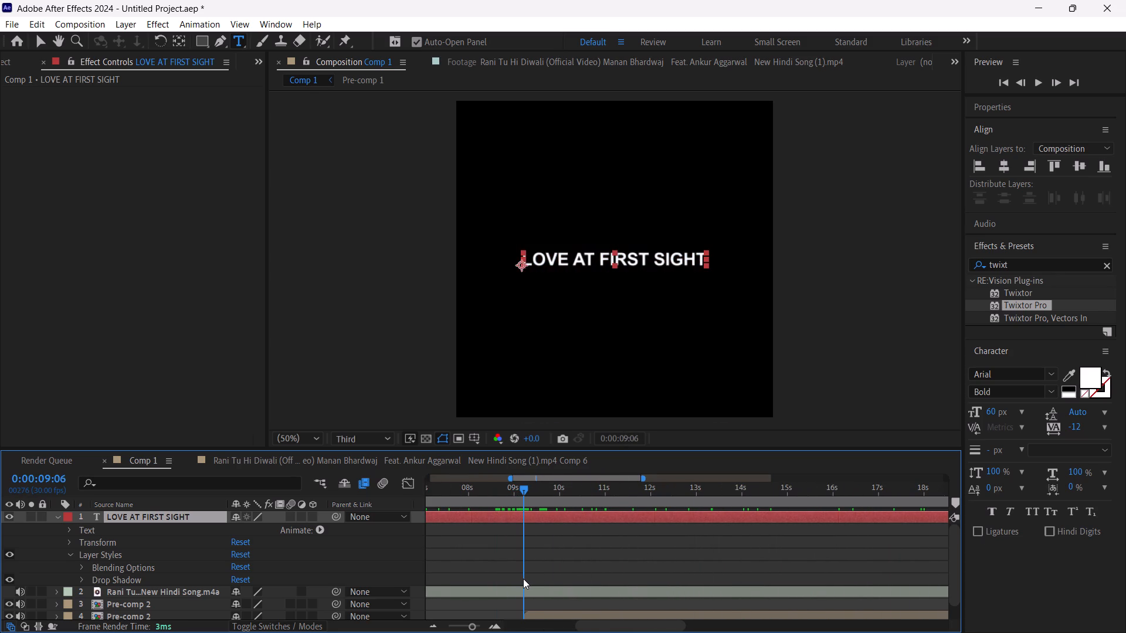
left_click_drag(523, 578, 521, 581)
key("ctrl+Right")
left_click(539, 515)
key("ctrl+shift+d")
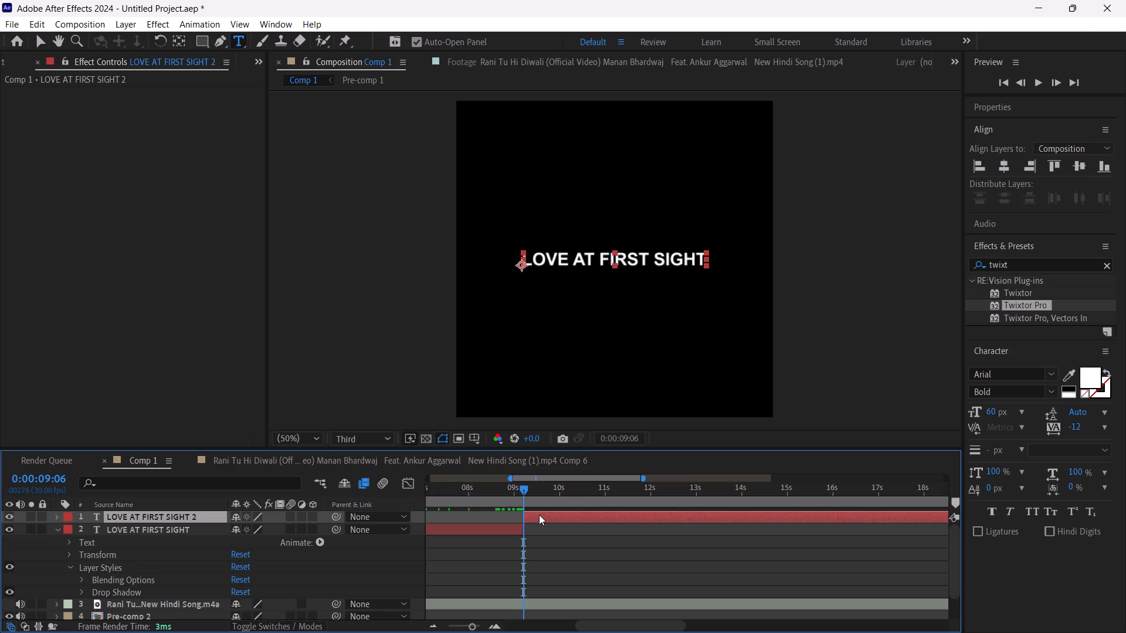
Apply the Explosion text animation preset to the "LOVE AT FIRST SIGHT 2" layer at 0:00:09:06.
double_click(1025, 268)
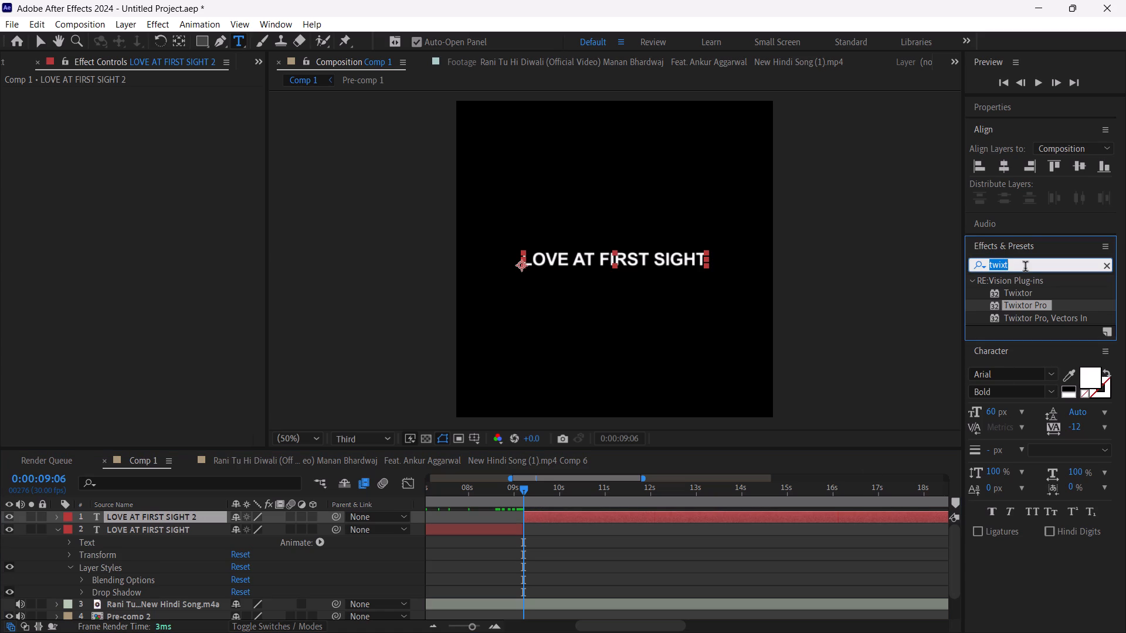
type("explo")
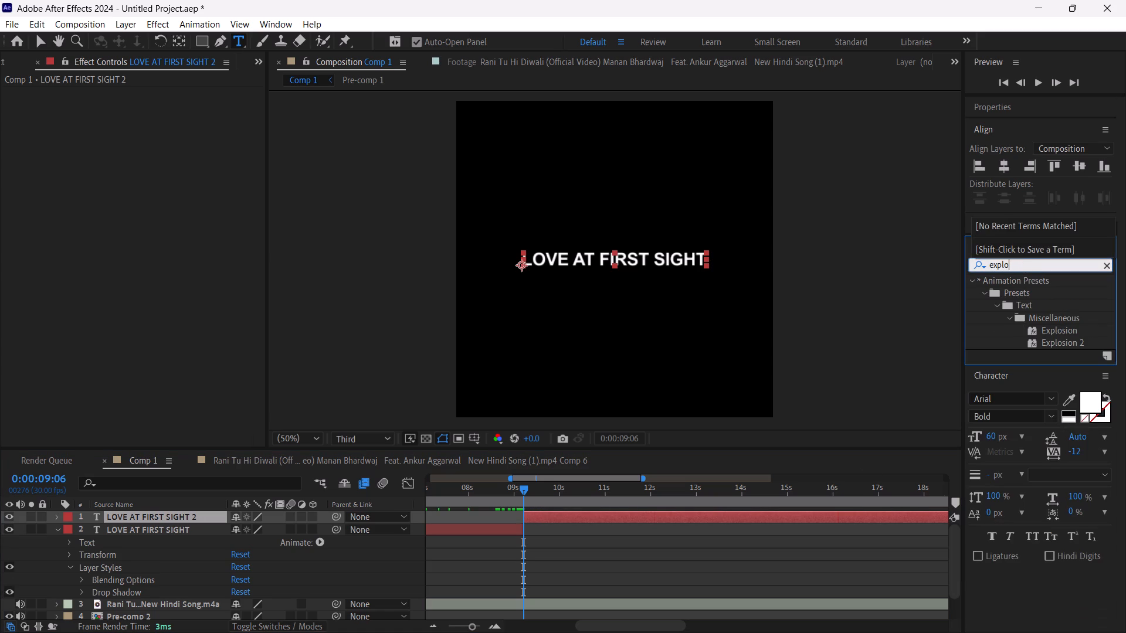
left_click_drag(1066, 332, 730, 477)
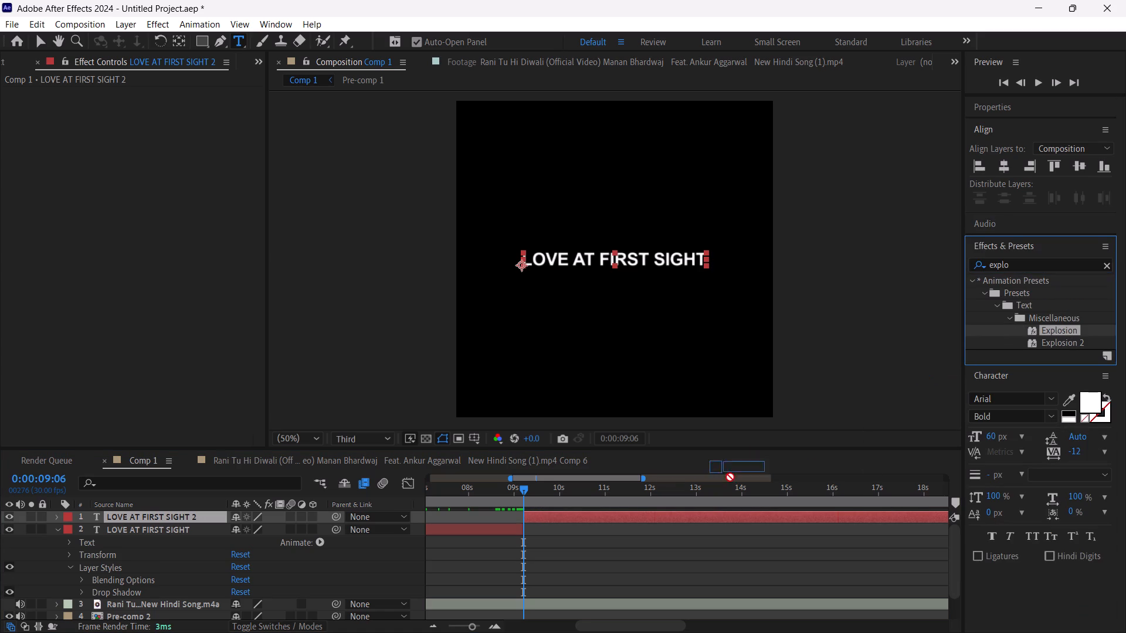
left_click_drag(730, 477, 649, 515)
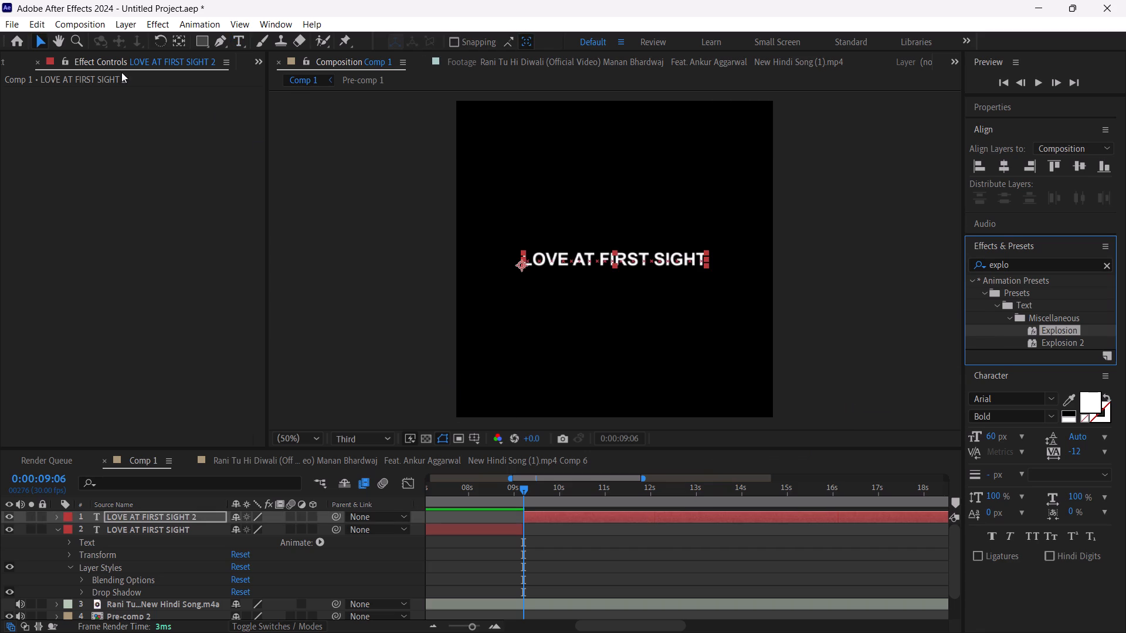
left_click(0, 55)
Shift all the Explosion keyframes on "LOVE AT FIRST SIGHT 2" earlier so they start at the layer's beginning, and preview the animation.
left_click(595, 513)
key("u")
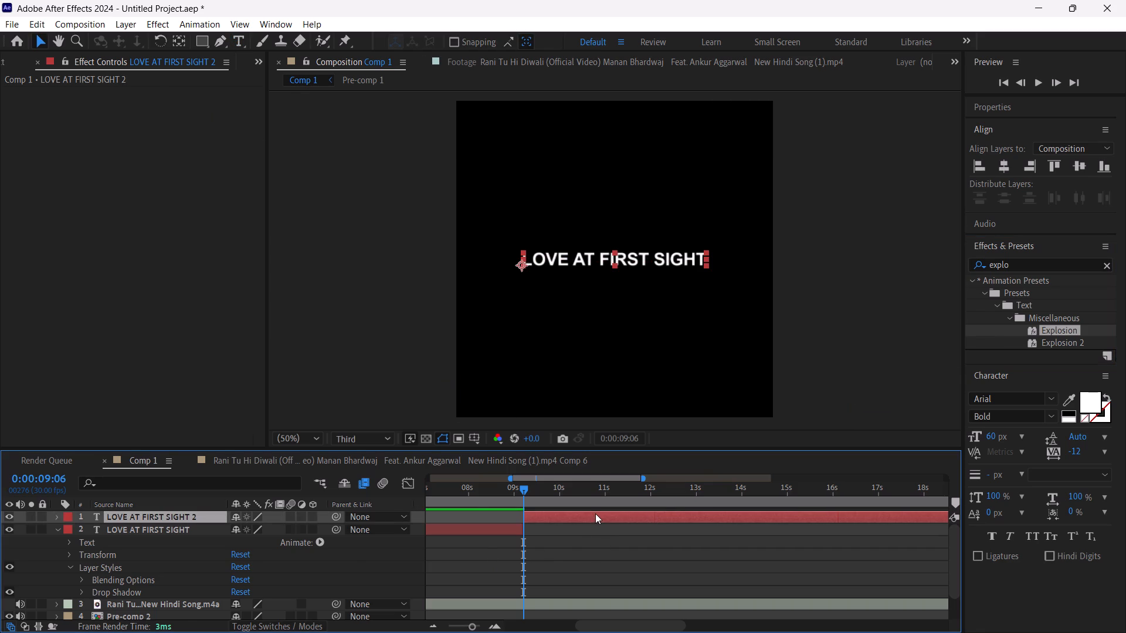
left_click_drag(510, 539, 758, 611)
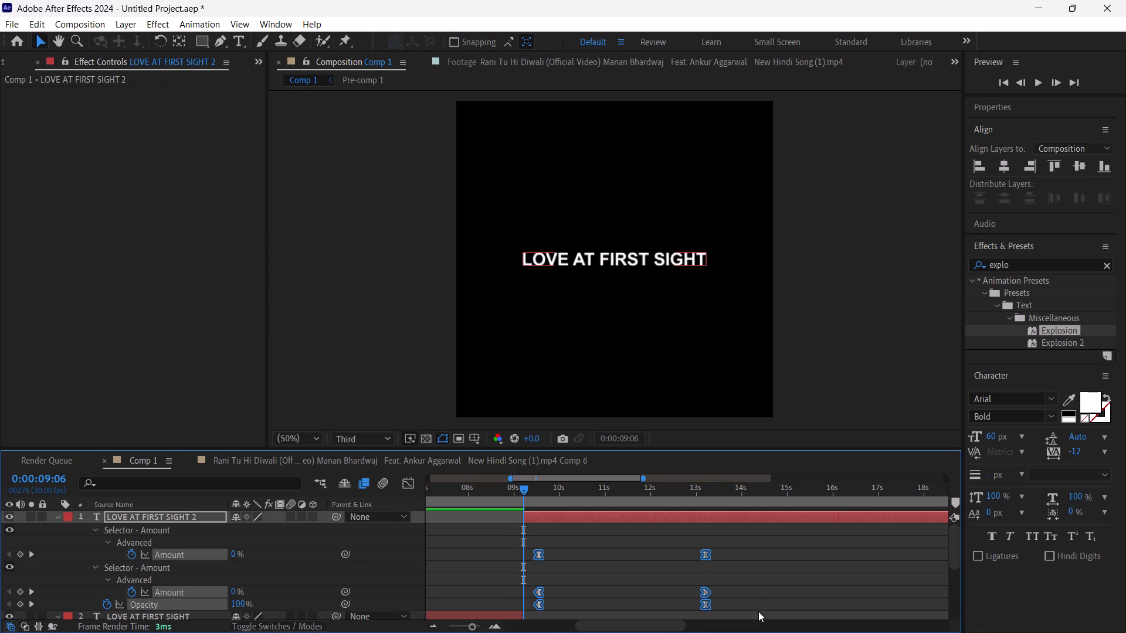
left_click_drag(537, 557, 523, 560)
key("space")
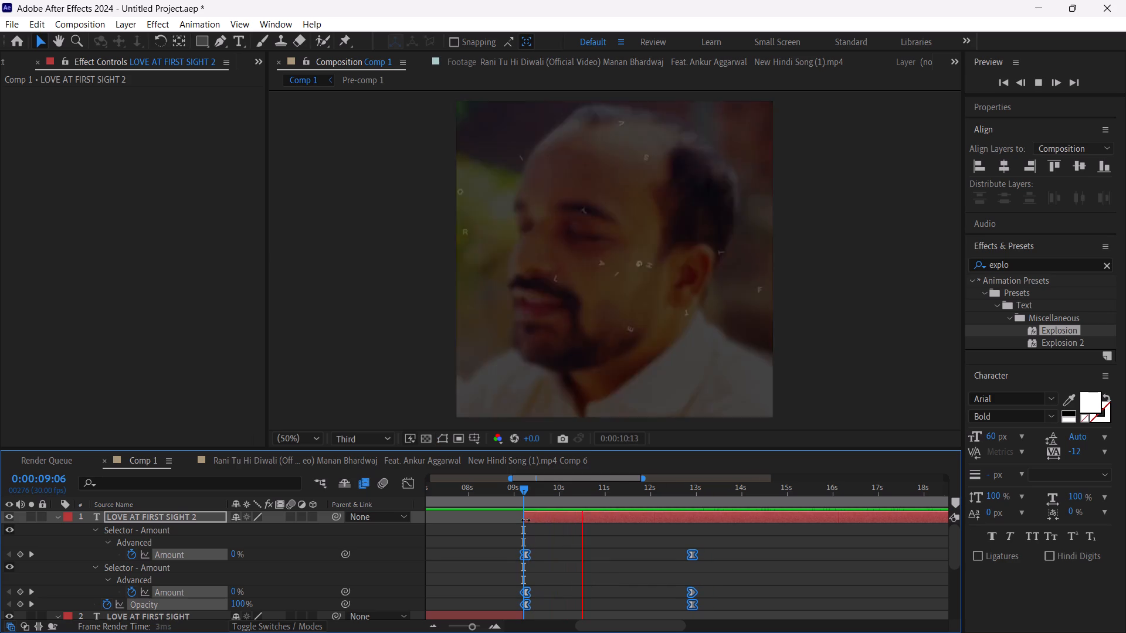
Cut "LOVE AT FIRST SIGHT 2" at 0:00:13:07, just after its last keyframes, and delete the remainder.
left_click_drag(524, 492, 706, 485)
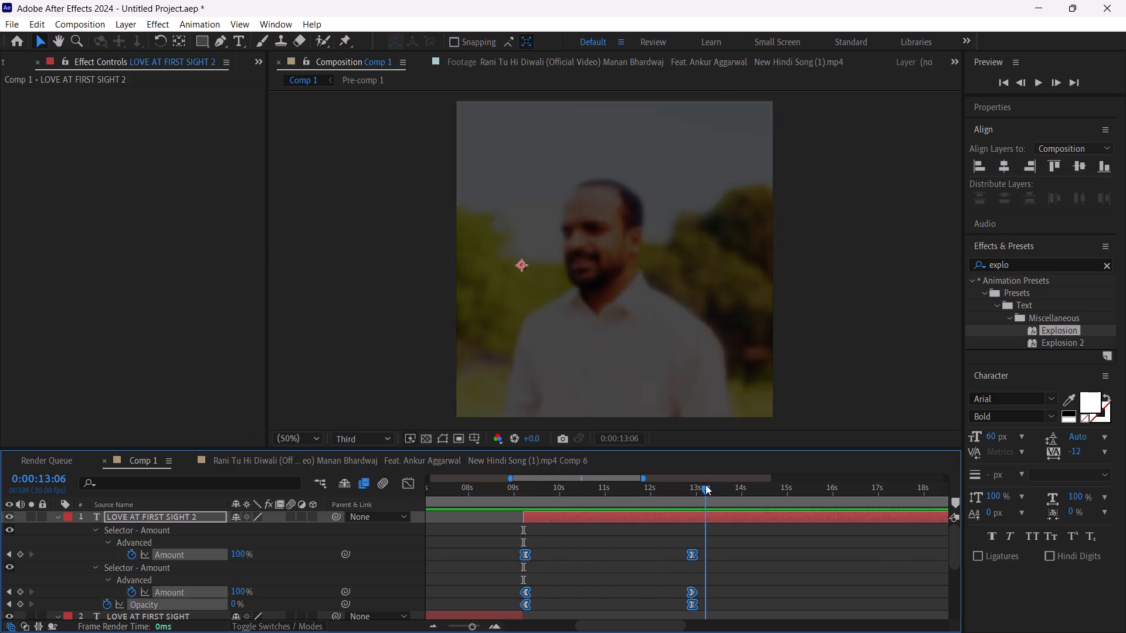
left_click_drag(706, 485, 708, 486)
key("ctrl+shift+d")
key("Delete")
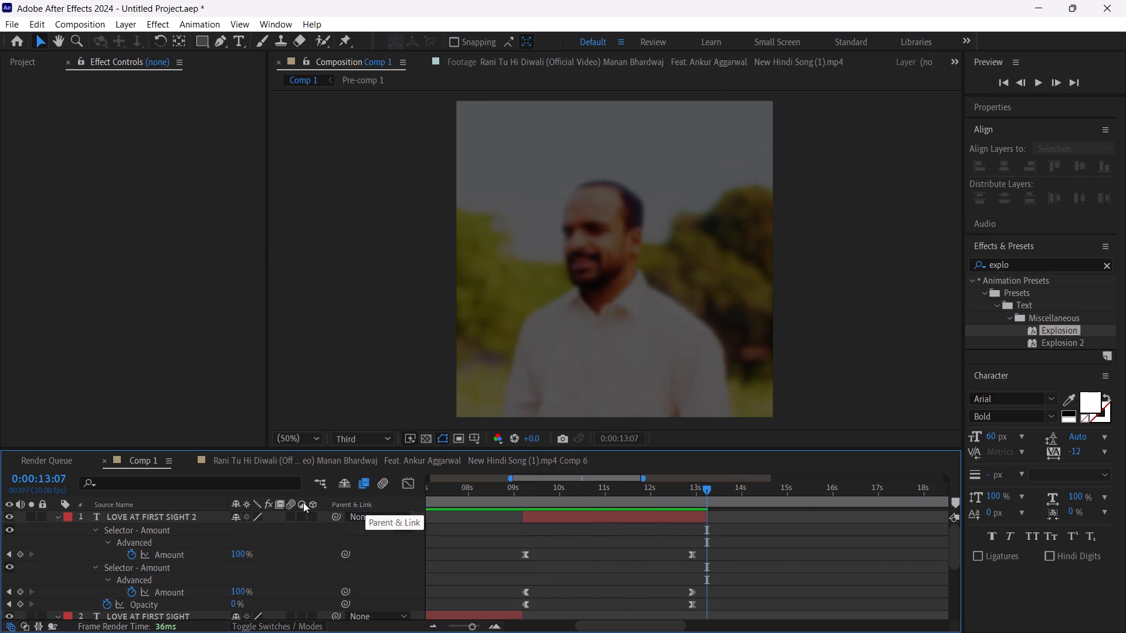
Pre-compose both "LOVE AT FIRST SIGHT" text layers with all attributes moved, and enable Collapse Transformations on the new composition layer.
left_click(58, 515)
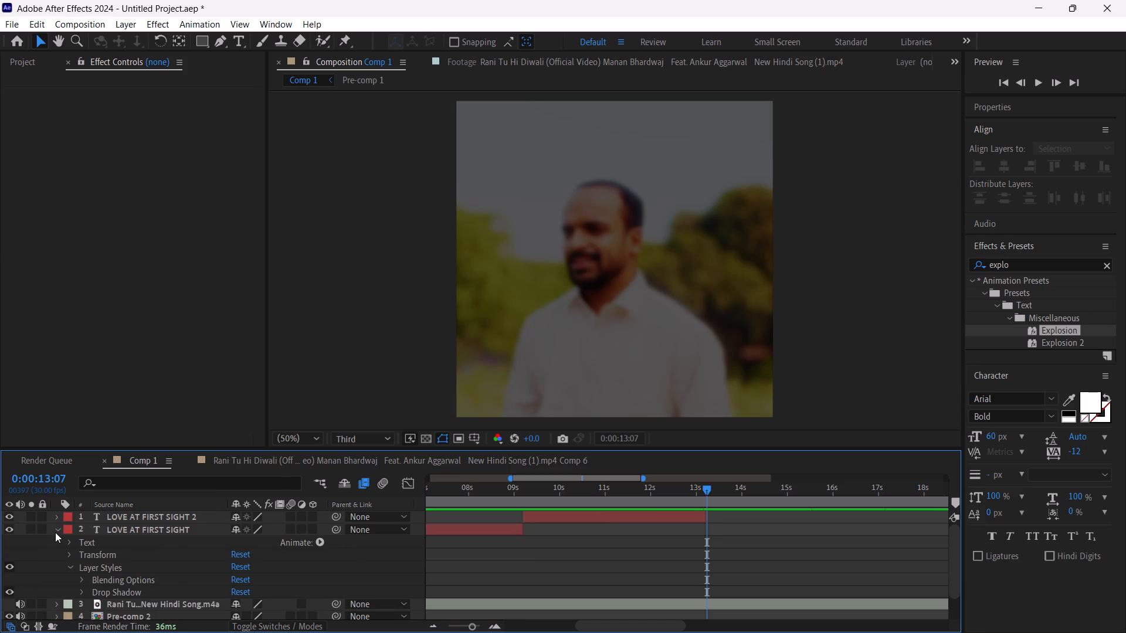
left_click(55, 532)
left_click(116, 528, "ctrl")
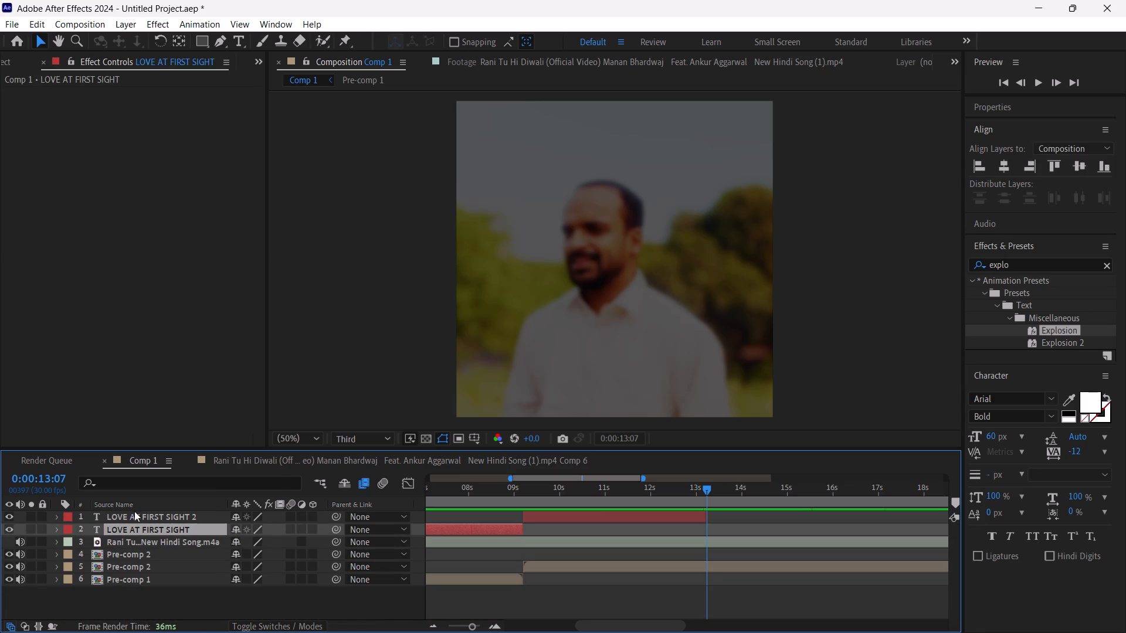
left_click(134, 516, "ctrl")
right_click(134, 516)
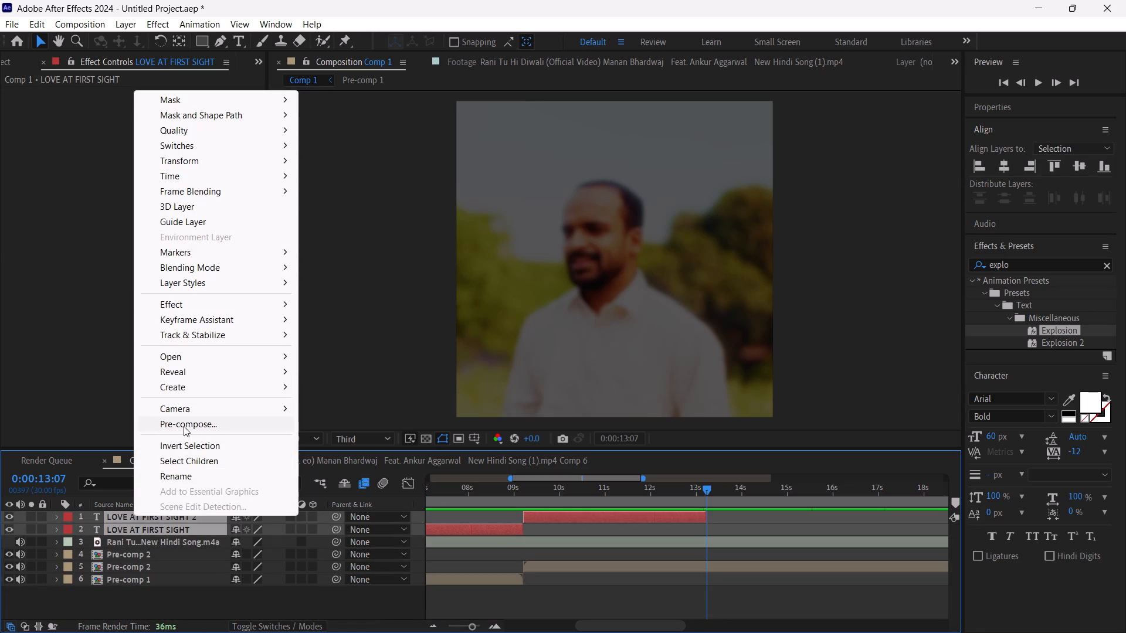
left_click(184, 426)
left_click(578, 421)
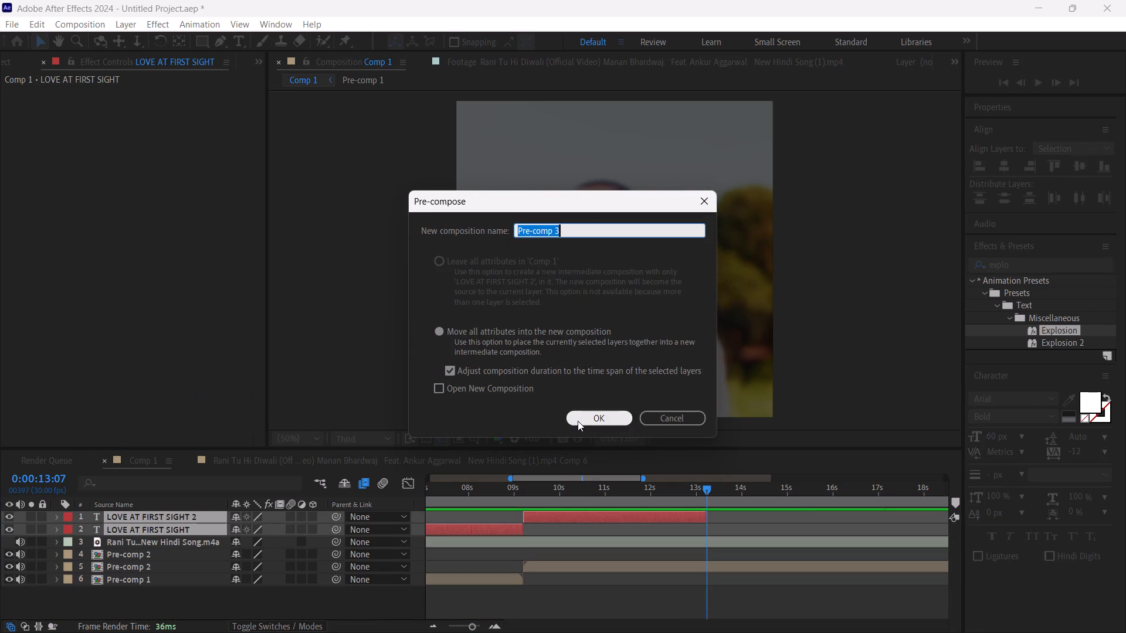
left_click(250, 516)
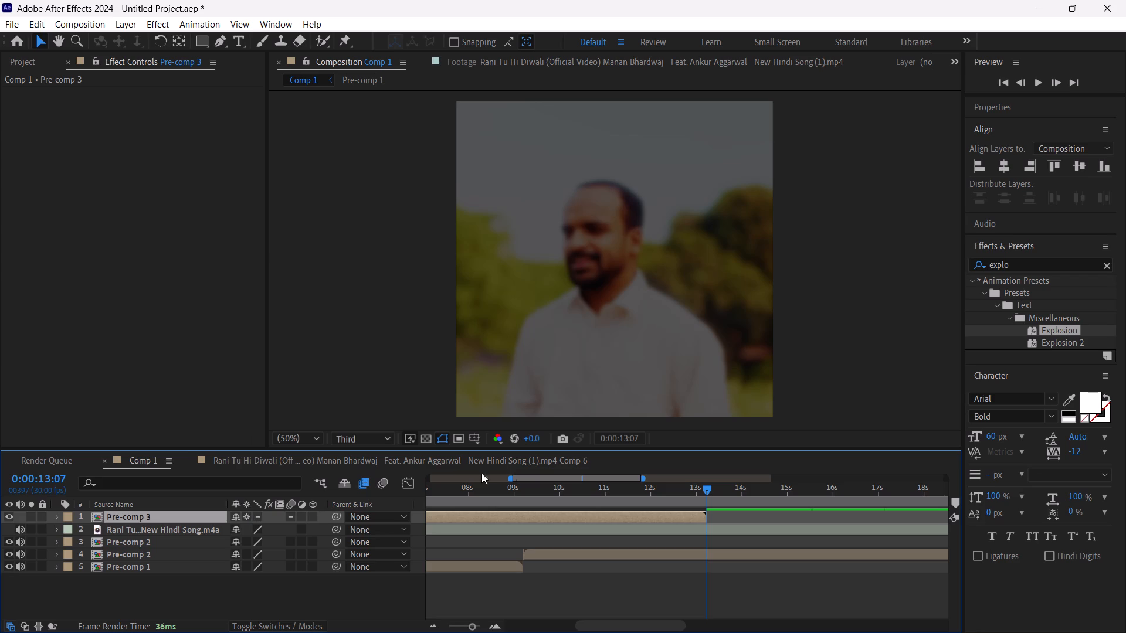
Add a Drop Shadow layer style to the Pre-comp 3 title layer, viewing the title over the Pre-comp 1 shots.
left_click_drag(532, 487, 433, 509)
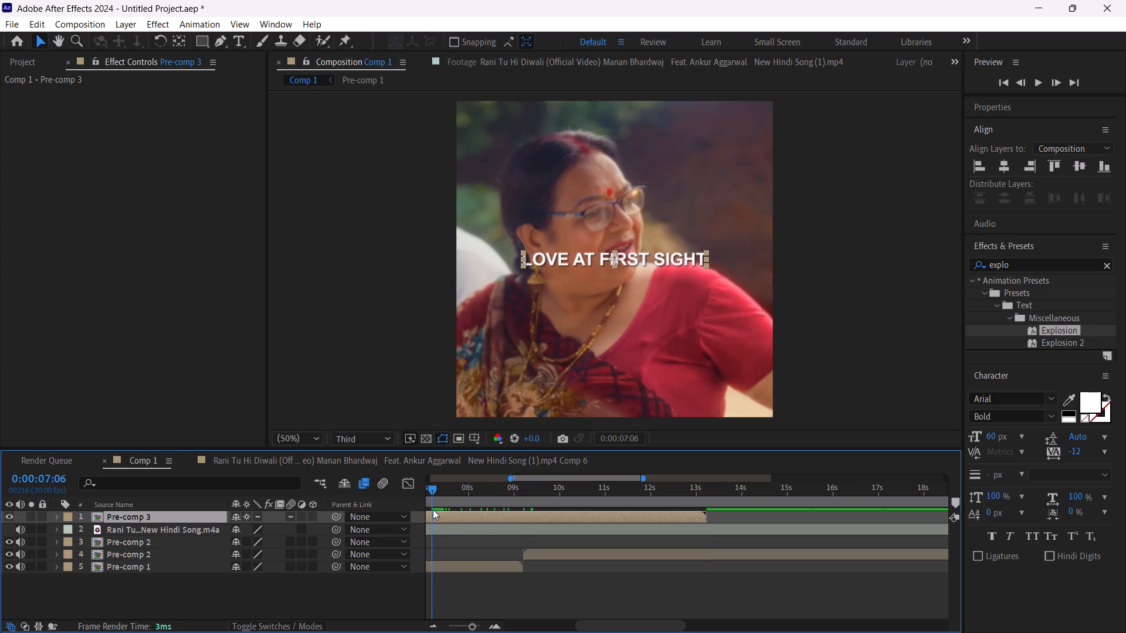
right_click(450, 518)
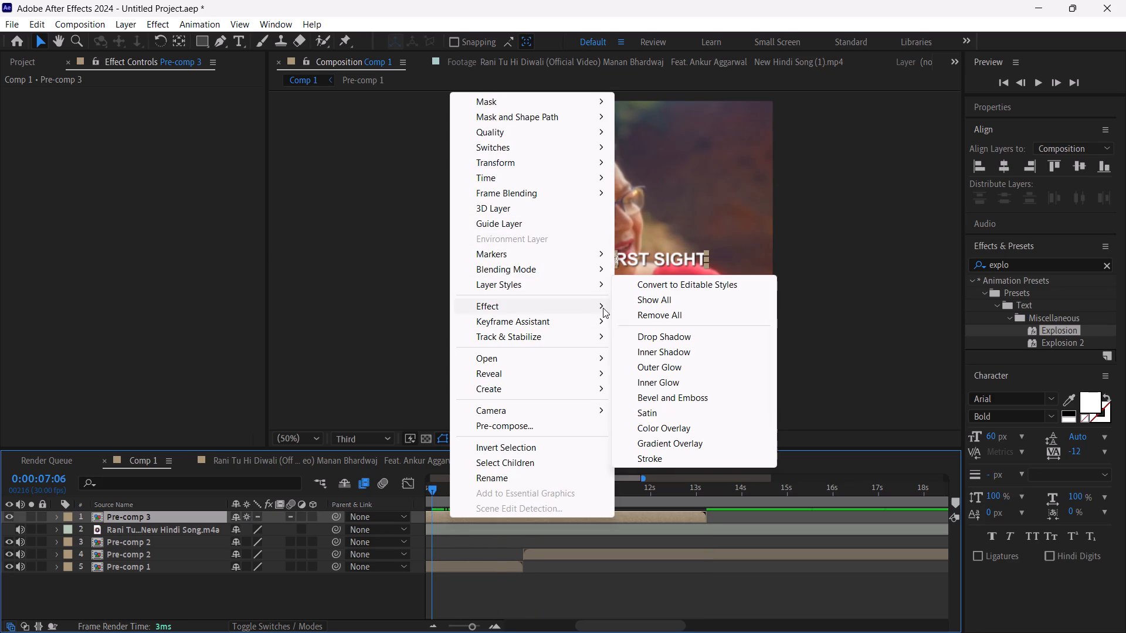
left_click(631, 331)
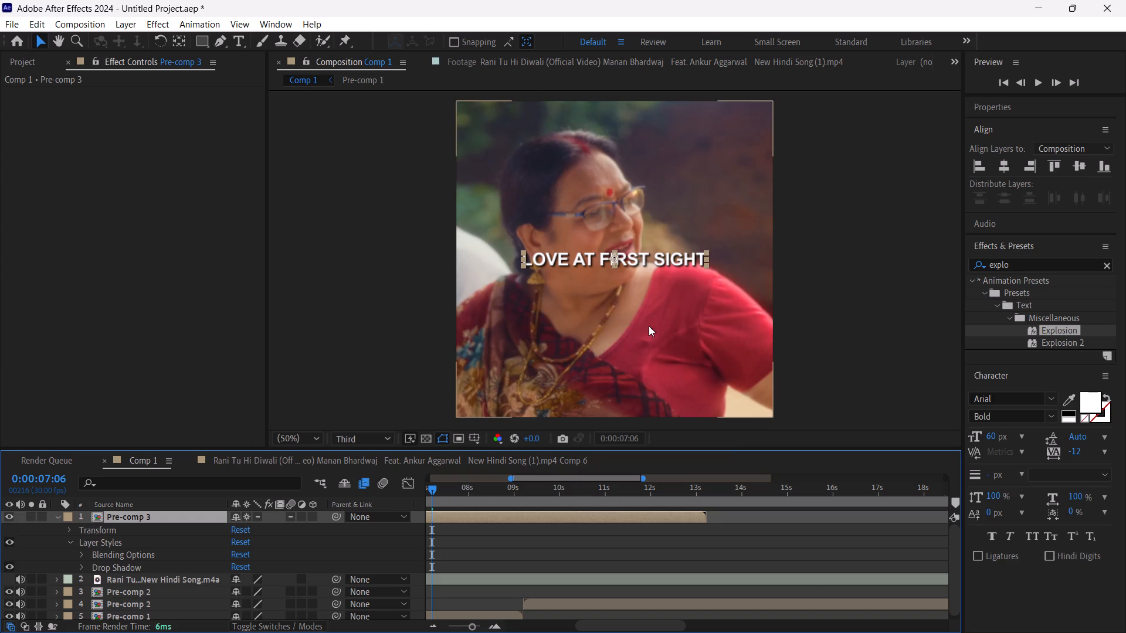
Find the Deep Glow effect and apply it to the Pre-comp 3 title layer.
double_click(1017, 259)
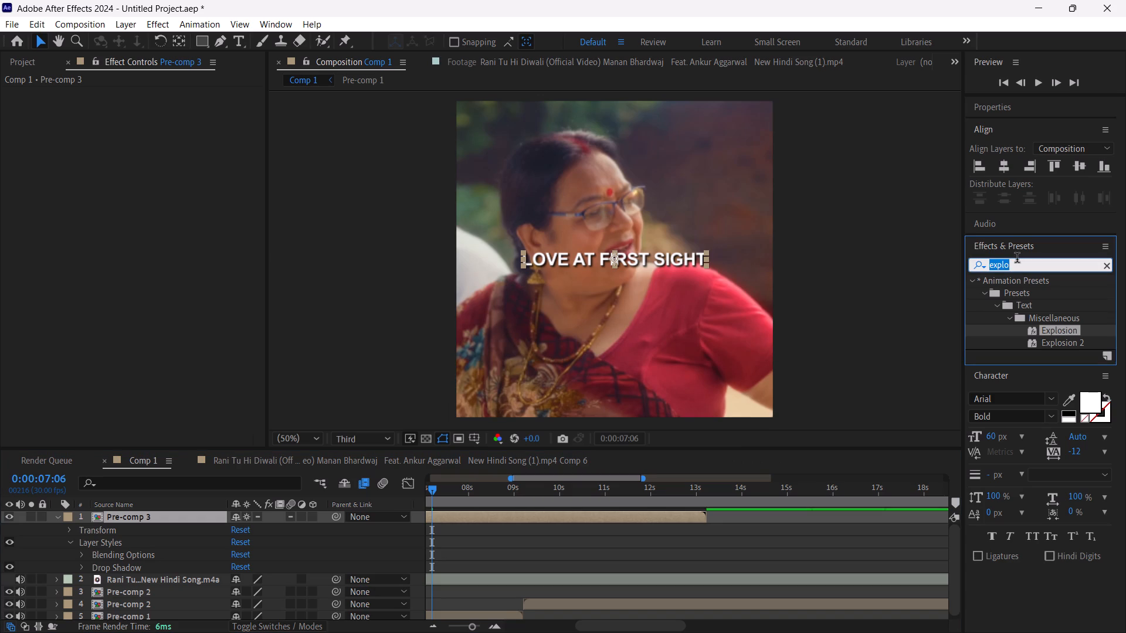
type("deep go")
key("BackSpace")
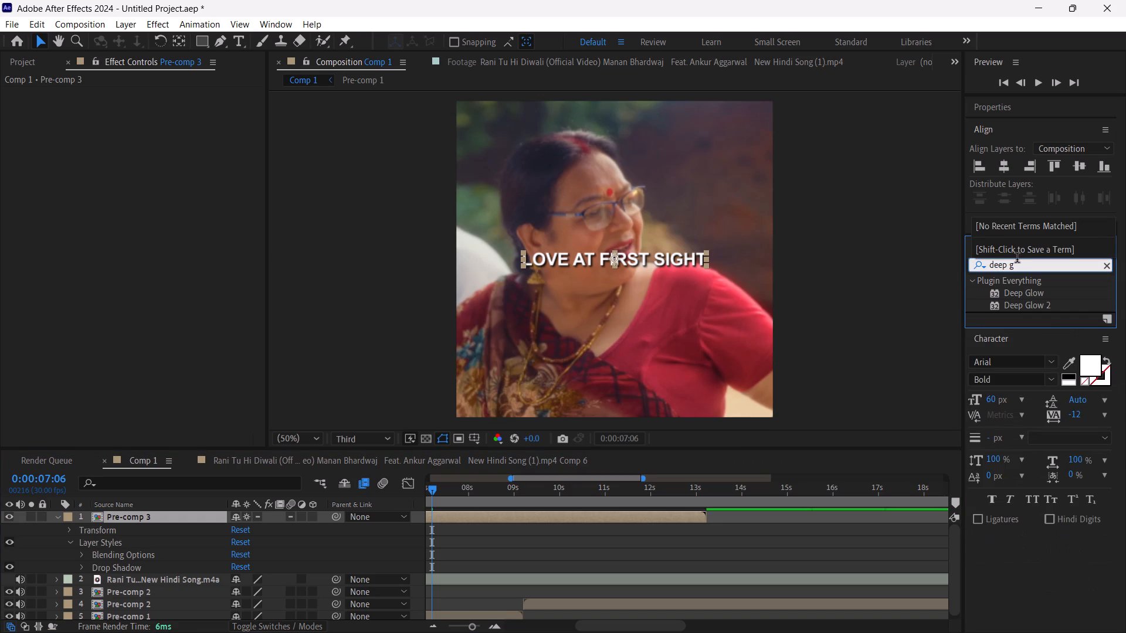
left_click_drag(1031, 288, 714, 503)
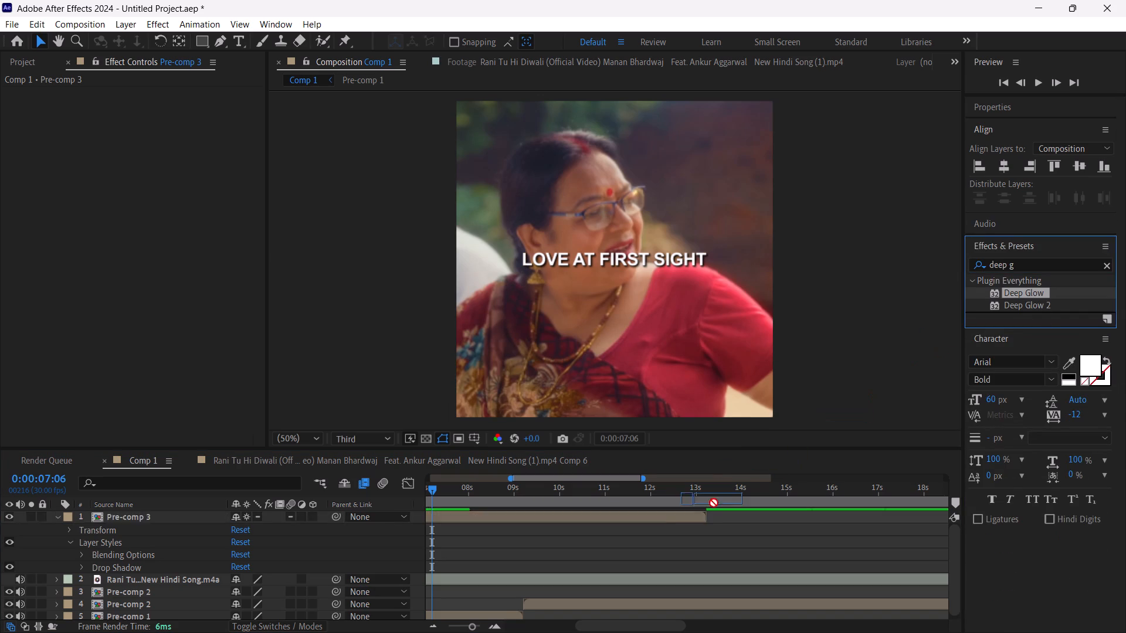
left_click_drag(714, 503, 696, 508)
left_click_drag(696, 508, 726, 508)
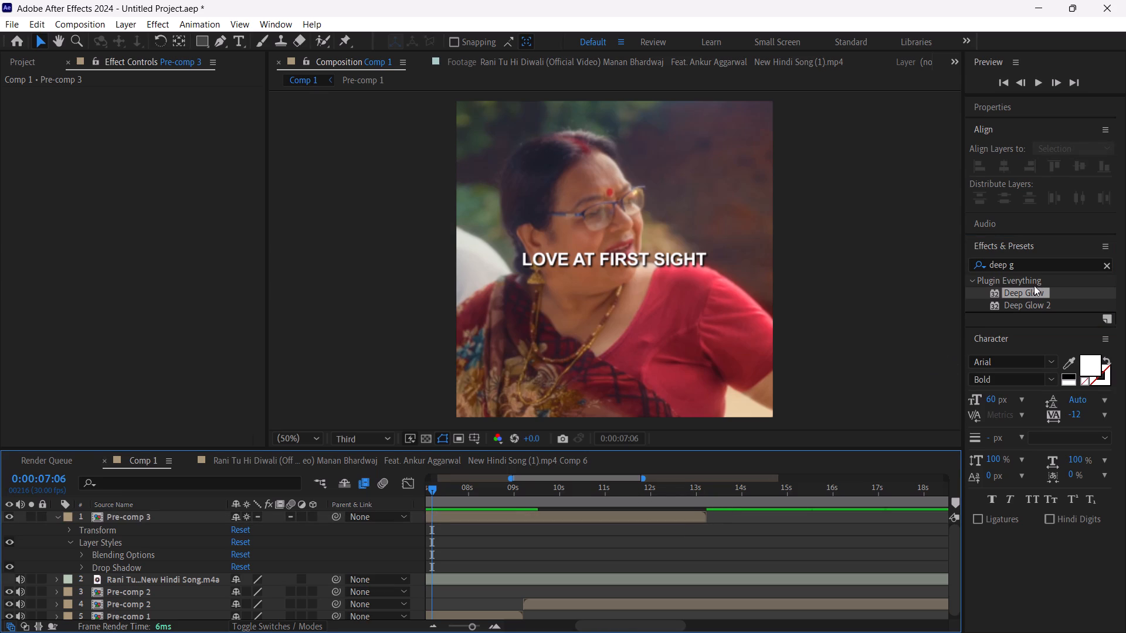
left_click_drag(1032, 287, 643, 525)
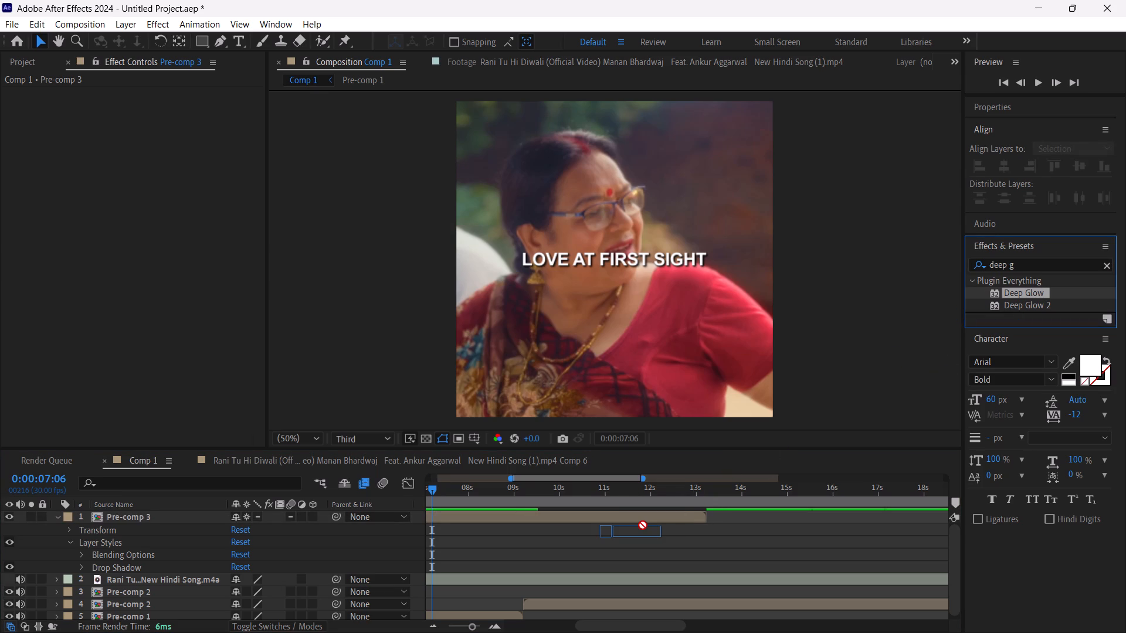
left_click_drag(643, 525, 643, 519)
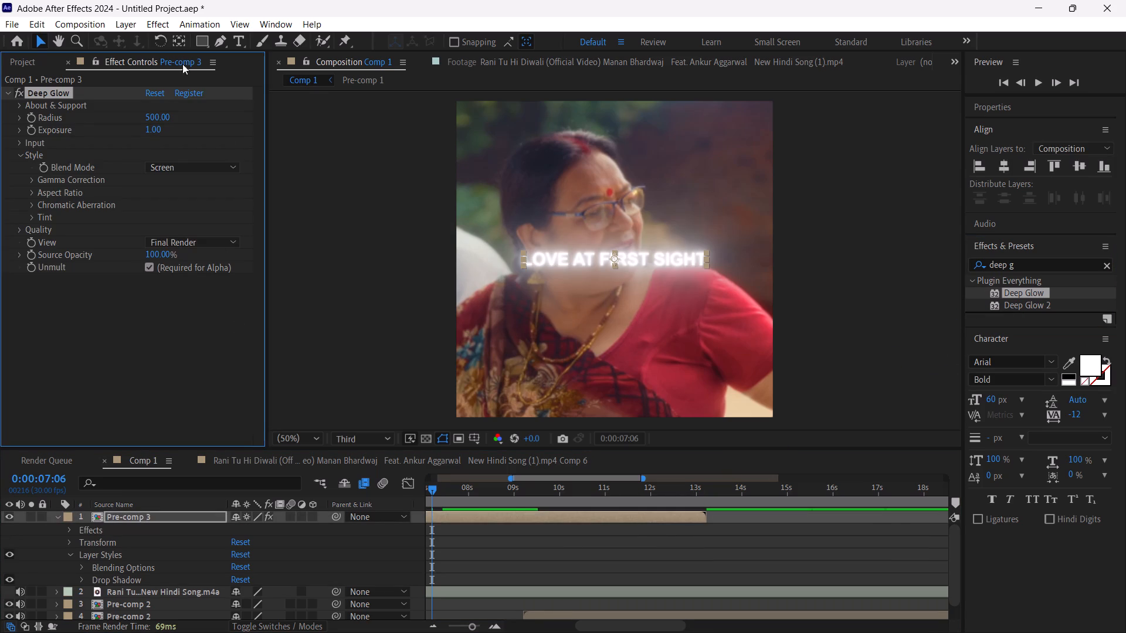
Set the title's Deep Glow radius to 300 and its exposure to 0.3.
left_click_drag(151, 124, 152, 118)
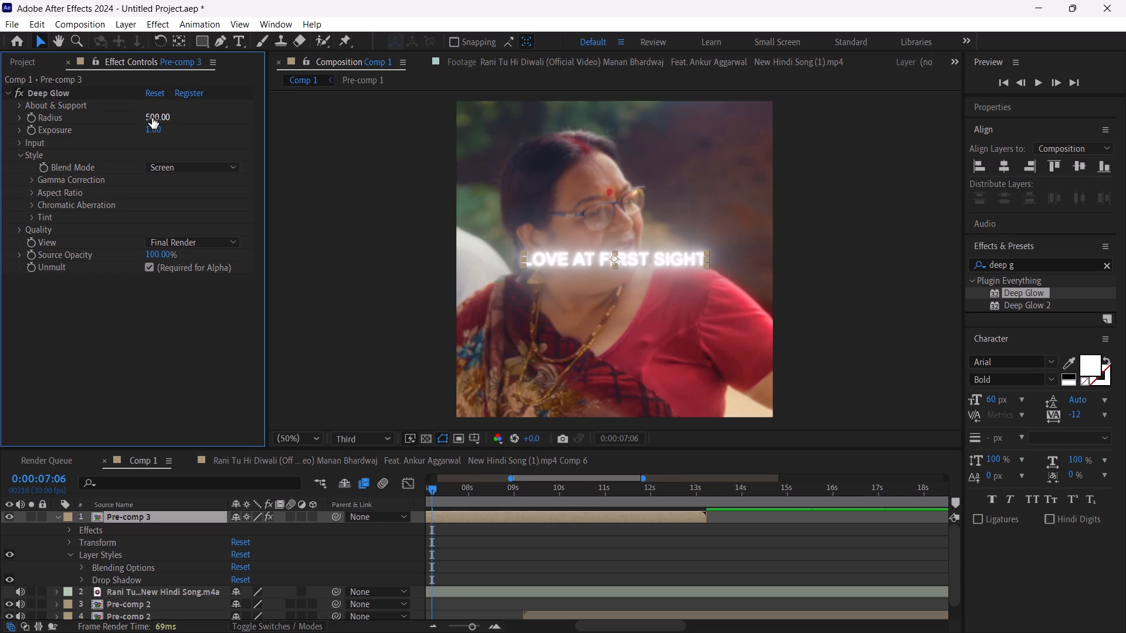
left_click(152, 118)
key("3")
type("00")
left_click(158, 130)
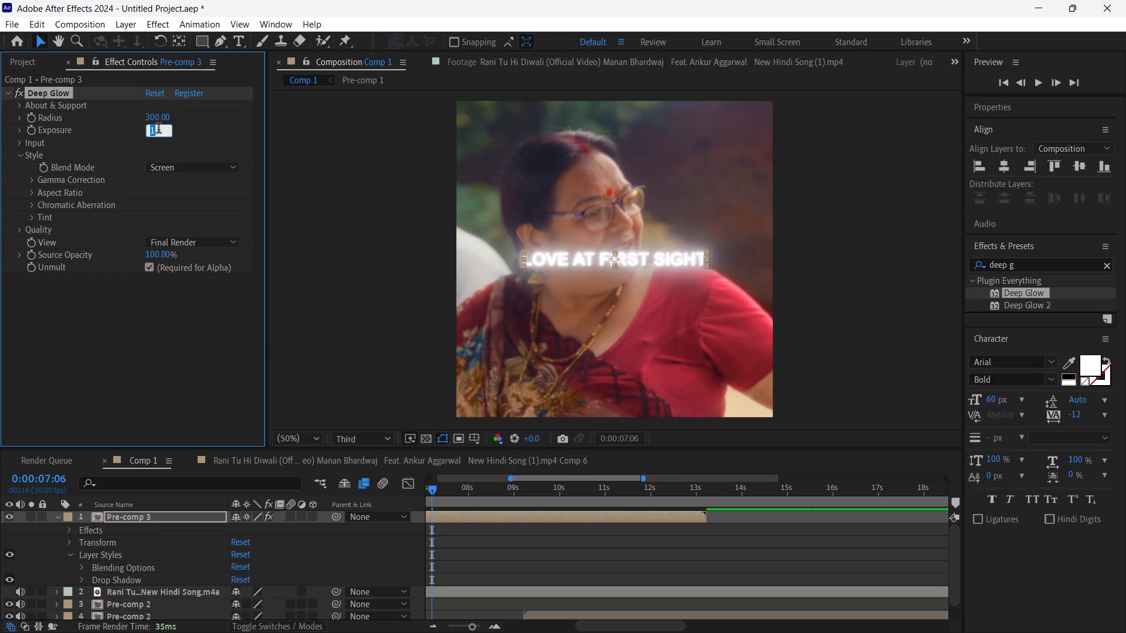
key("period")
key("2")
key("BackSpace")
key("3")
left_click(176, 132)
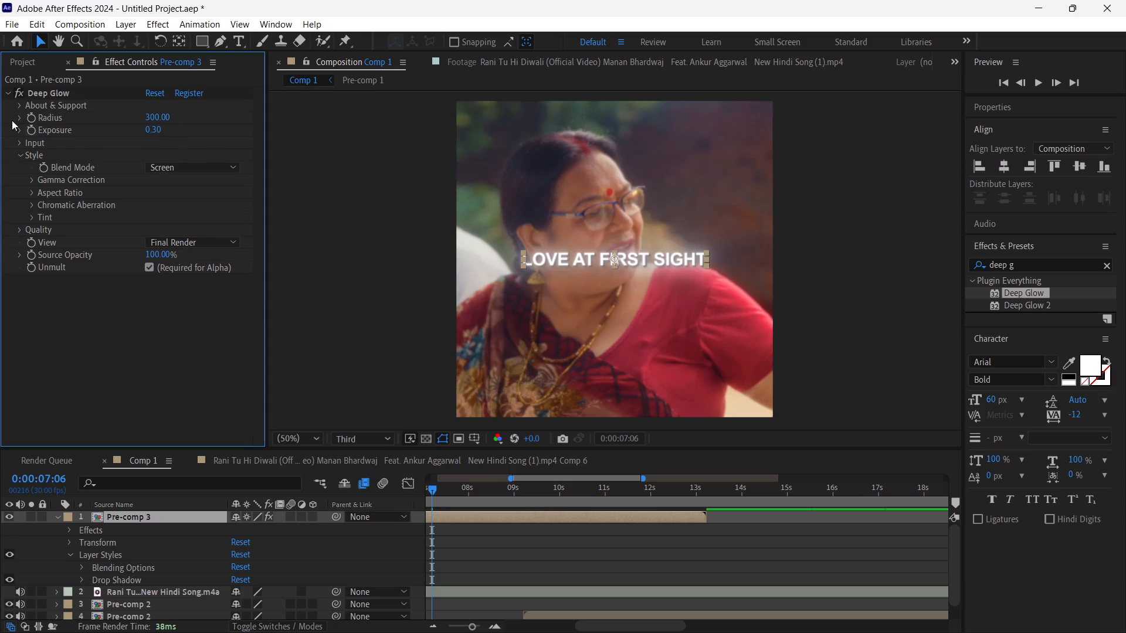
left_click(4, 96)
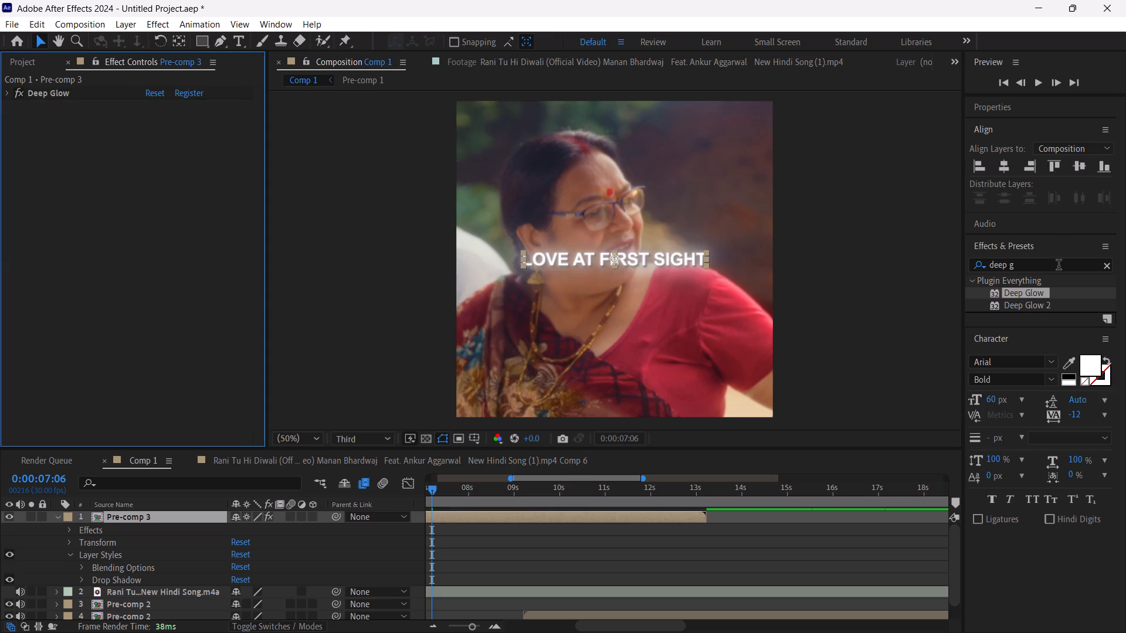
Apply the Perspective Drop Shadow effect to the Pre-comp 3 title layer and set its opacity to 80%.
left_click_drag(1052, 266, 910, 261)
type("drop")
key("space")
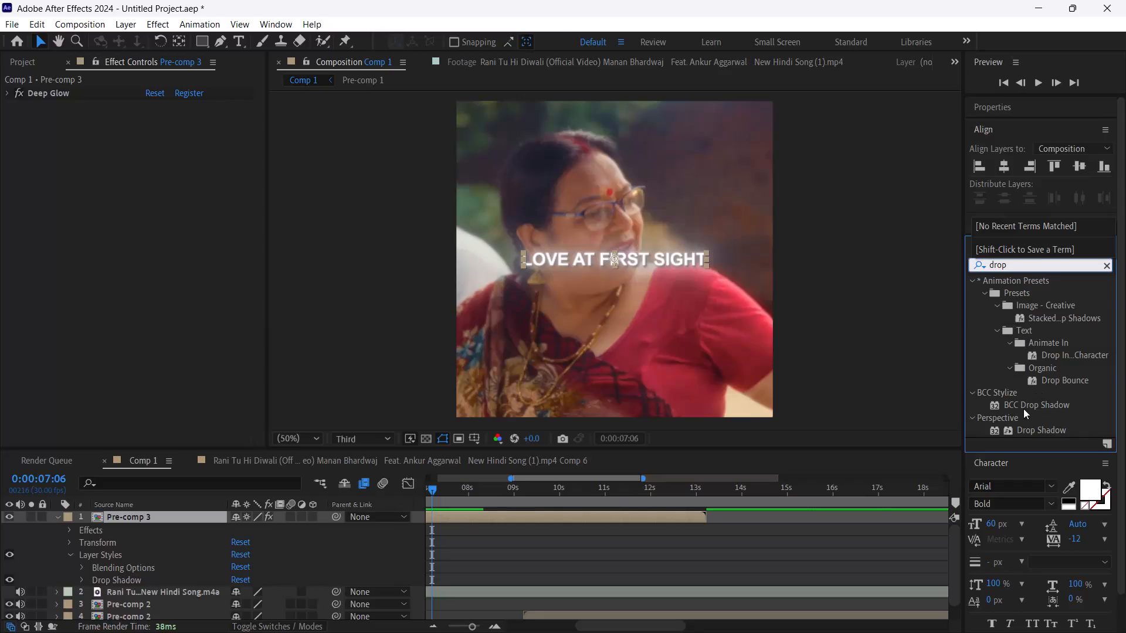
left_click_drag(1035, 431, 151, 376)
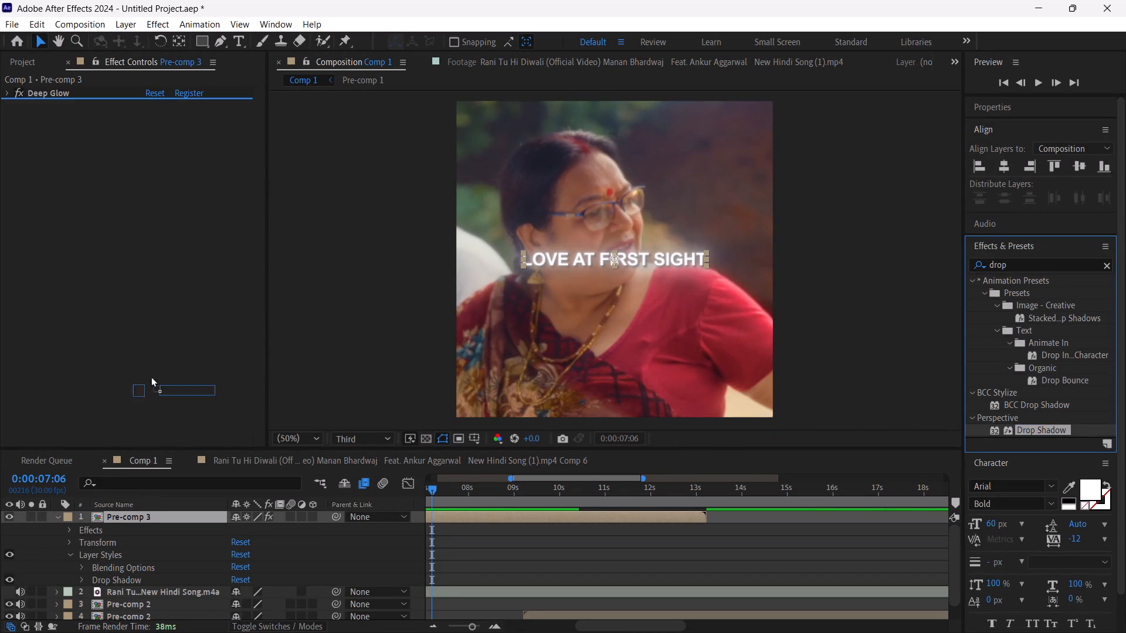
left_click_drag(151, 376, 128, 341)
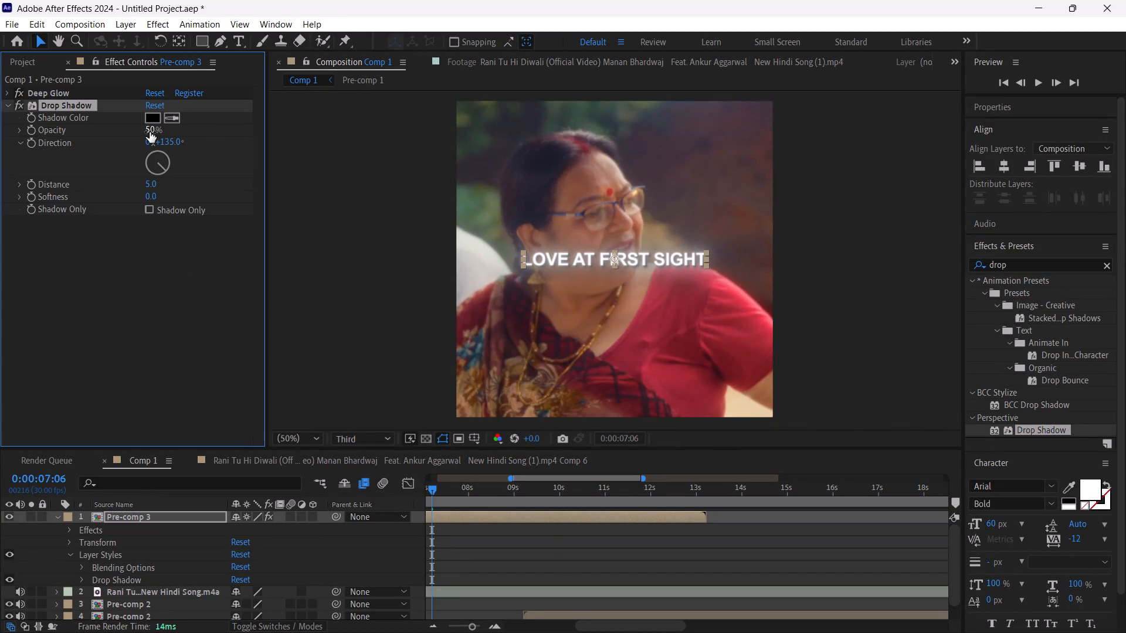
left_click(150, 132)
type("80")
left_click(126, 196)
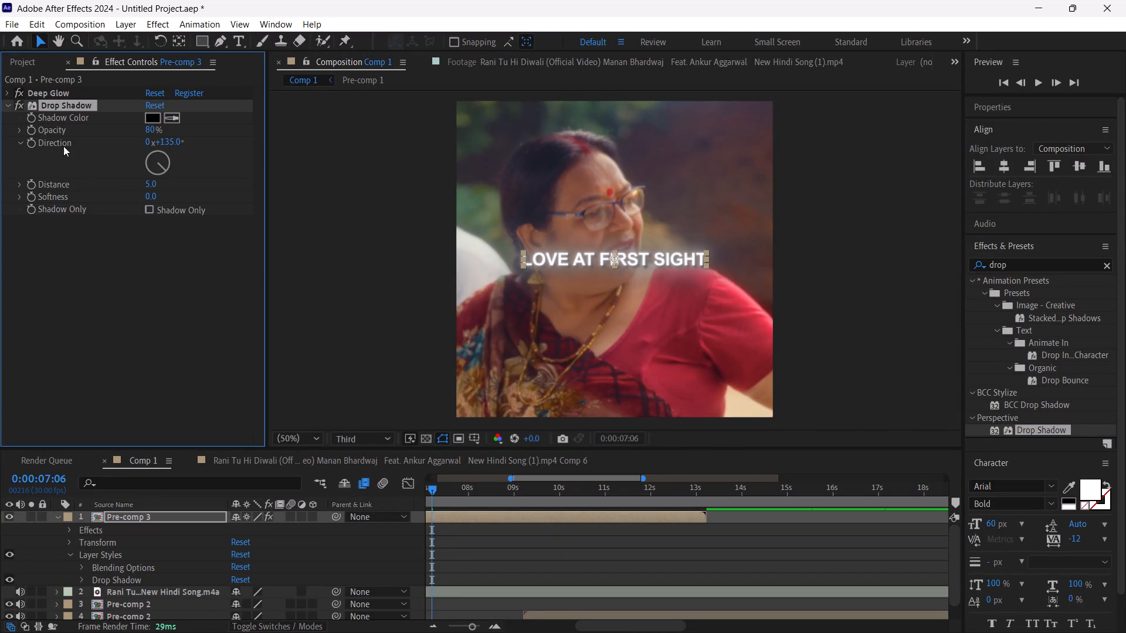
left_click(9, 105)
key("space")
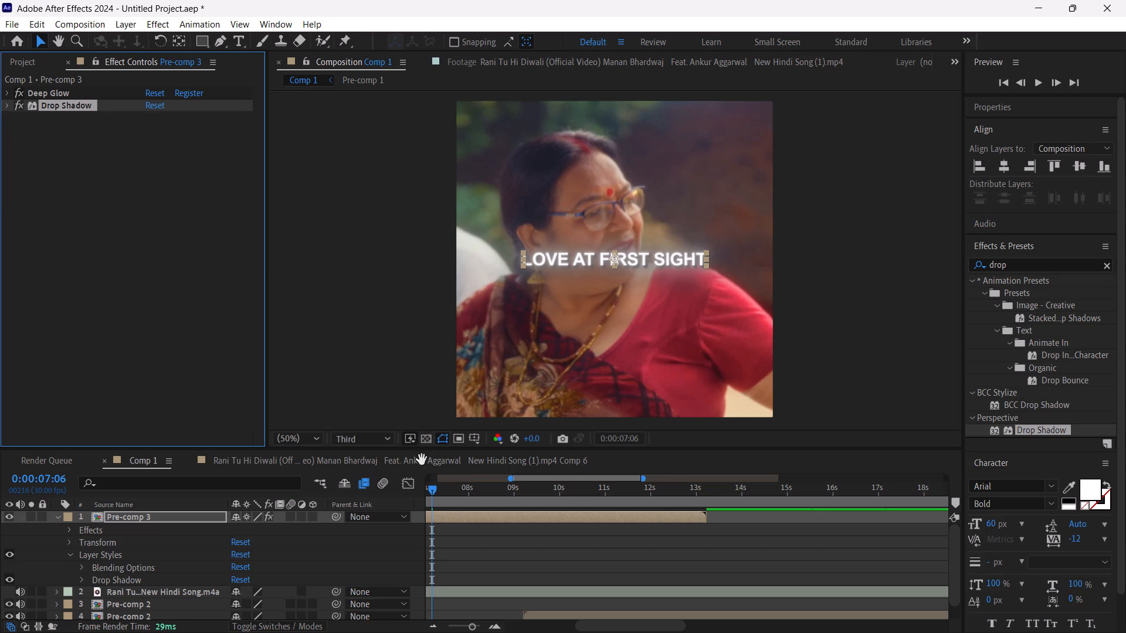
left_click_drag(427, 495, 300, 529)
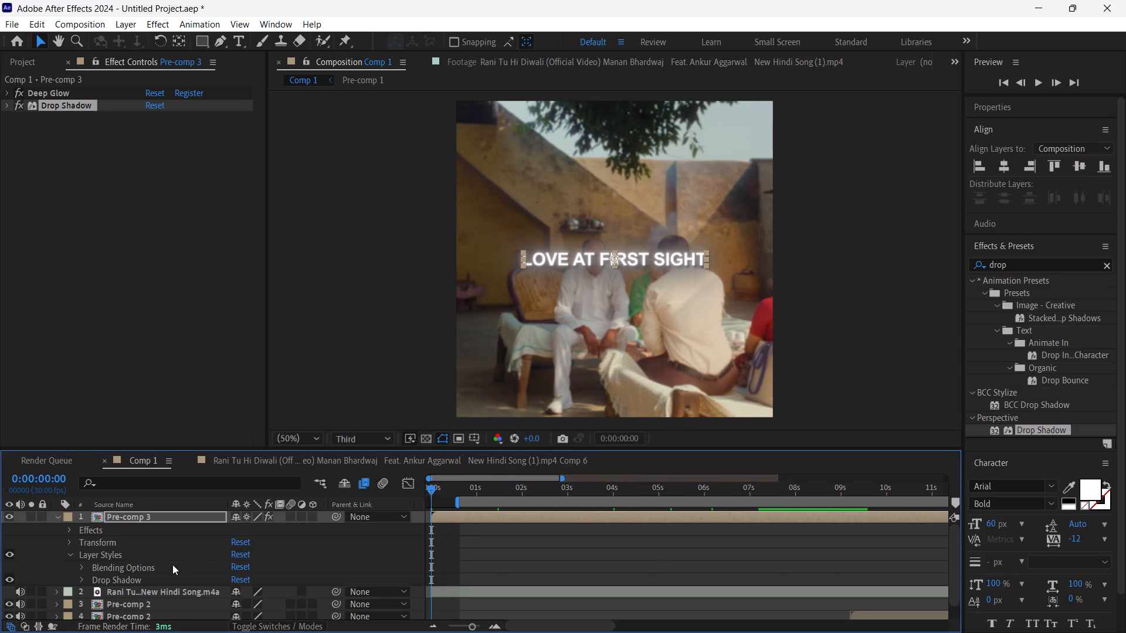
left_click(59, 519)
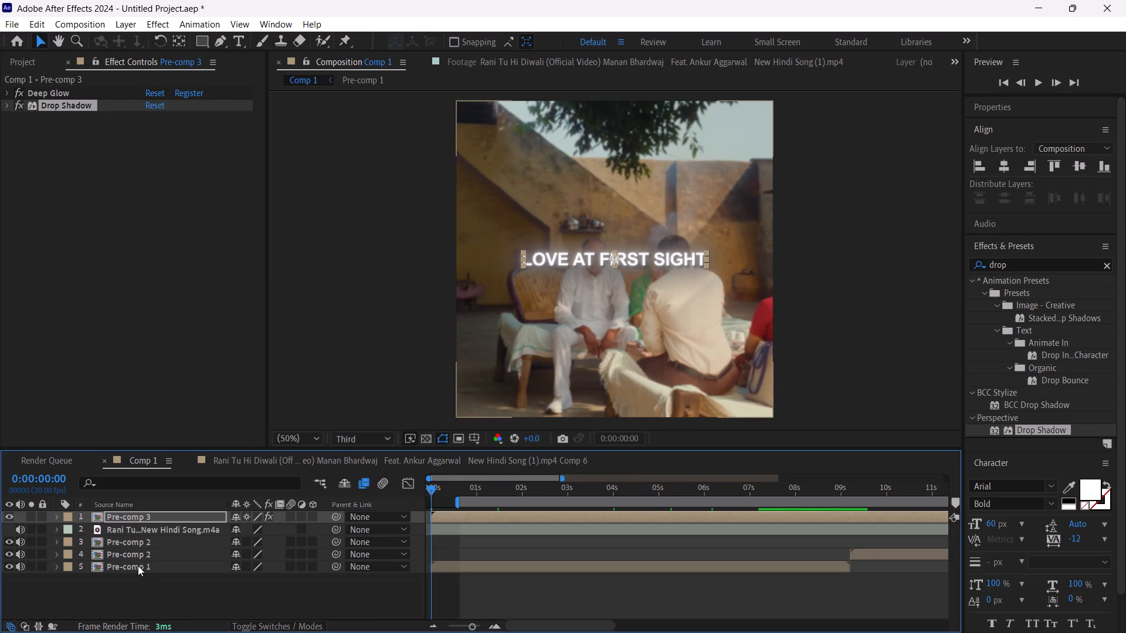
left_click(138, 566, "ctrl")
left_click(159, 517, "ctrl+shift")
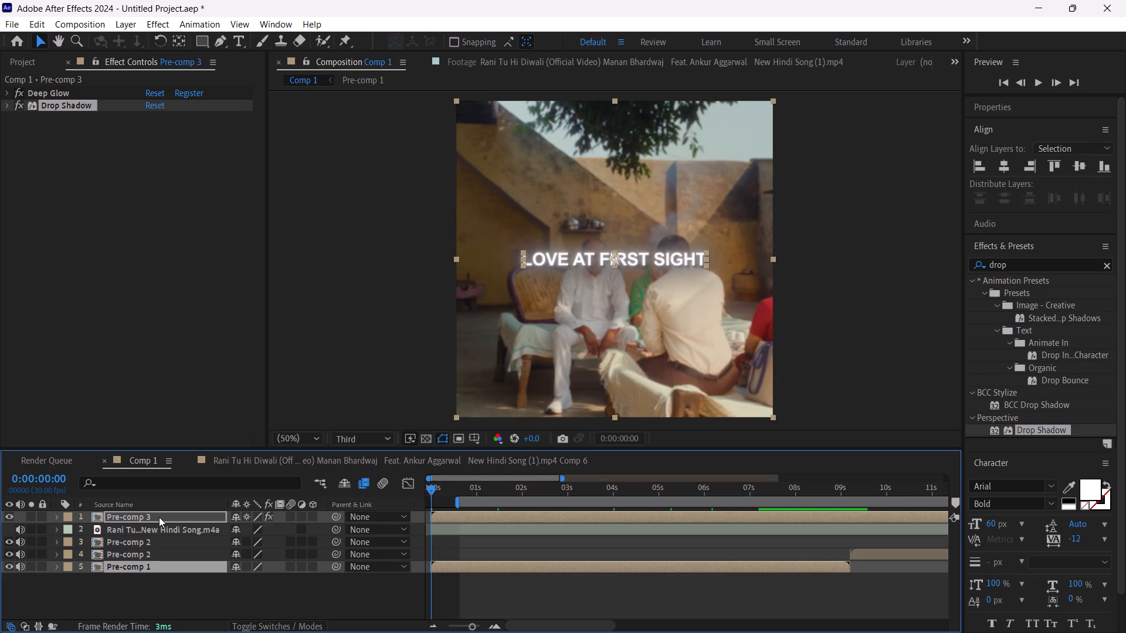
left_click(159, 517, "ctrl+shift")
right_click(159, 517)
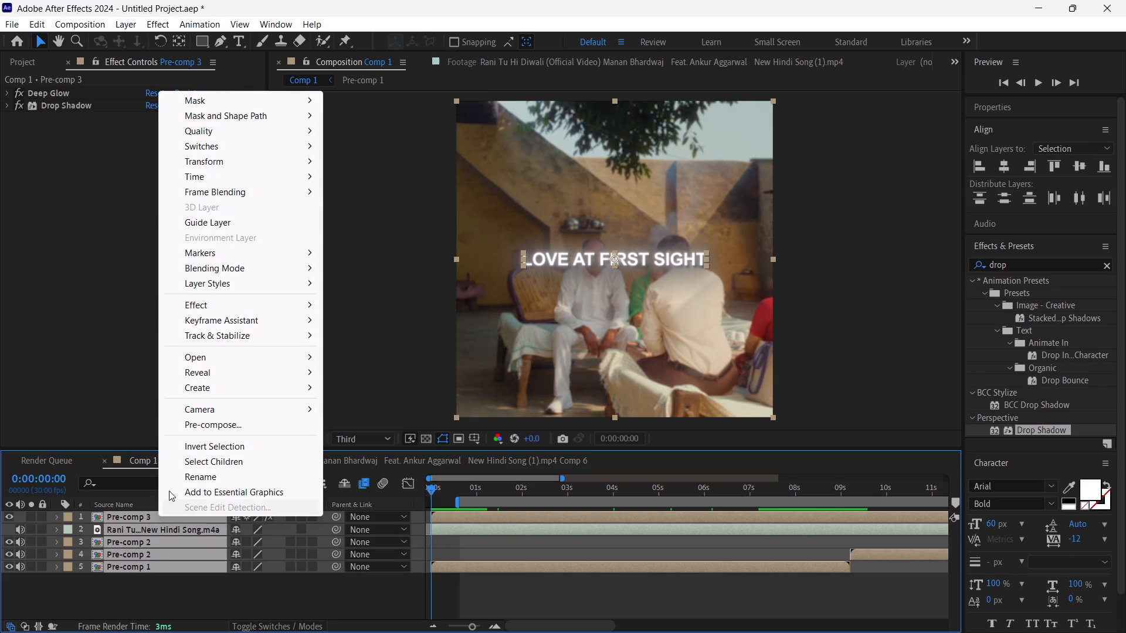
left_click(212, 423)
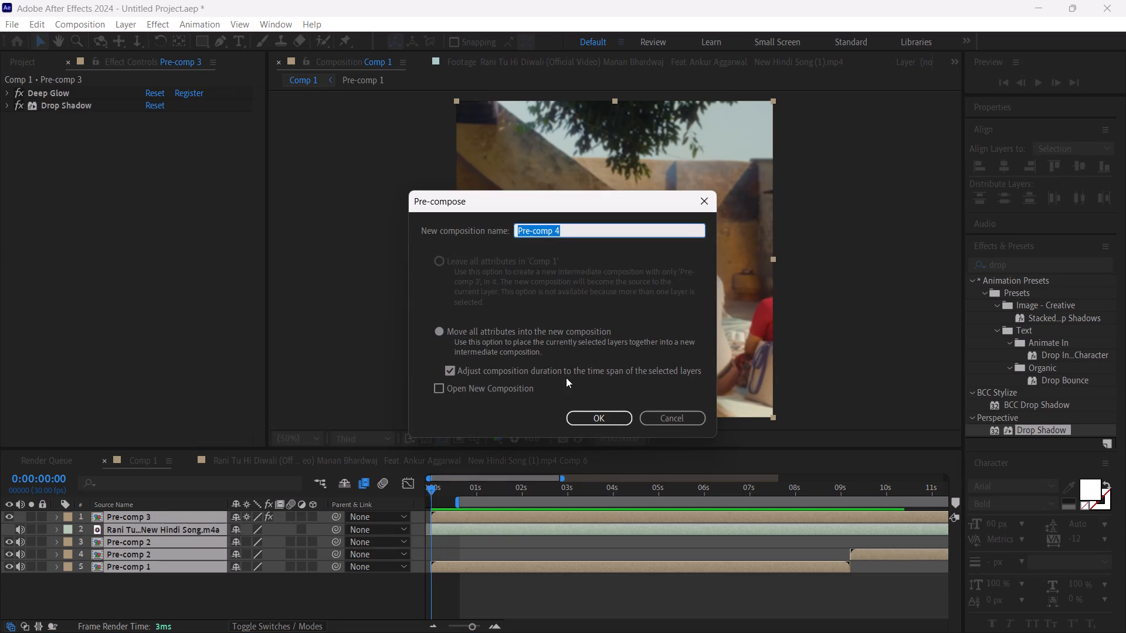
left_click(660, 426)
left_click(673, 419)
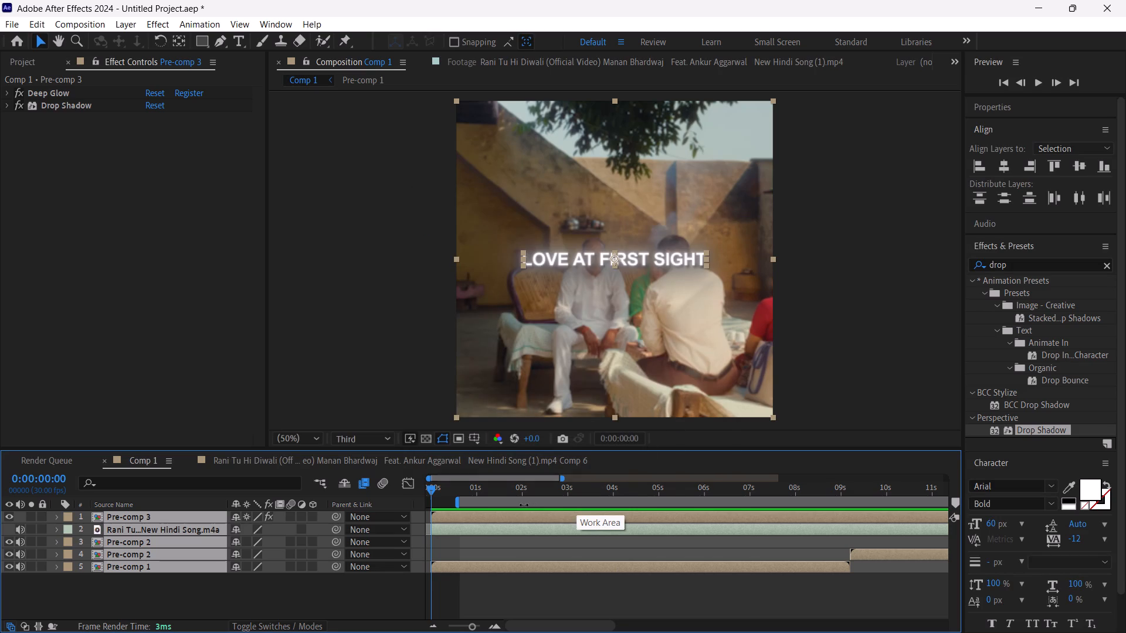
Extend the start of Comp 1's work area back to the beginning of the timeline.
left_click_drag(523, 505, 426, 525)
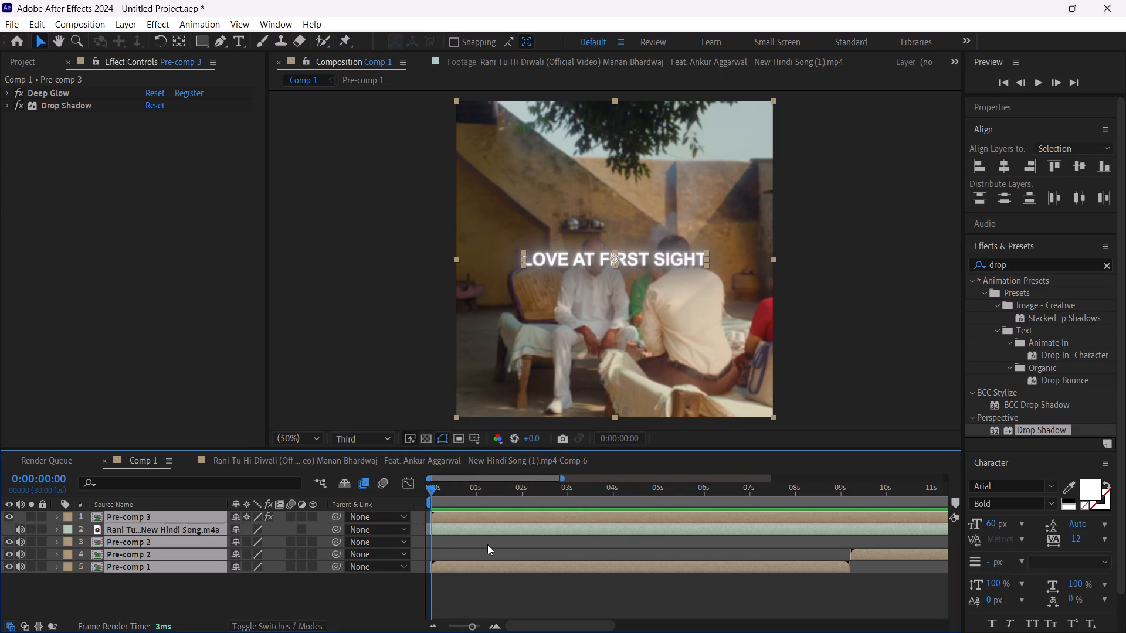
Pre-compose all five Comp 1 layers together, moving all attributes and adjusting the duration to their time span, and preview the result.
triple_click(434, 619)
left_click(434, 619)
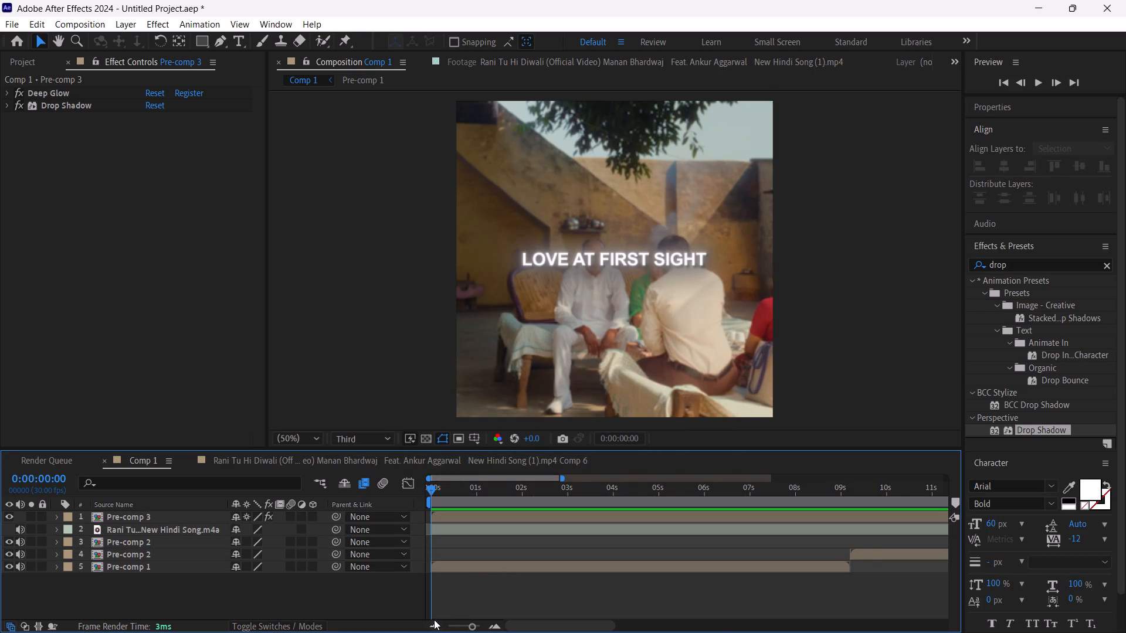
left_click(434, 620)
double_click(433, 621)
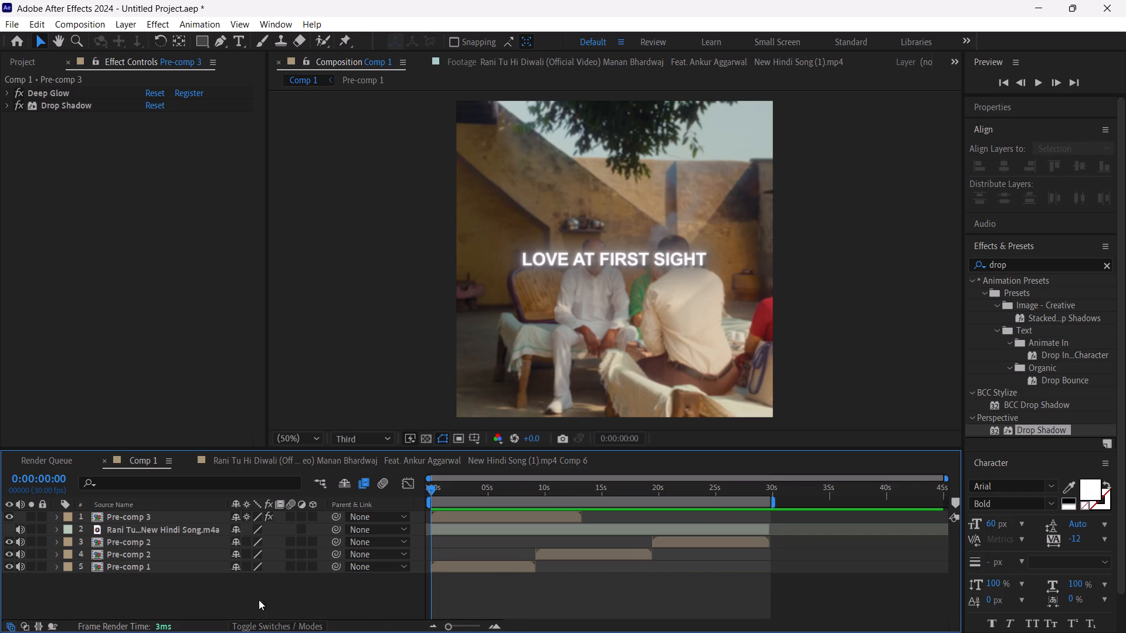
left_click_drag(193, 600, 218, 512, "ctrl")
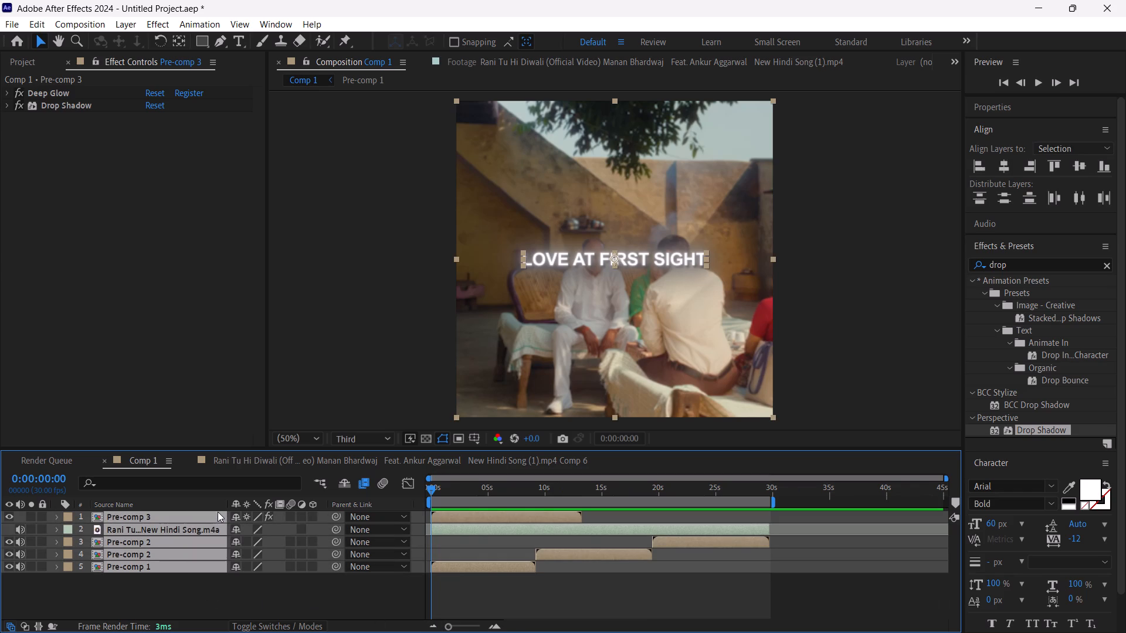
right_click(218, 512)
left_click(289, 418)
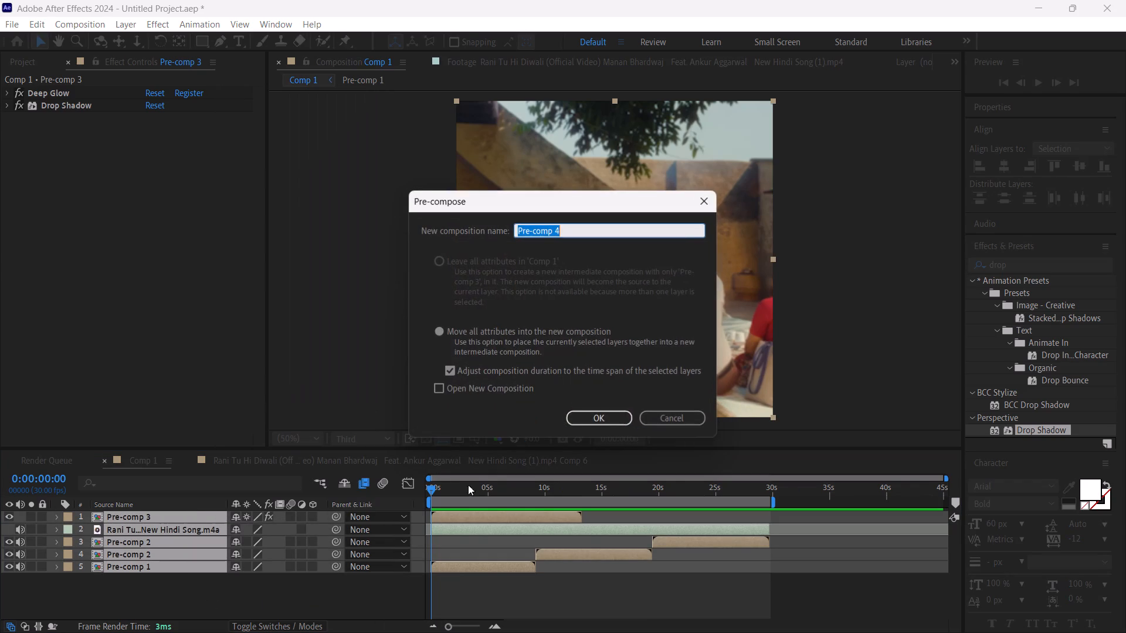
left_click(586, 419)
key("space")
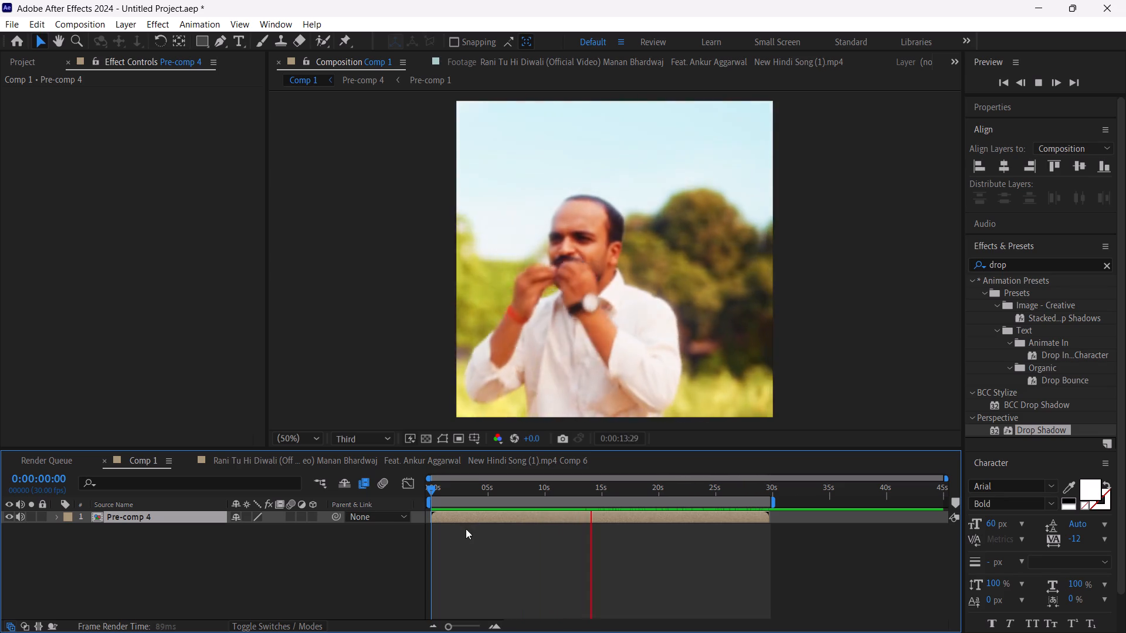
left_click_drag(441, 489, 398, 495)
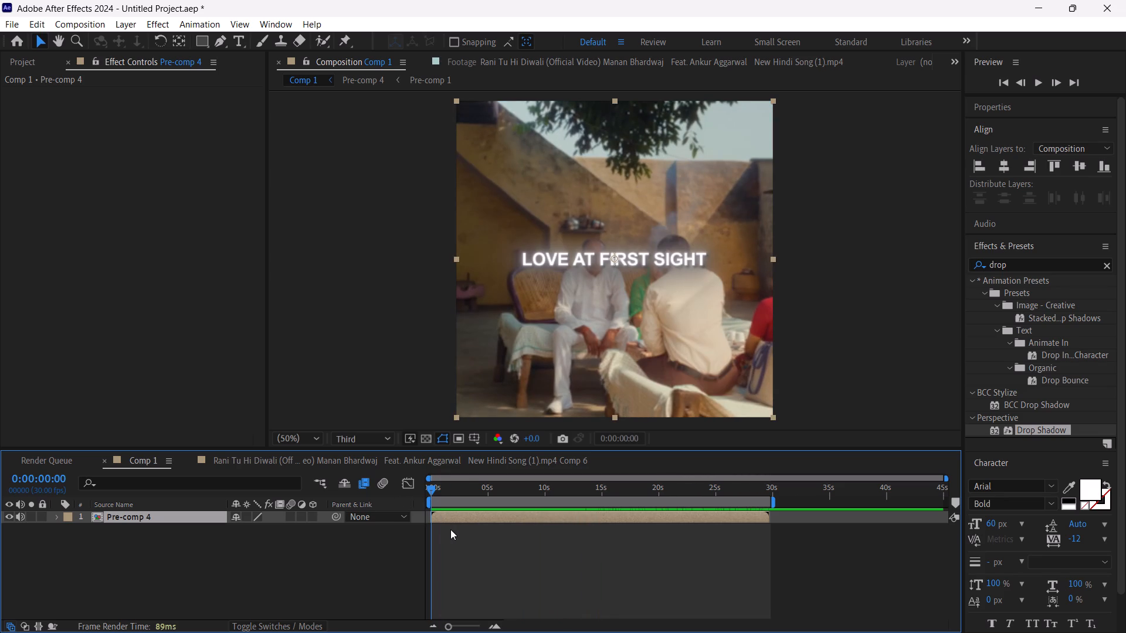
Inside Pre-comp 4, set the scale of the Pre-comp 3 title layer to 80%.
double_click(460, 517)
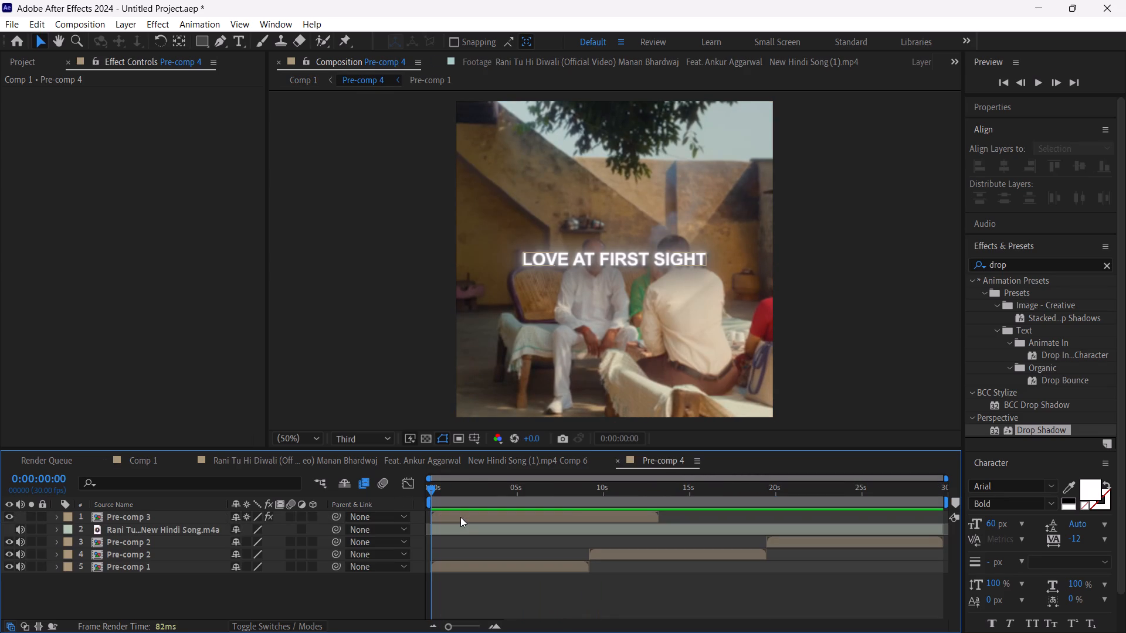
left_click(460, 517)
key("s")
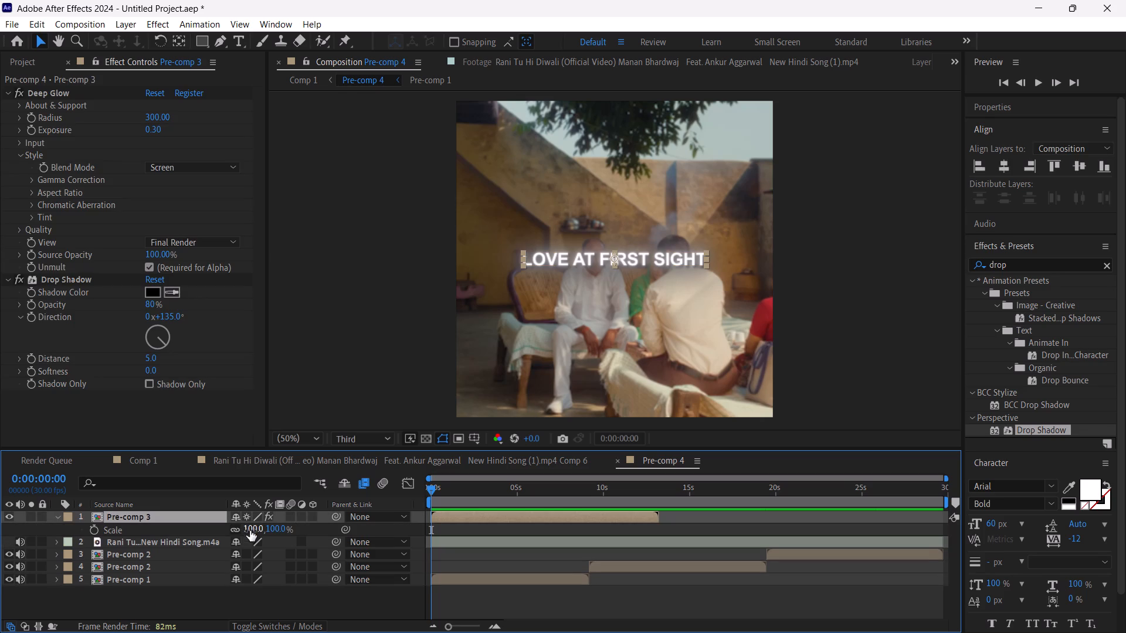
left_click(250, 532)
type("80")
left_click(321, 532)
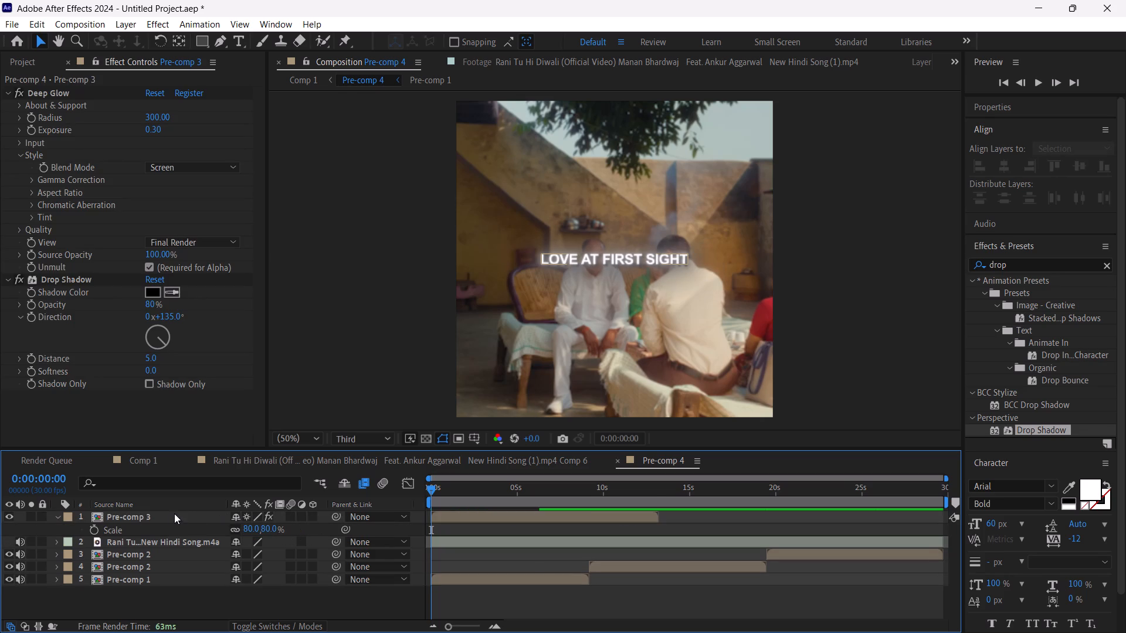
Centre the title layer horizontally and vertically in the composition, and preview it from Comp 1.
left_click(172, 518)
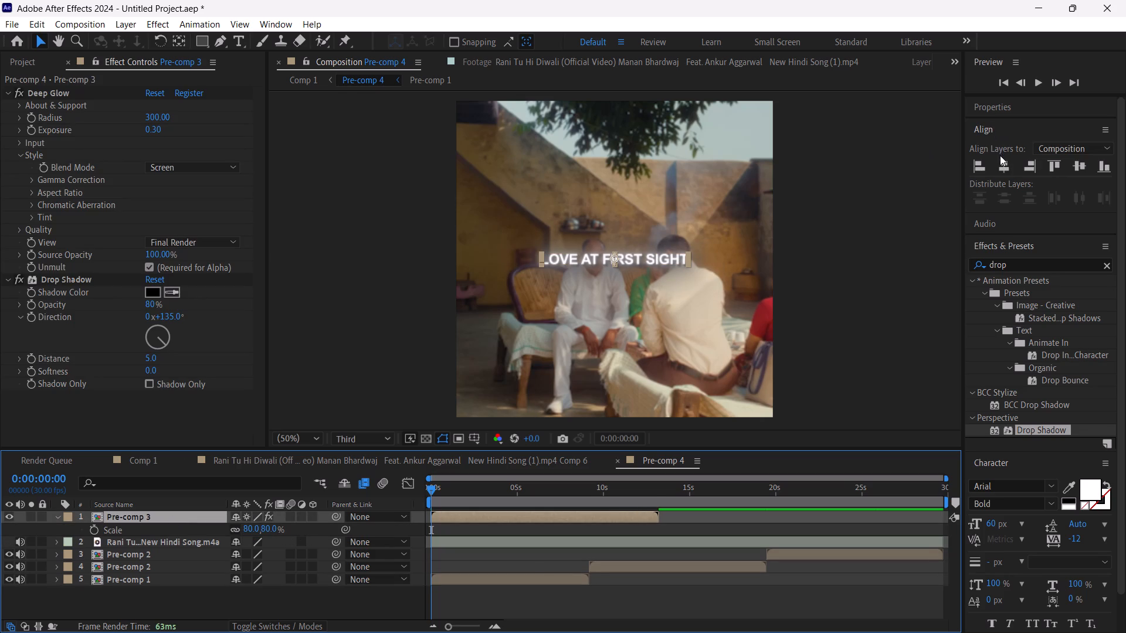
left_click(1002, 162)
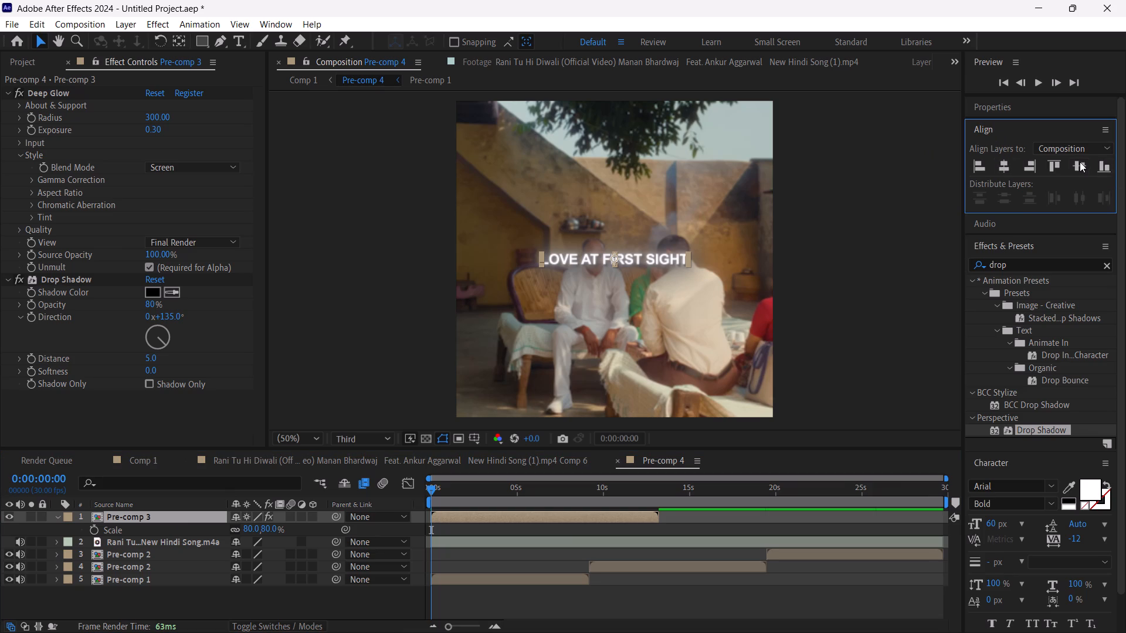
left_click(1080, 162)
left_click(308, 77)
key("space")
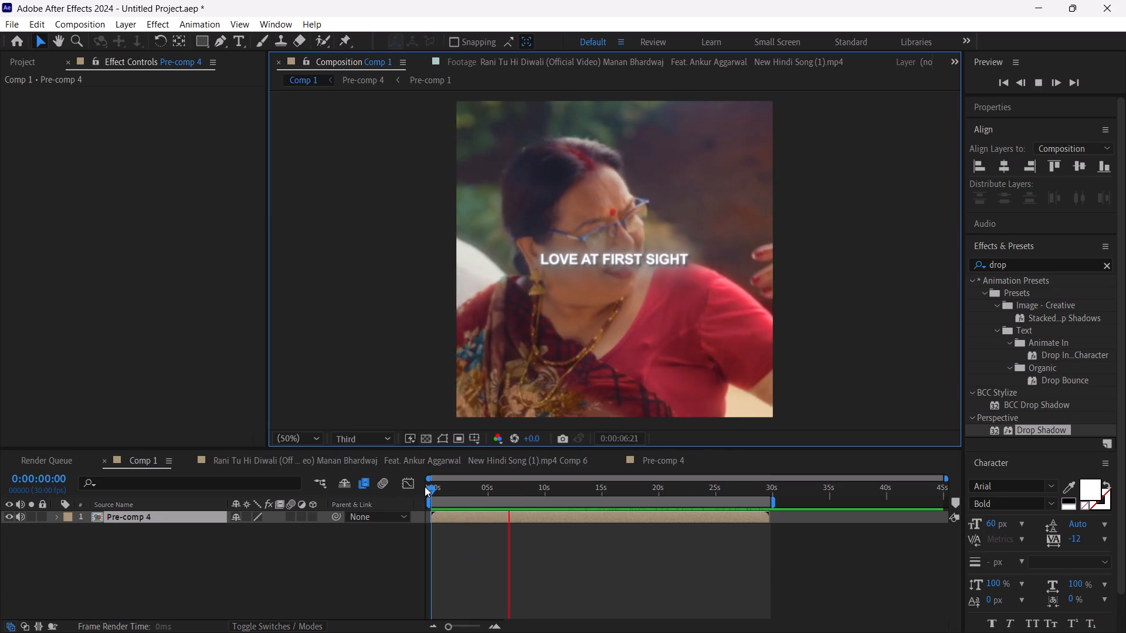
left_click_drag(425, 487, 408, 495)
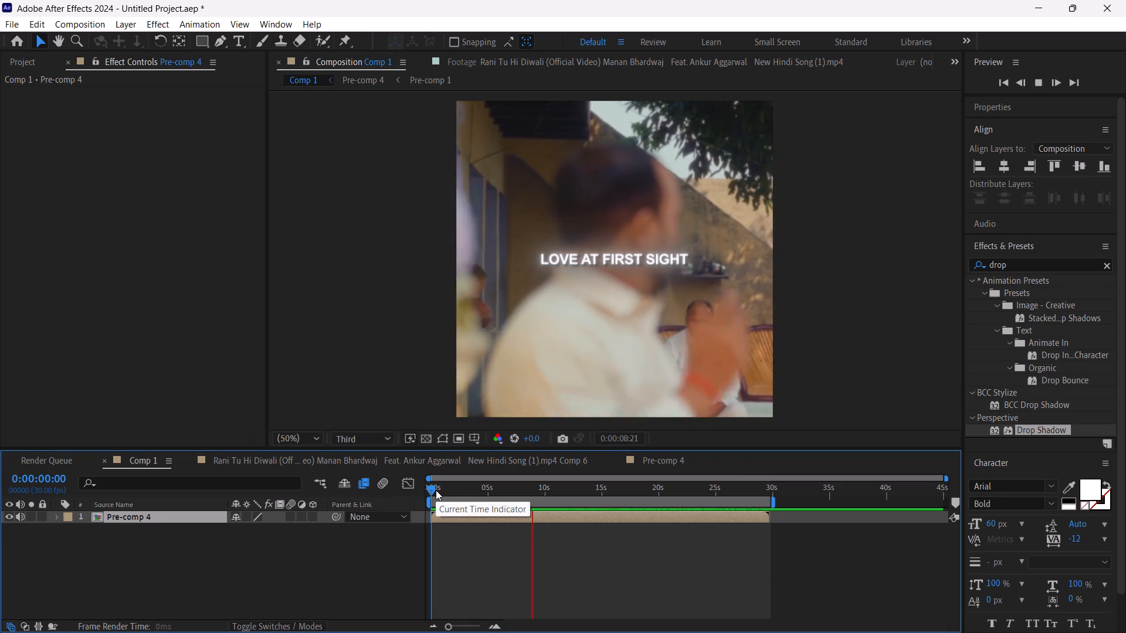
Fade in the Pre-comp 4 layer in Comp 1 with opacity keyframes of 0% at 0:00 and 100% at 0:00:01:10.
left_click_drag(434, 490, 429, 492)
key("t")
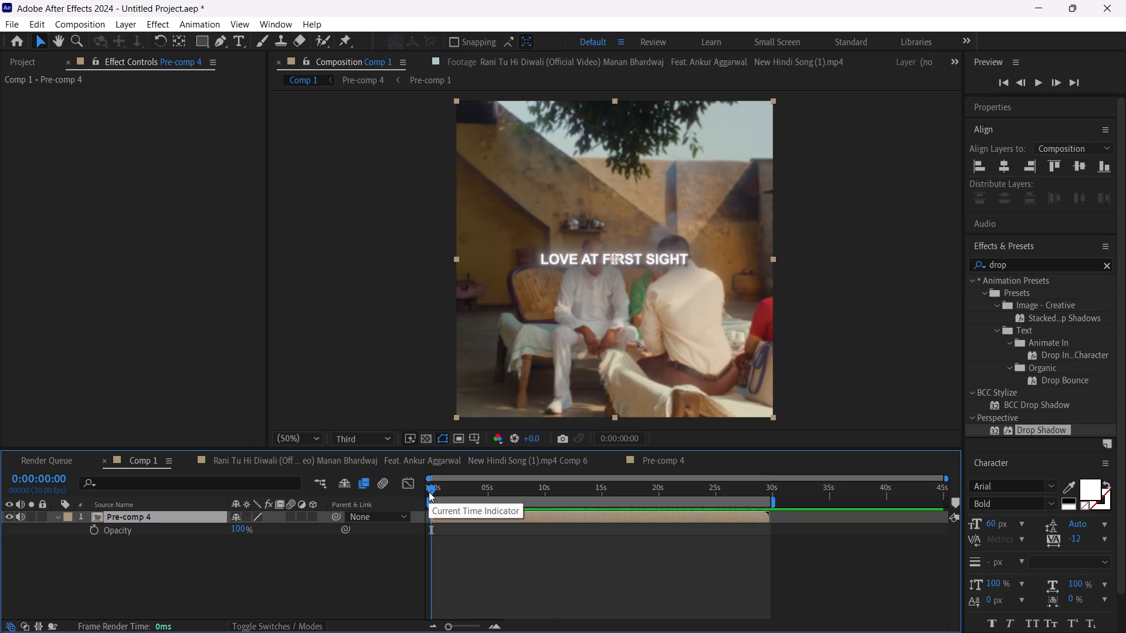
left_click(95, 532)
key("ctrl+shift+Right")
key("ctrl+shift+Right")
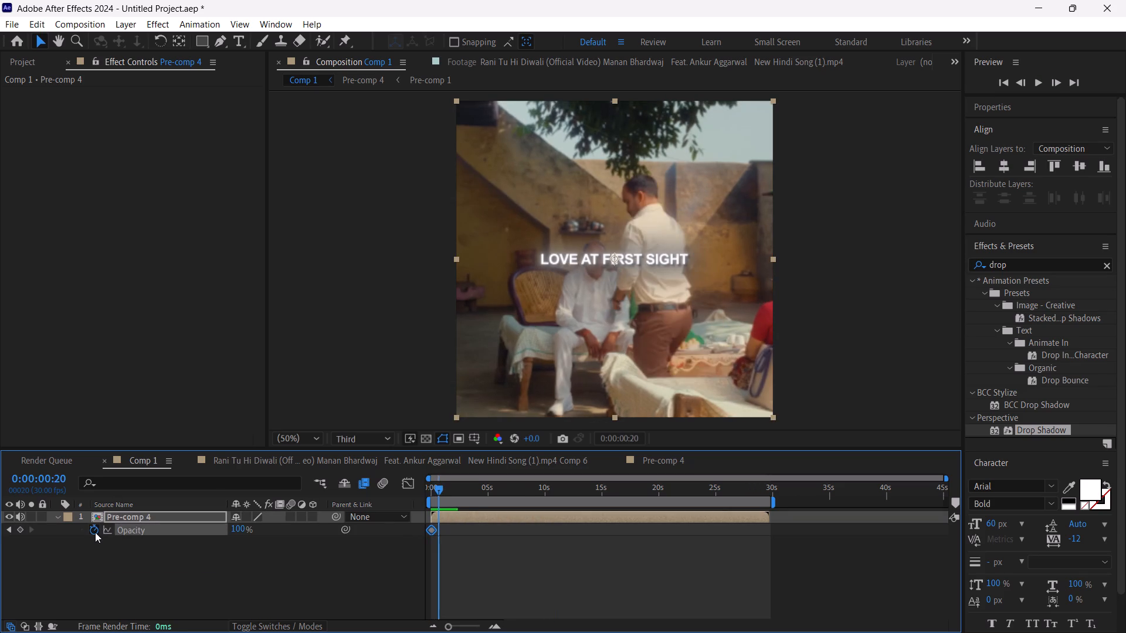
key("ctrl+shift+Right")
key("ctrl+shift+Right")
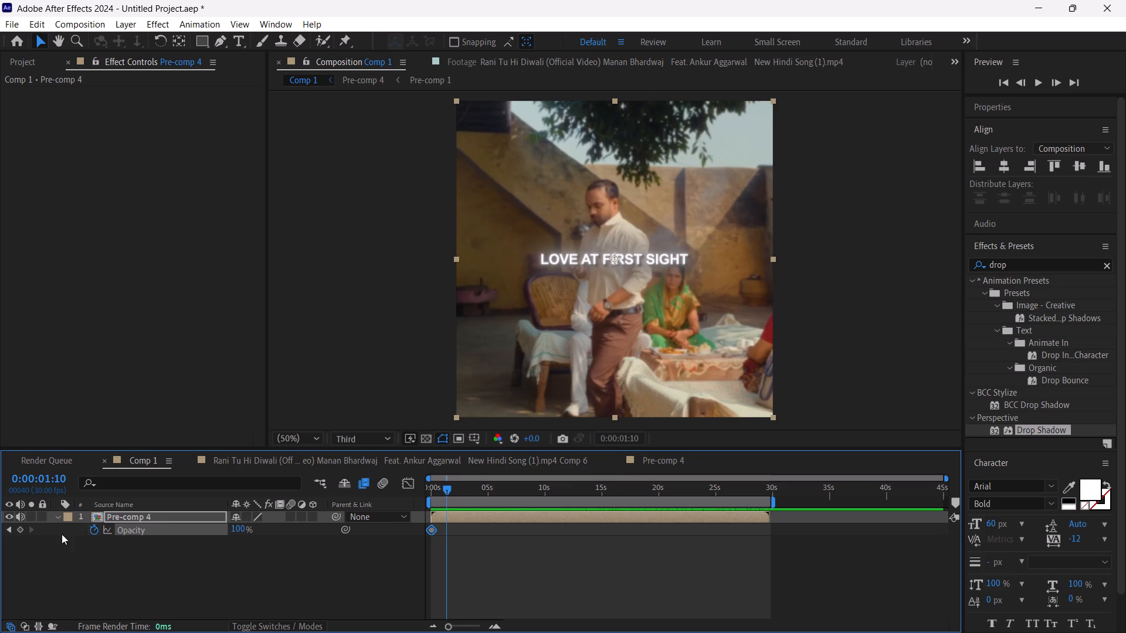
left_click(22, 533)
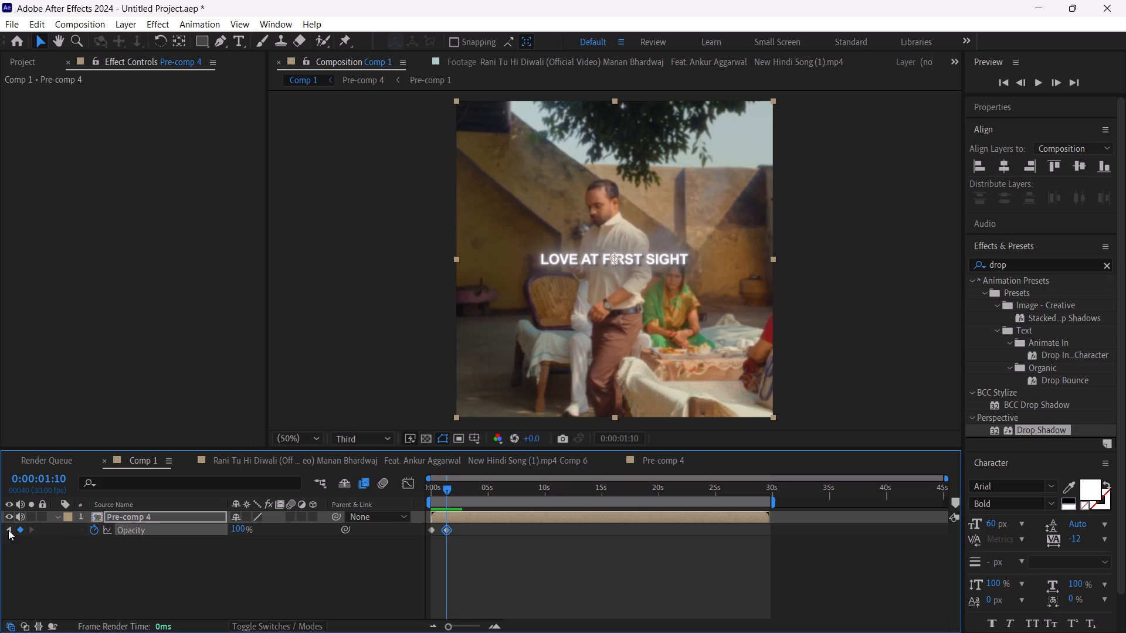
left_click(9, 529)
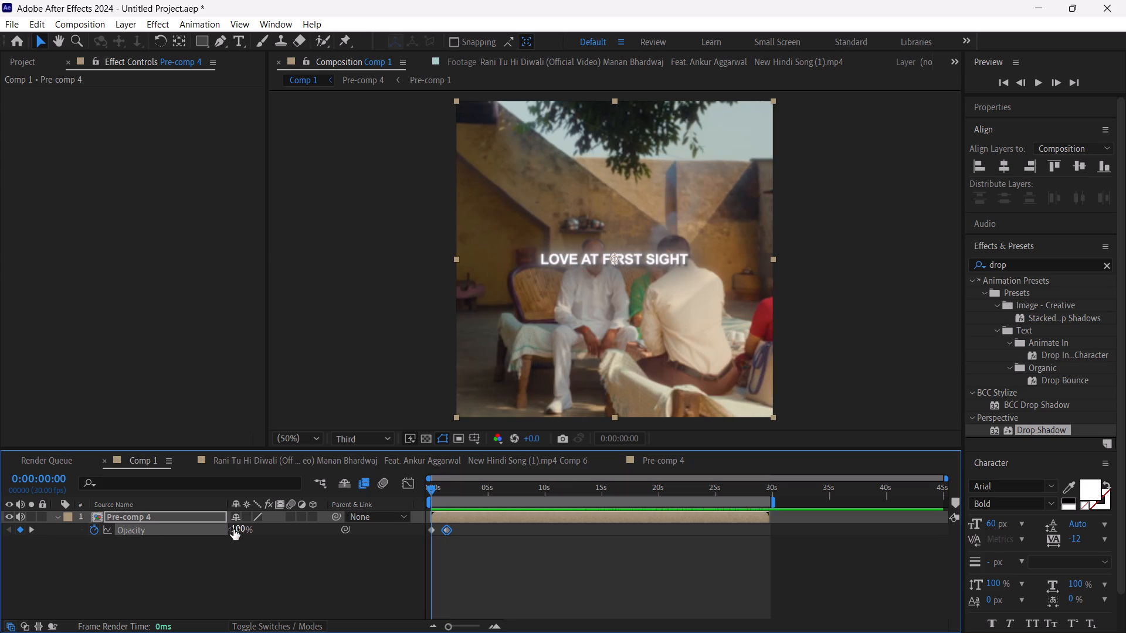
left_click_drag(233, 529, 114, 570)
left_click(114, 570)
key("space")
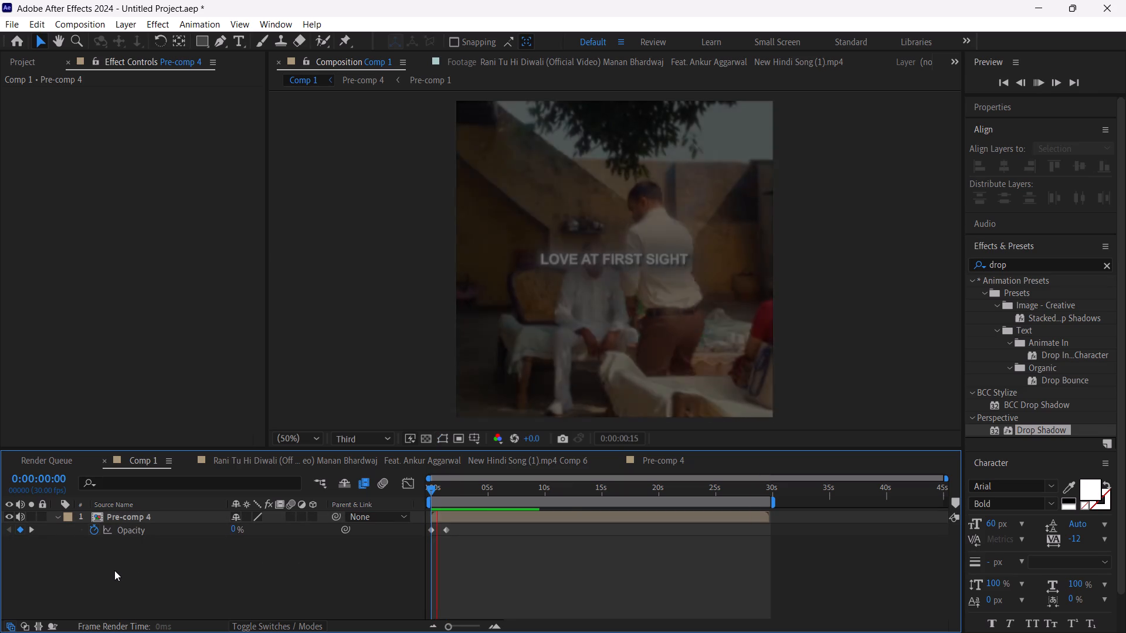
double_click(426, 492)
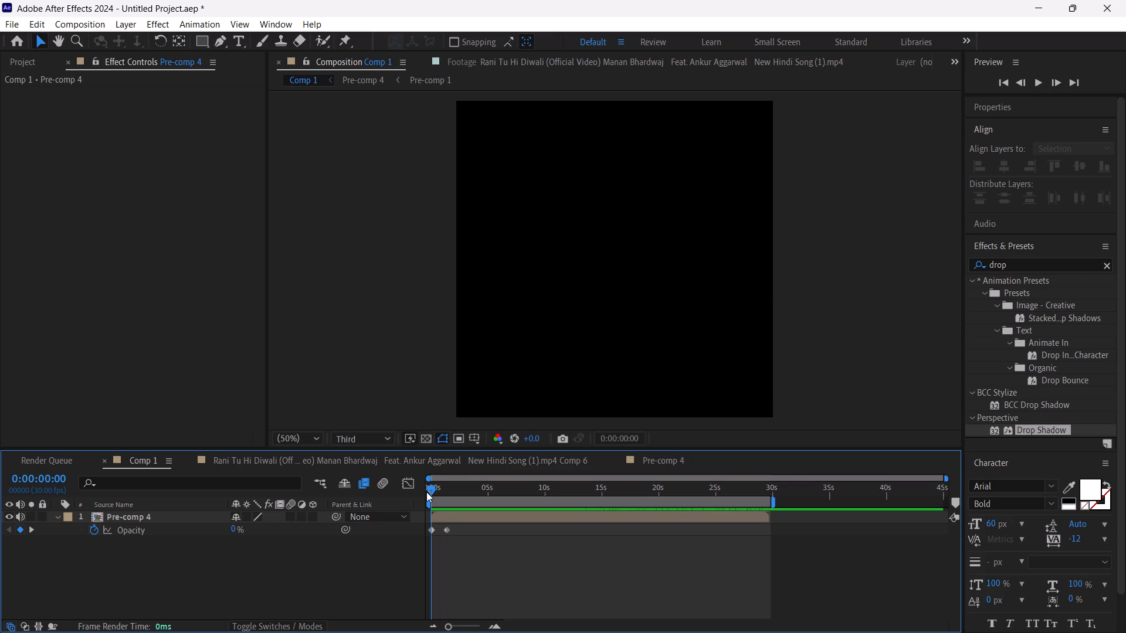
Save the project in Downloads as "rani tu hi diwali 1".
key("ctrl+s")
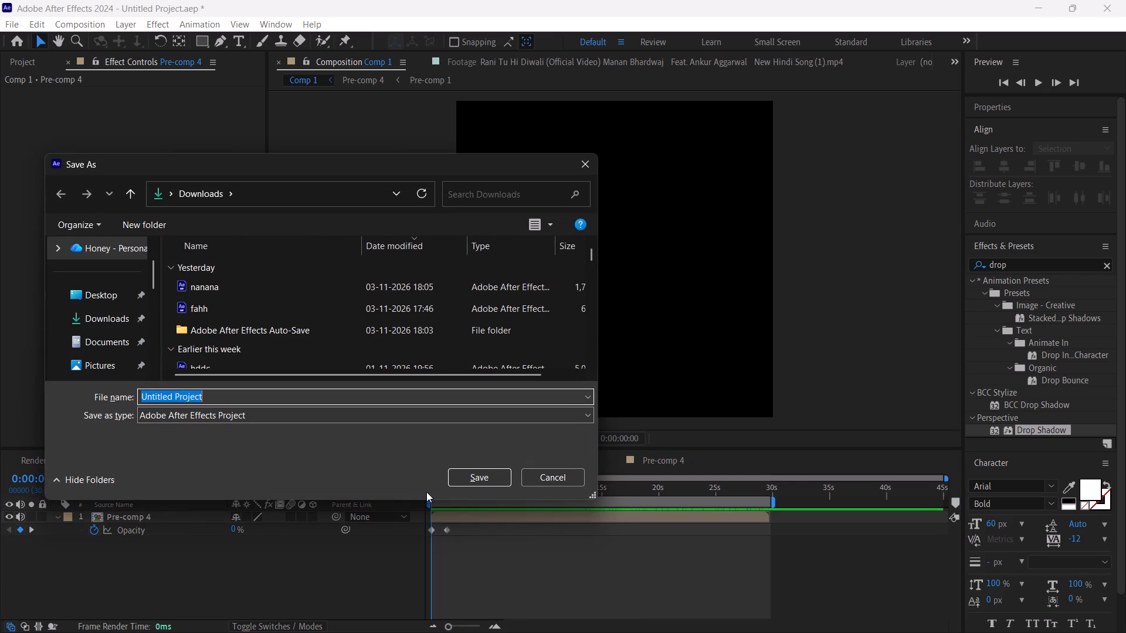
type("rs")
key("BackSpace")
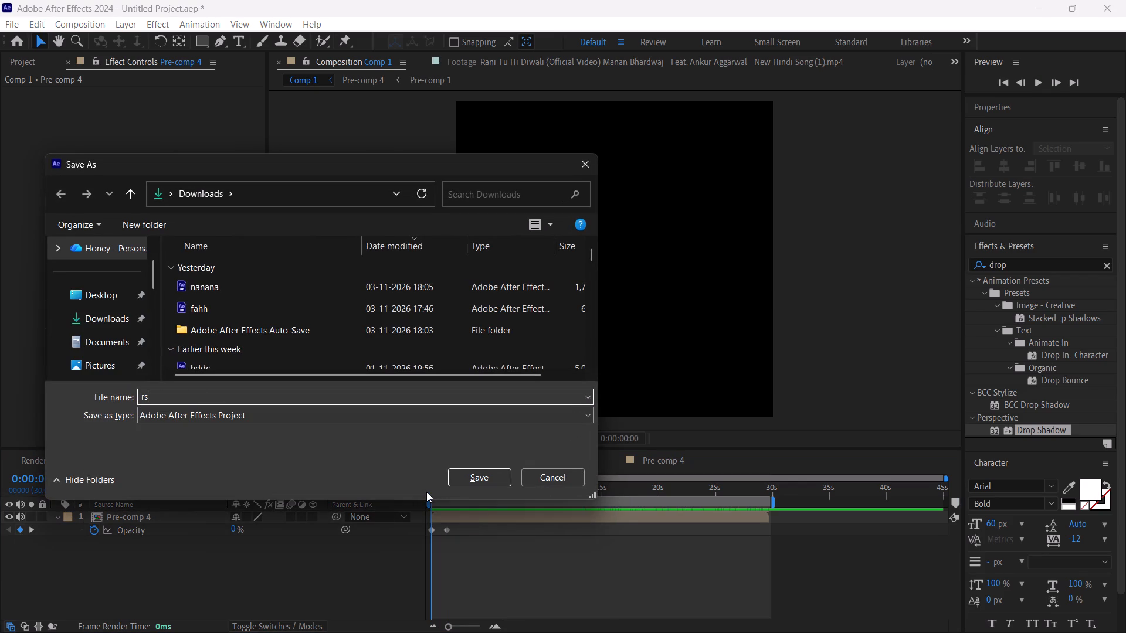
type("ani")
key("space")
type("tu hi diwali 1")
key("Return")
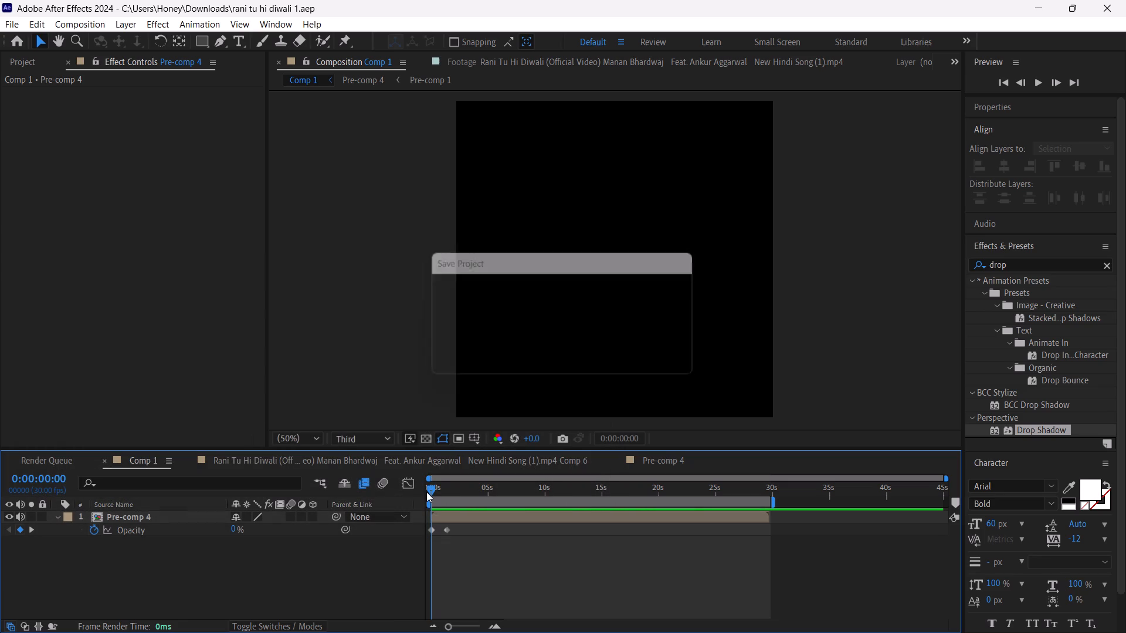
Preview Comp 1 from the start and return the playhead to 0:00.
key("space")
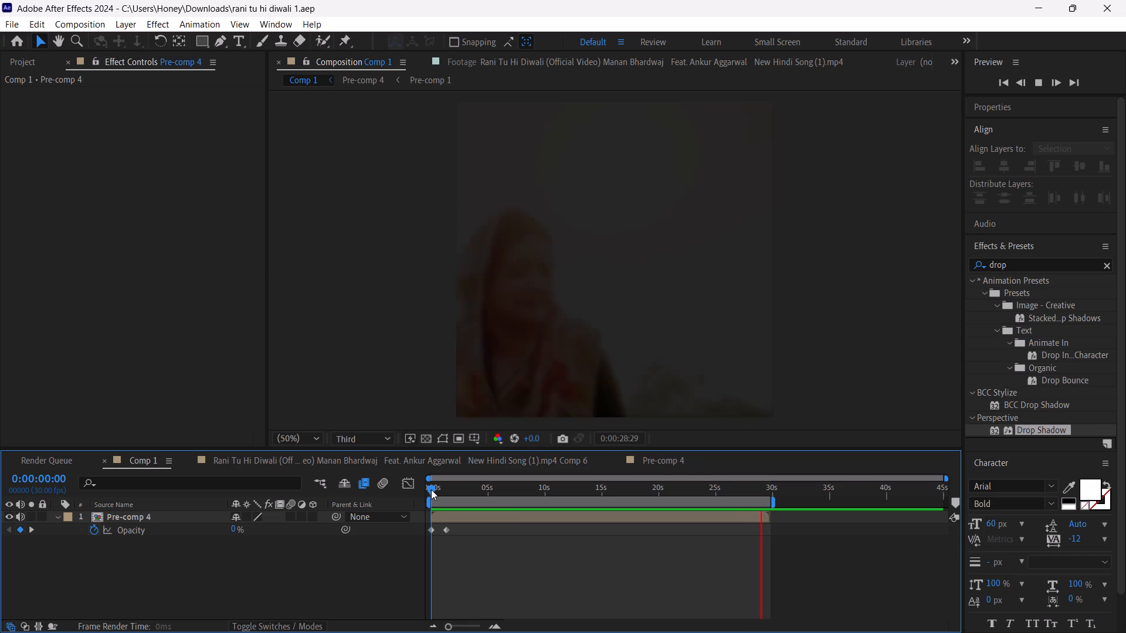
left_click_drag(436, 488, 432, 488)
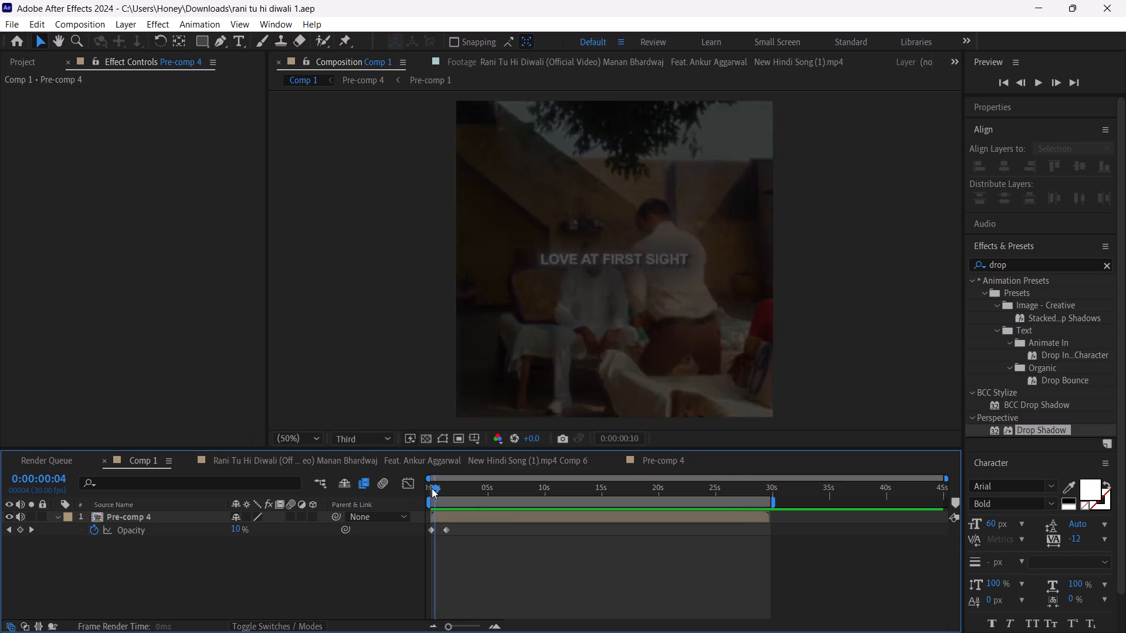
left_click_drag(432, 488, 425, 489)
Add a new adjustment layer above Pre-comp 4 in Comp 1.
right_click(486, 548)
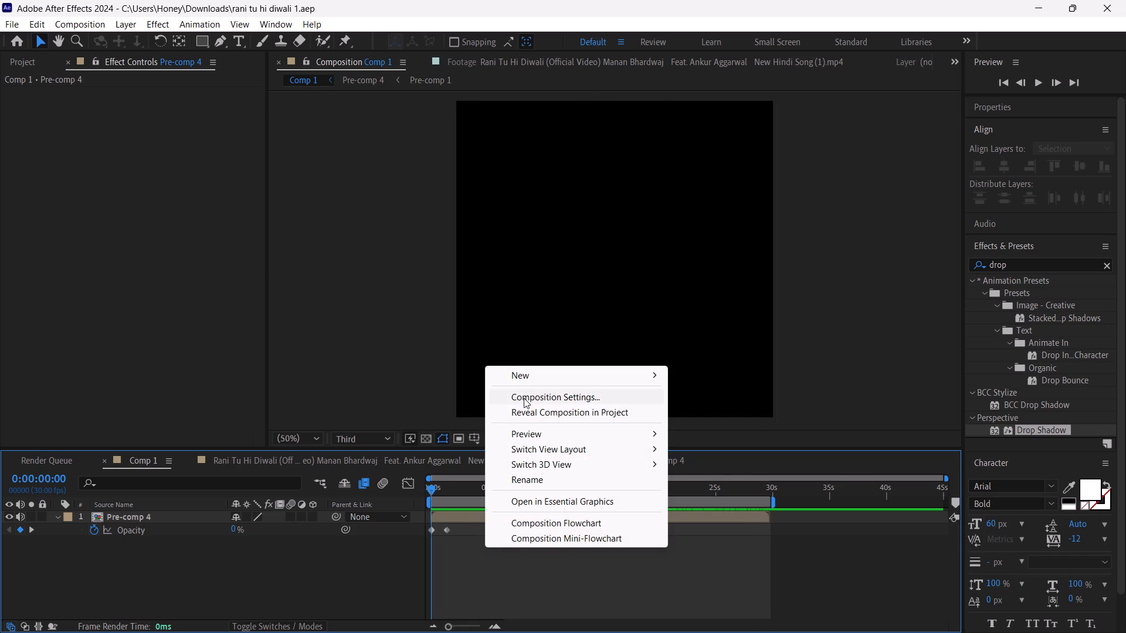
left_click(530, 383)
left_click(529, 379)
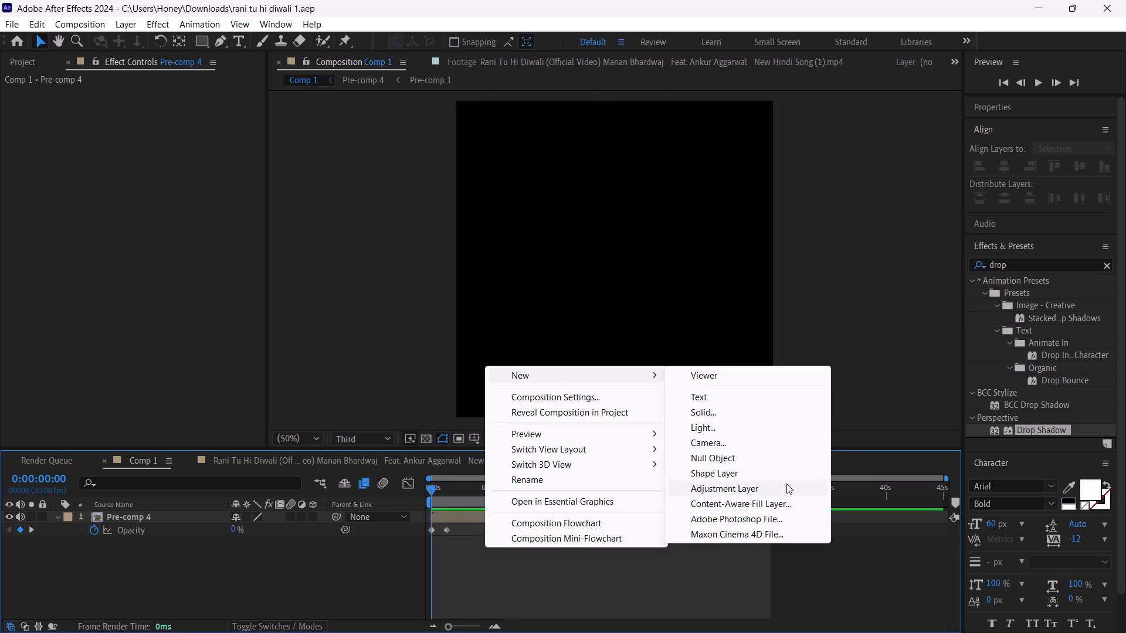
left_click(748, 494)
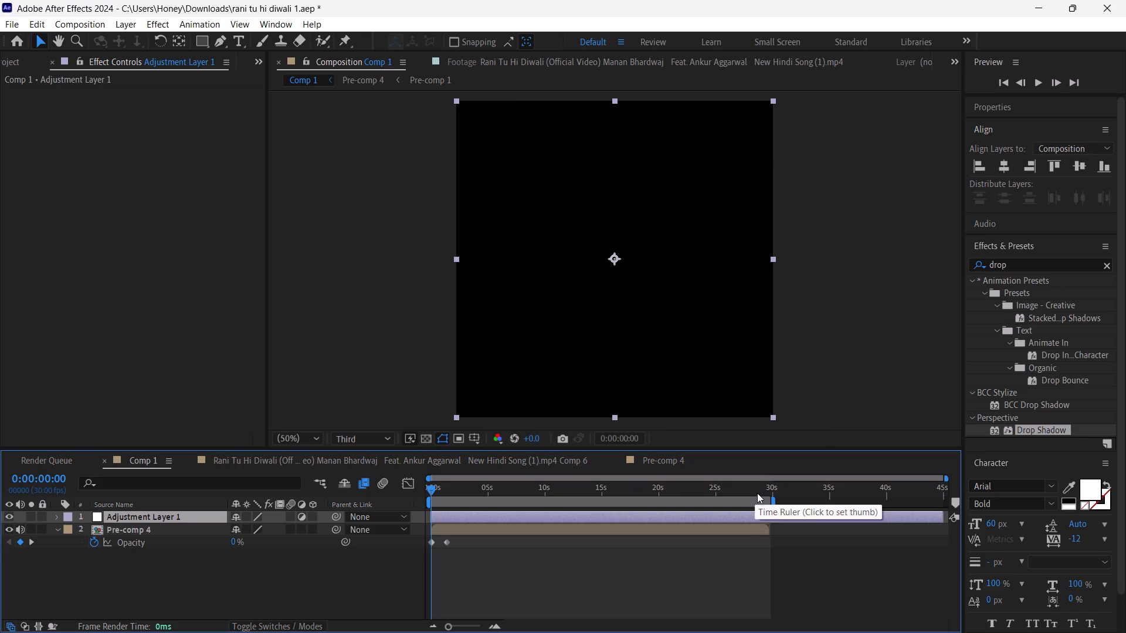
Split the adjustment layer at Pre-comp 4's end, 0:00:29:22, and delete the part that runs past it.
left_click(741, 531)
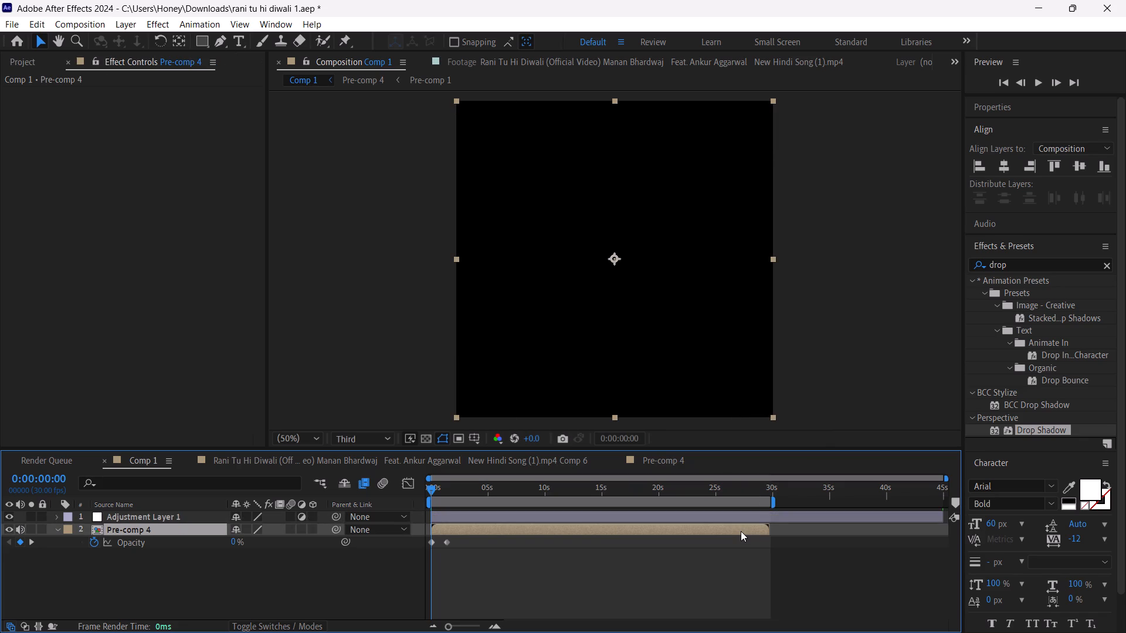
key("o")
key("ctrl+Right")
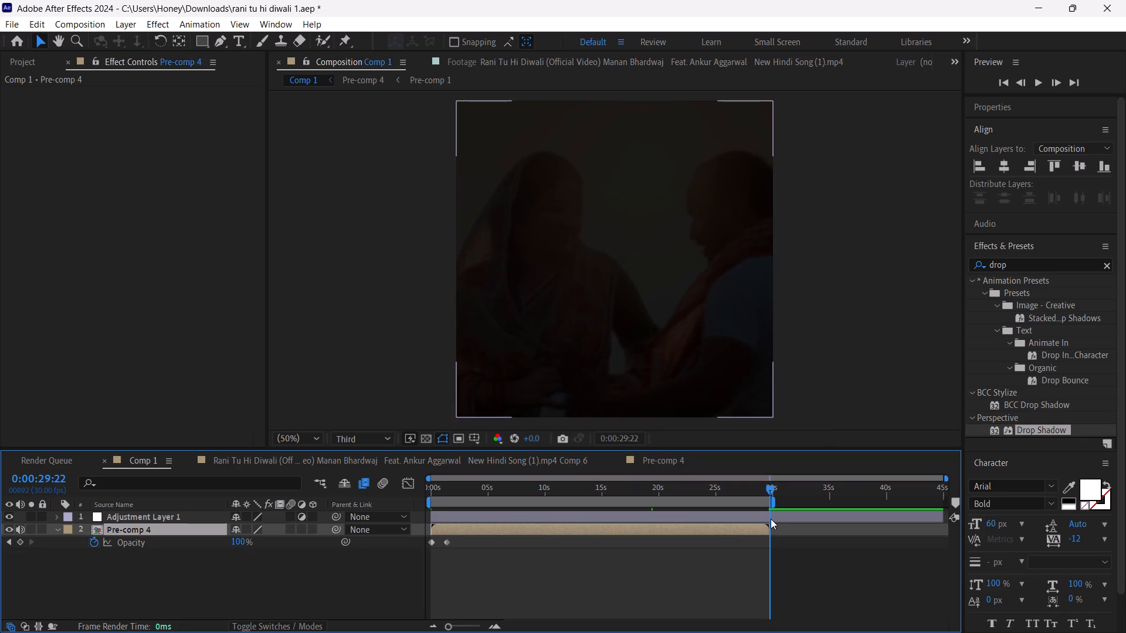
left_click(771, 519)
key("ctrl+shift+d")
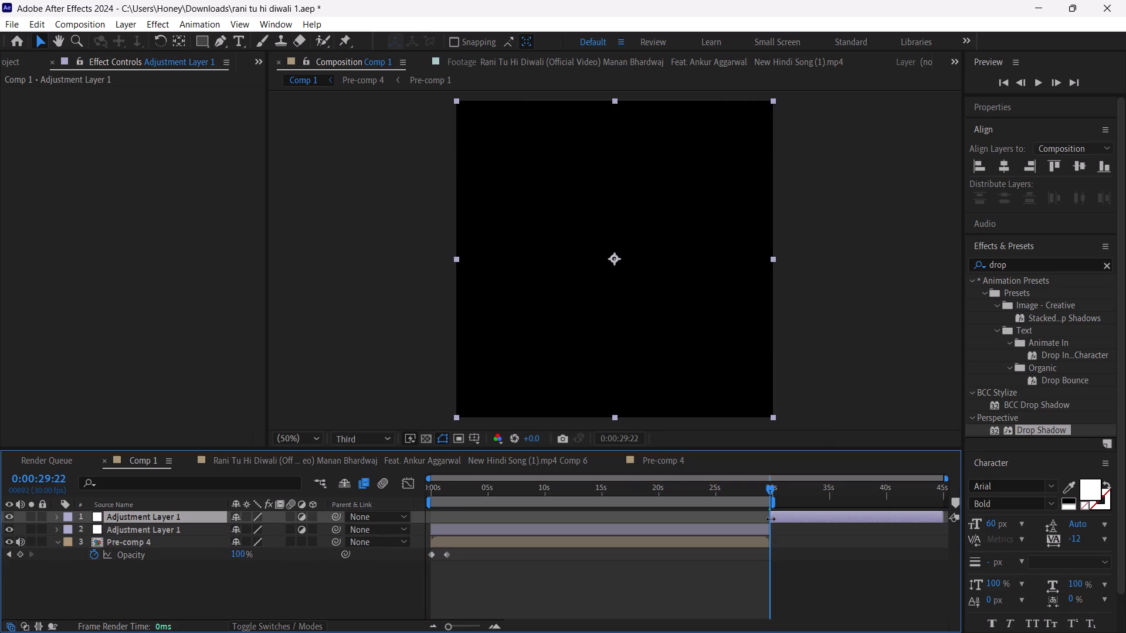
key("Delete")
double_click(495, 632)
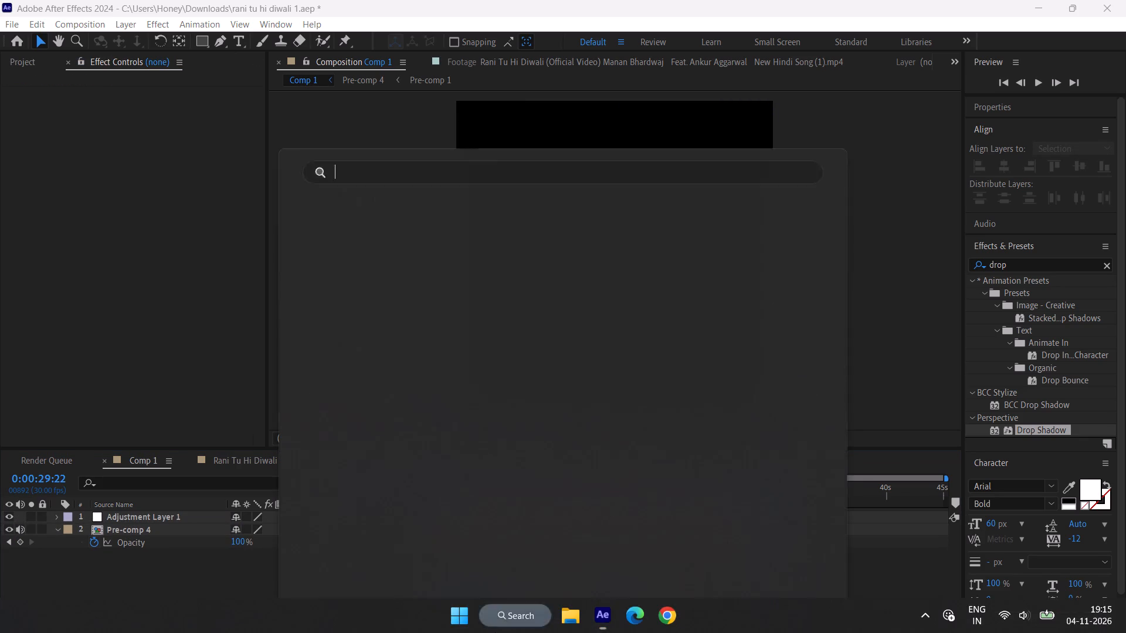
left_click(504, 564)
triple_click(496, 624)
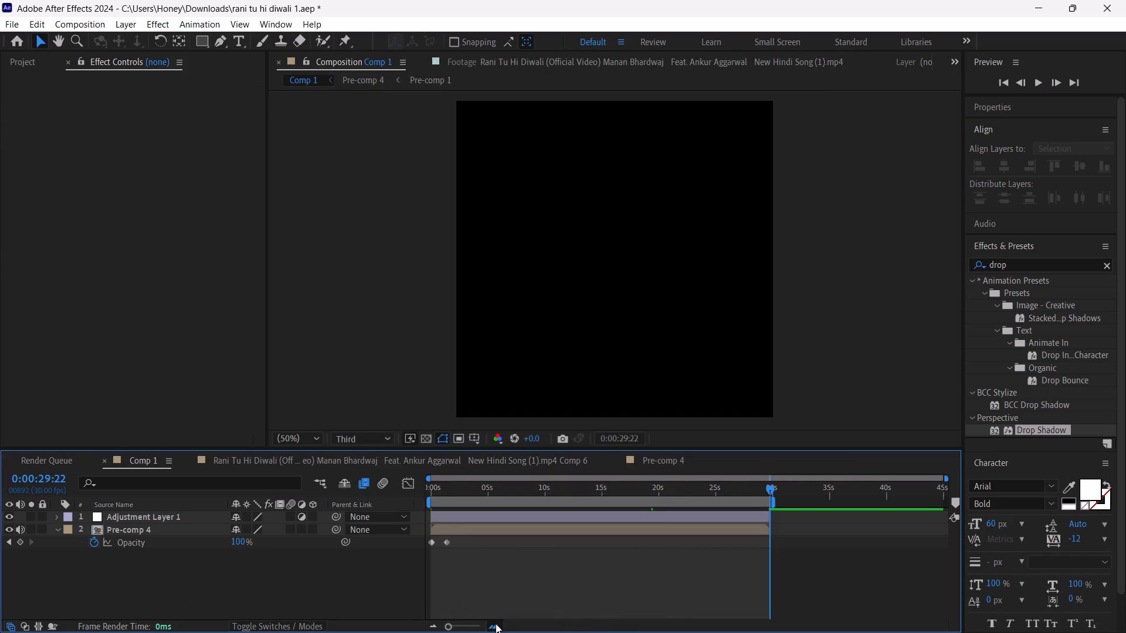
left_click(579, 523)
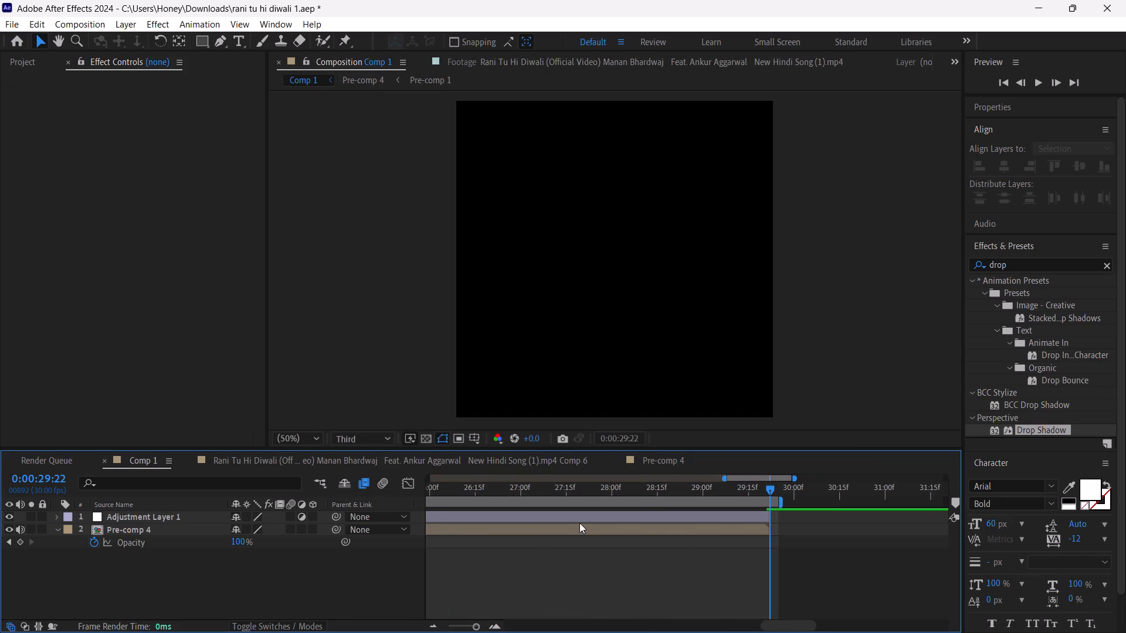
Apply the recent 4K CC animation preset to the adjustment layer and check the grade at 0:00:27:10.
left_click(580, 520)
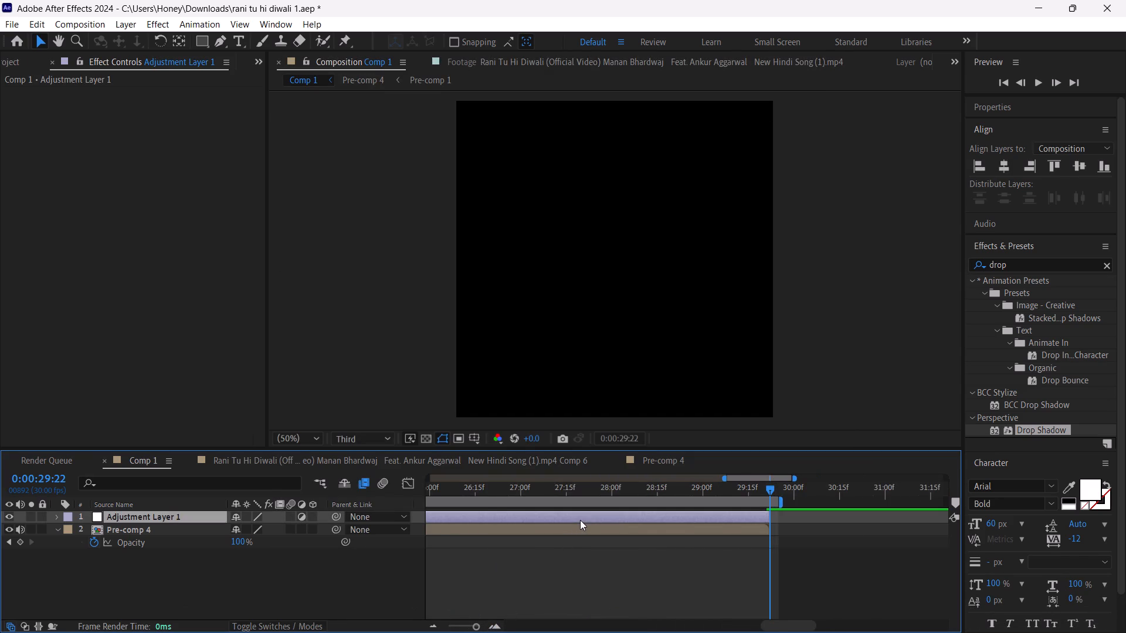
left_click(208, 28)
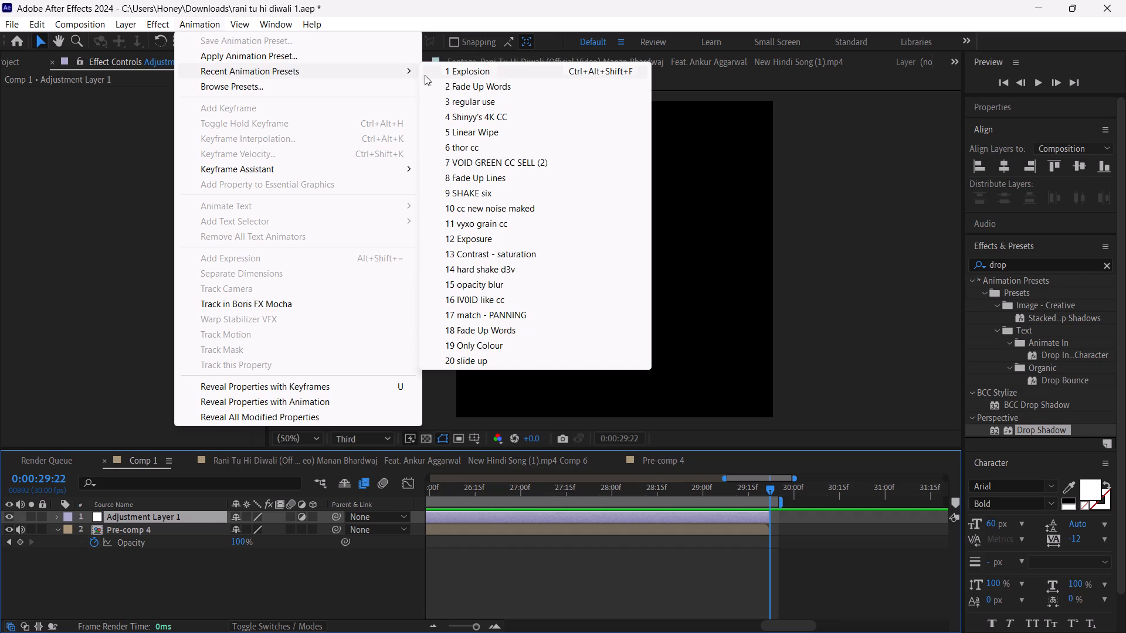
left_click(462, 113)
left_click(552, 485)
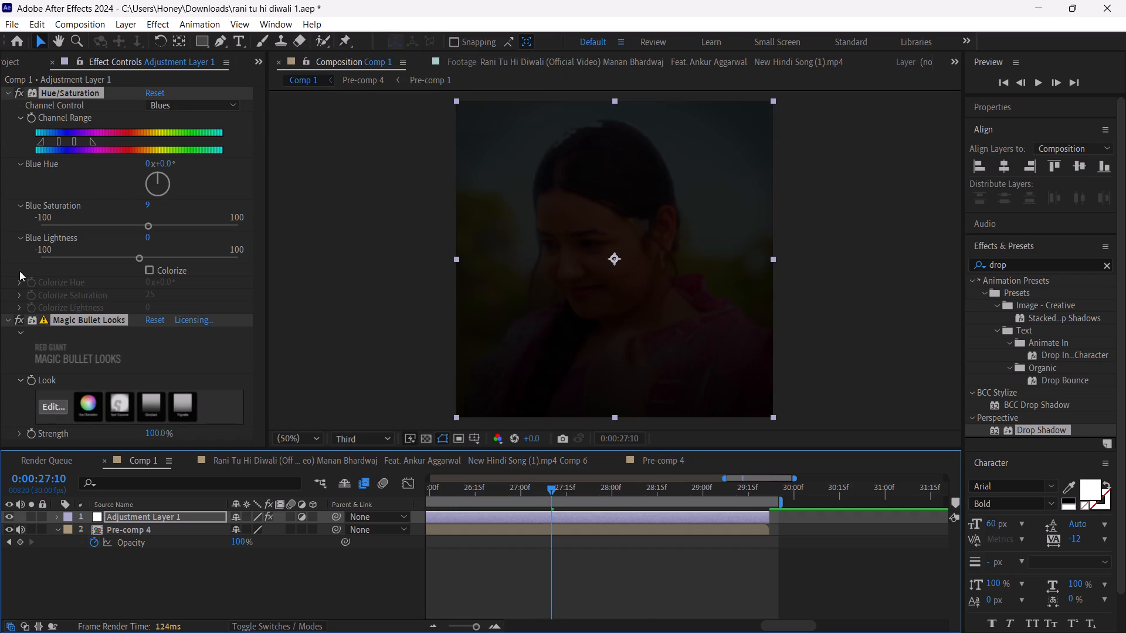
left_click(5, 324)
left_click(93, 281)
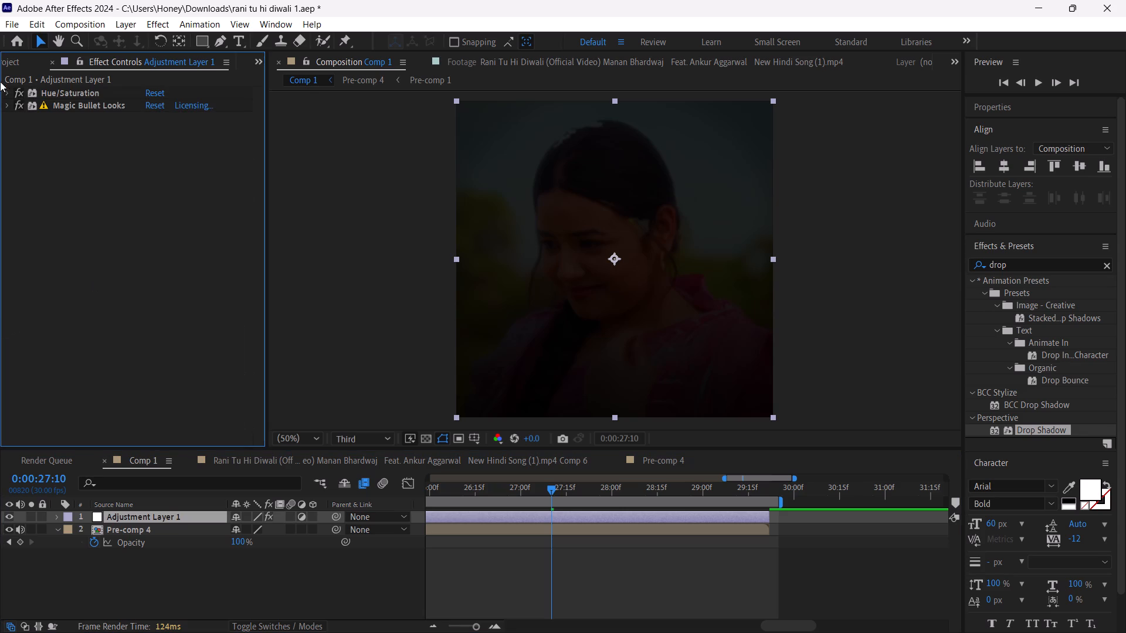
Edit the adjustment layer's Magic Bullet Looks effect, disabling the Gradient tool in the look, and accept it.
left_click(9, 102)
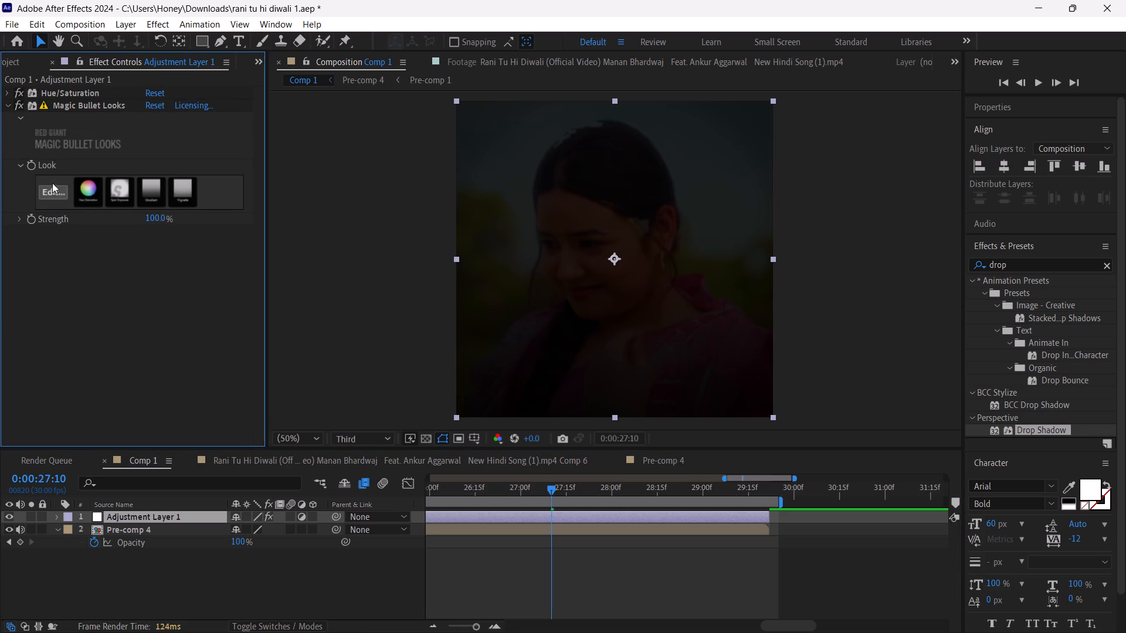
left_click(52, 194)
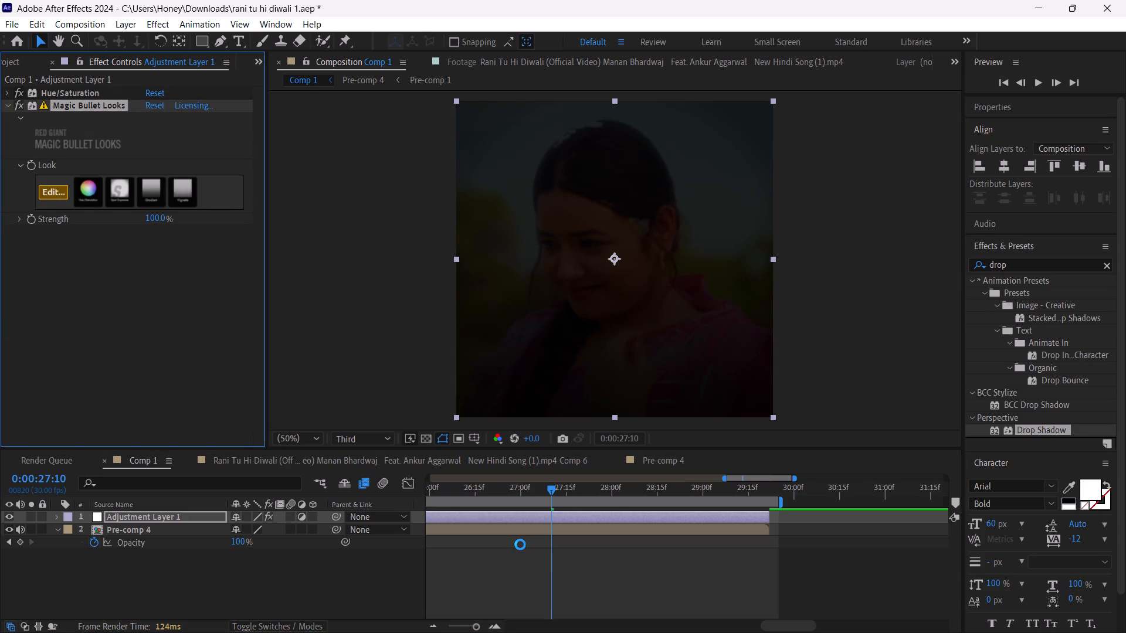
left_click(520, 544)
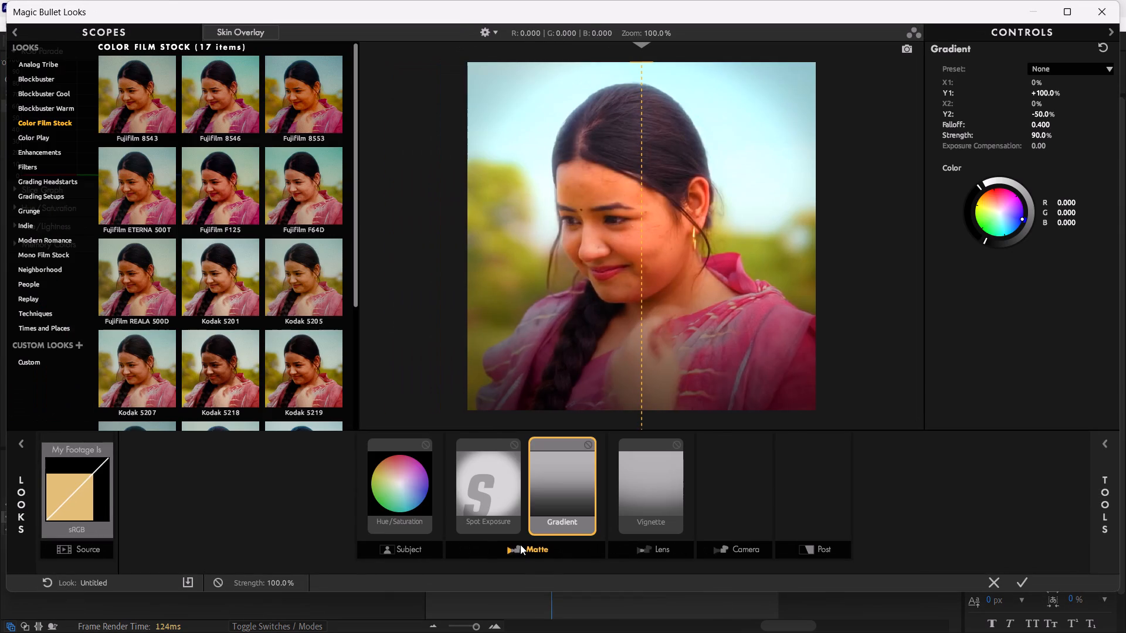
left_click(520, 544)
left_click(588, 445)
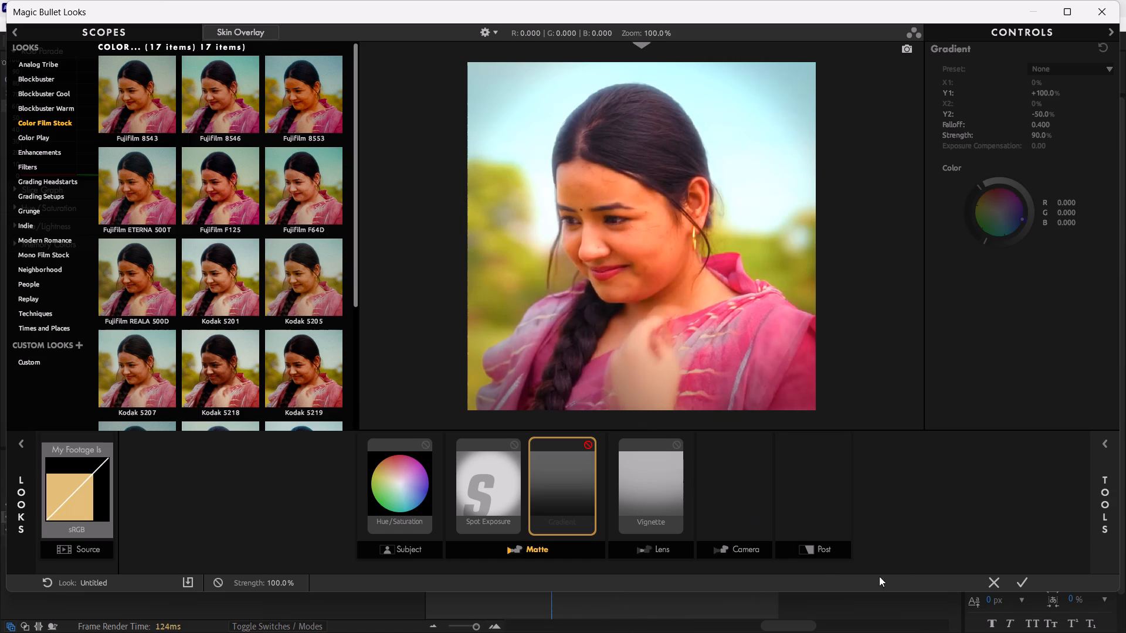
left_click(985, 563)
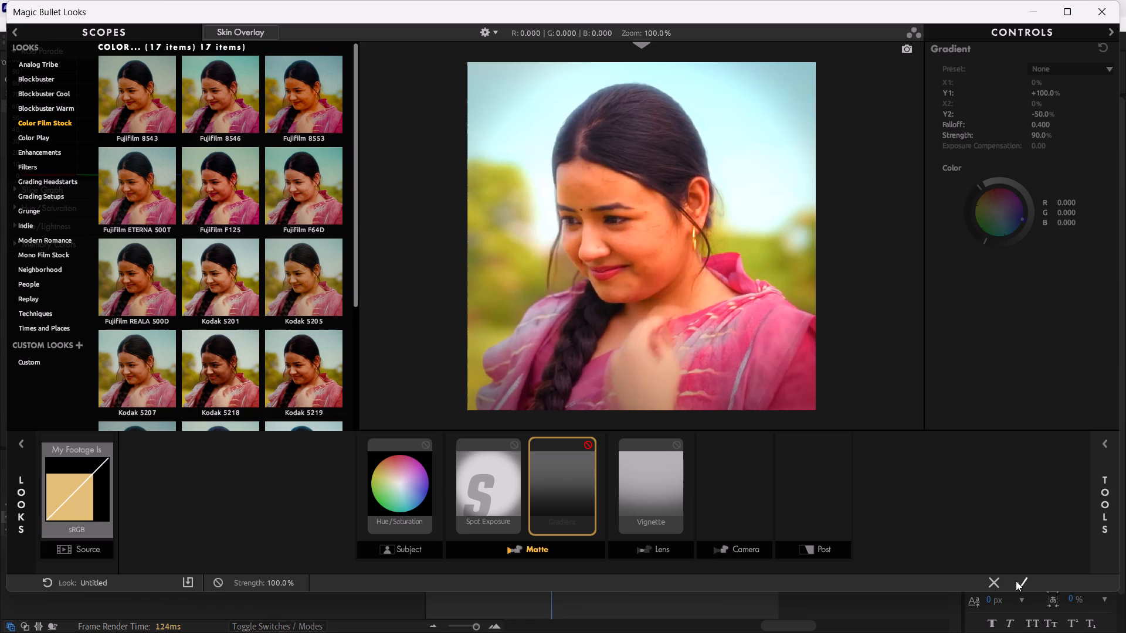
left_click(1016, 581)
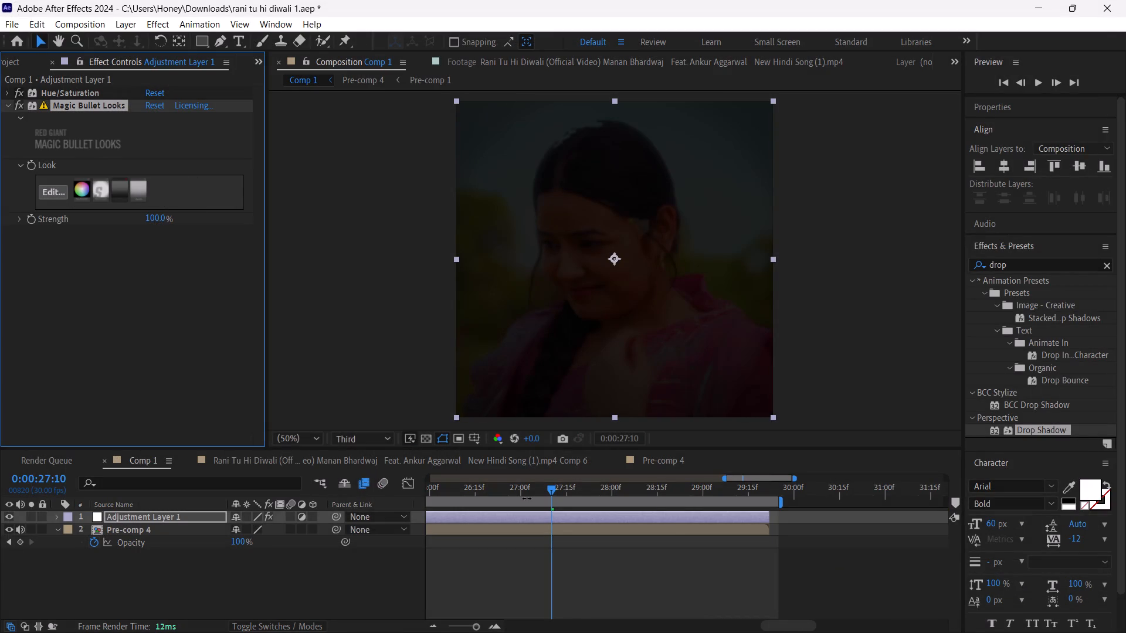
Save the project and preview the graded Comp 1 from 0:00 with the full timeline in view.
left_click_drag(527, 489, 289, 517)
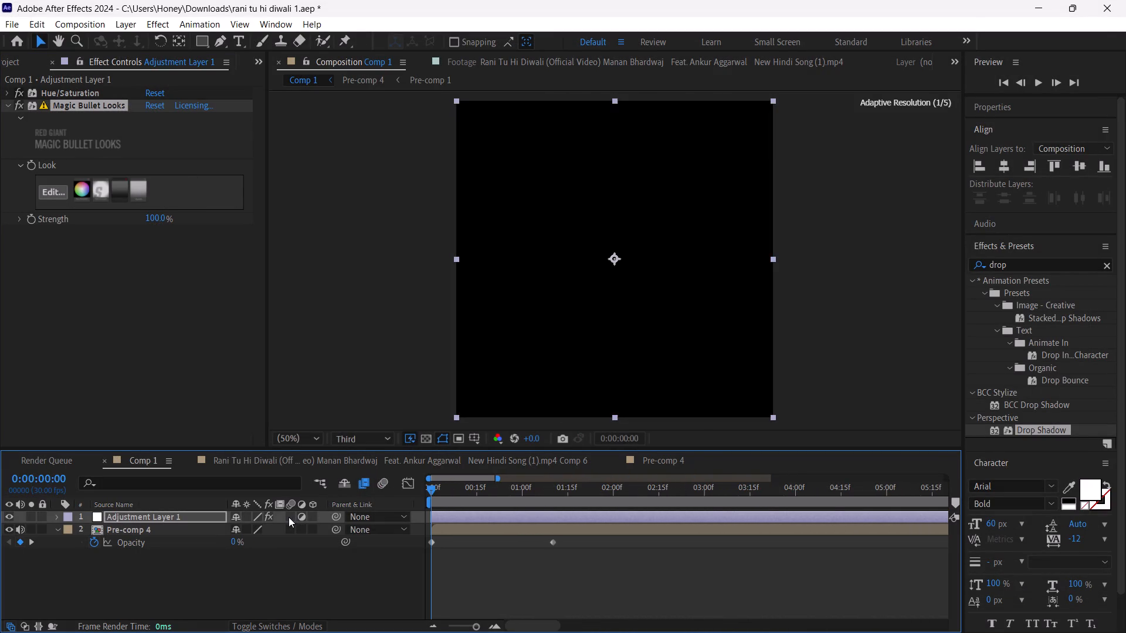
left_click_drag(289, 517, 277, 534)
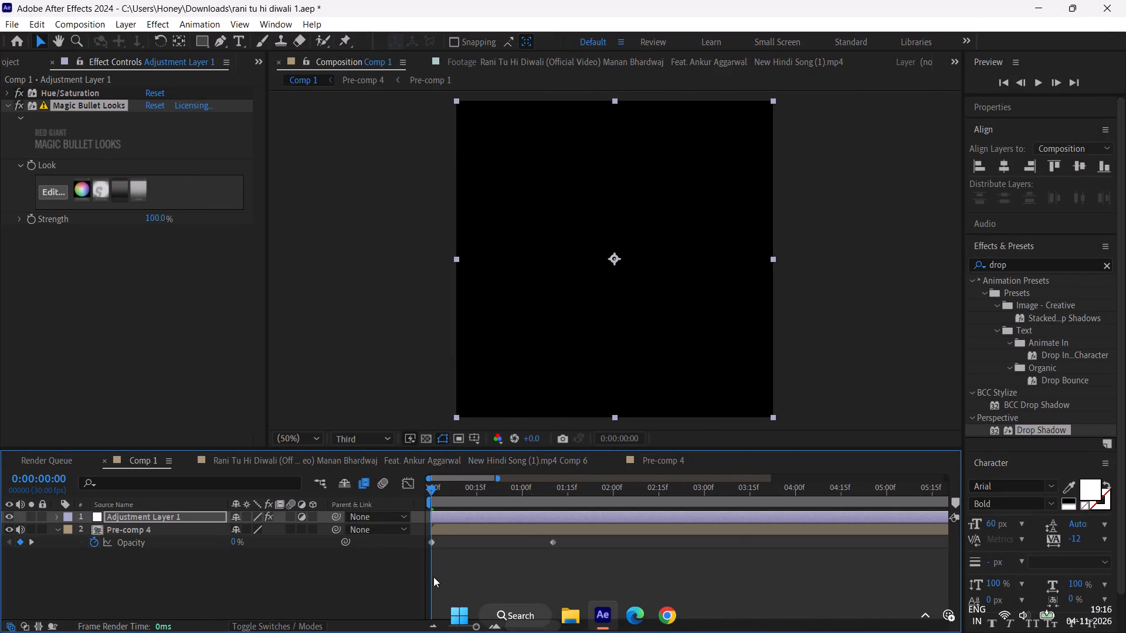
triple_click(427, 627)
left_click(463, 610)
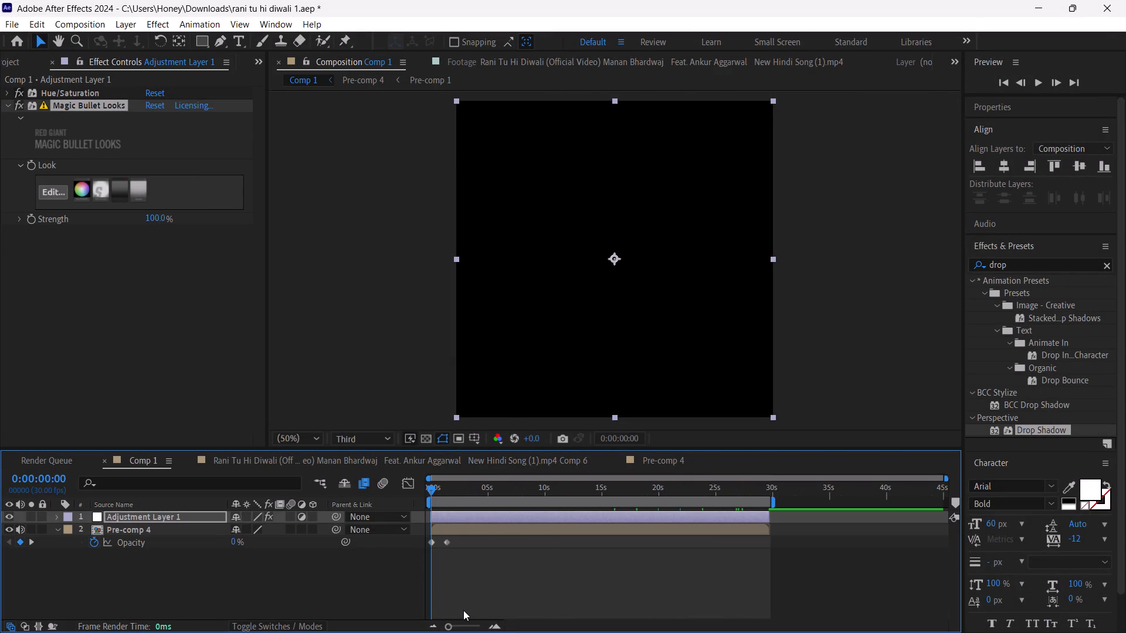
key("ctrl+s")
key("space")
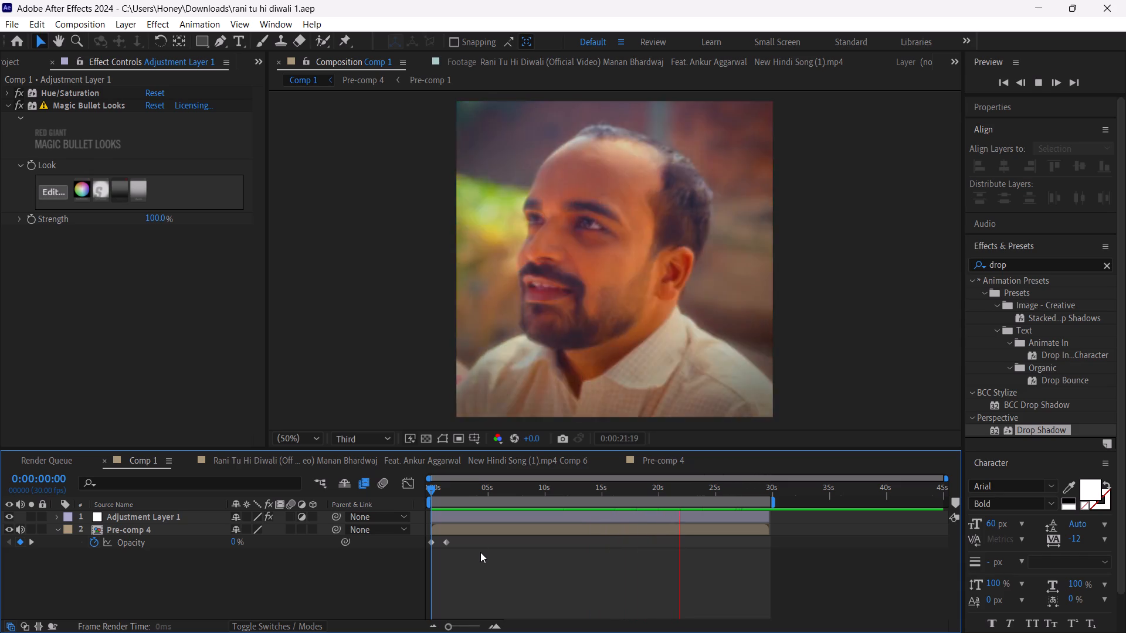
double_click(438, 488)
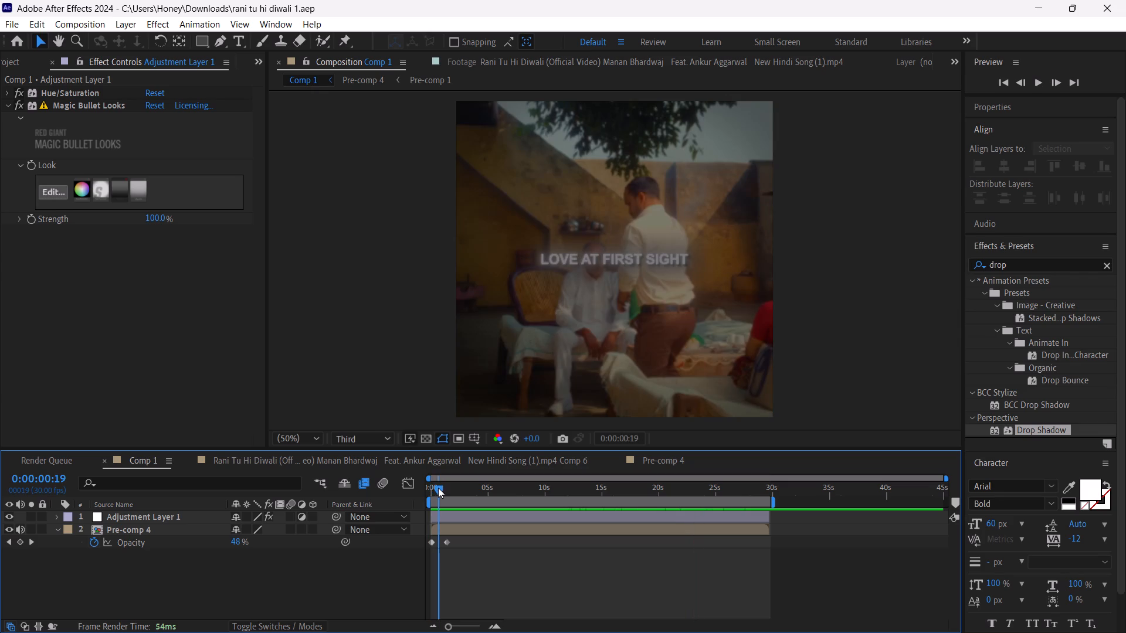
Set the composition preview resolution to Full and inspect graded frames up to about 0:00:10.
left_click(362, 438)
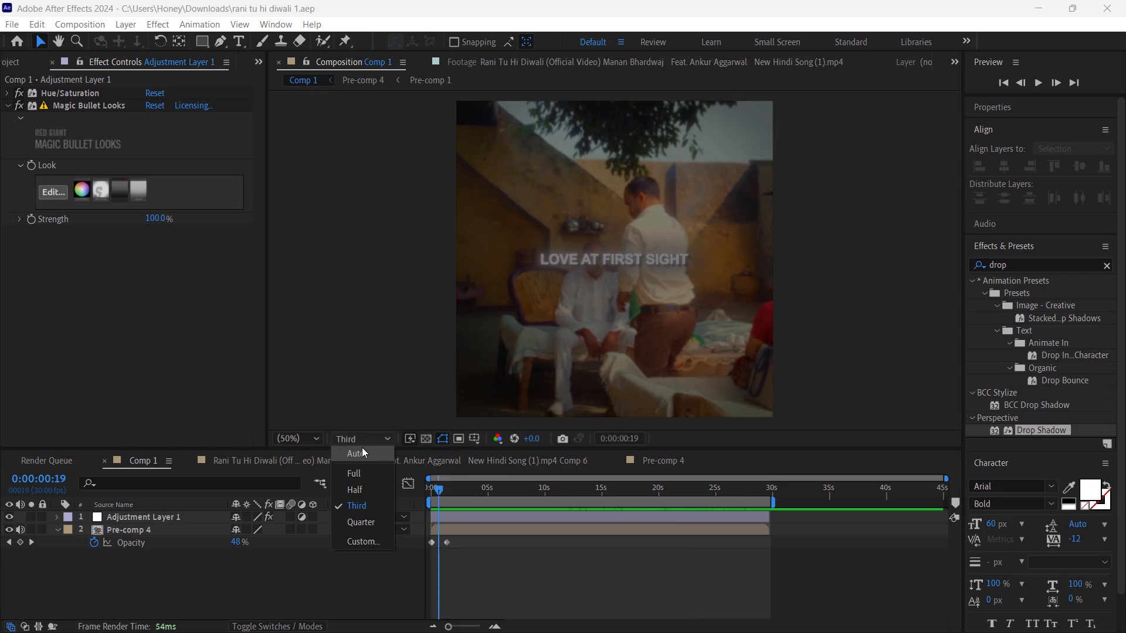
left_click(362, 466)
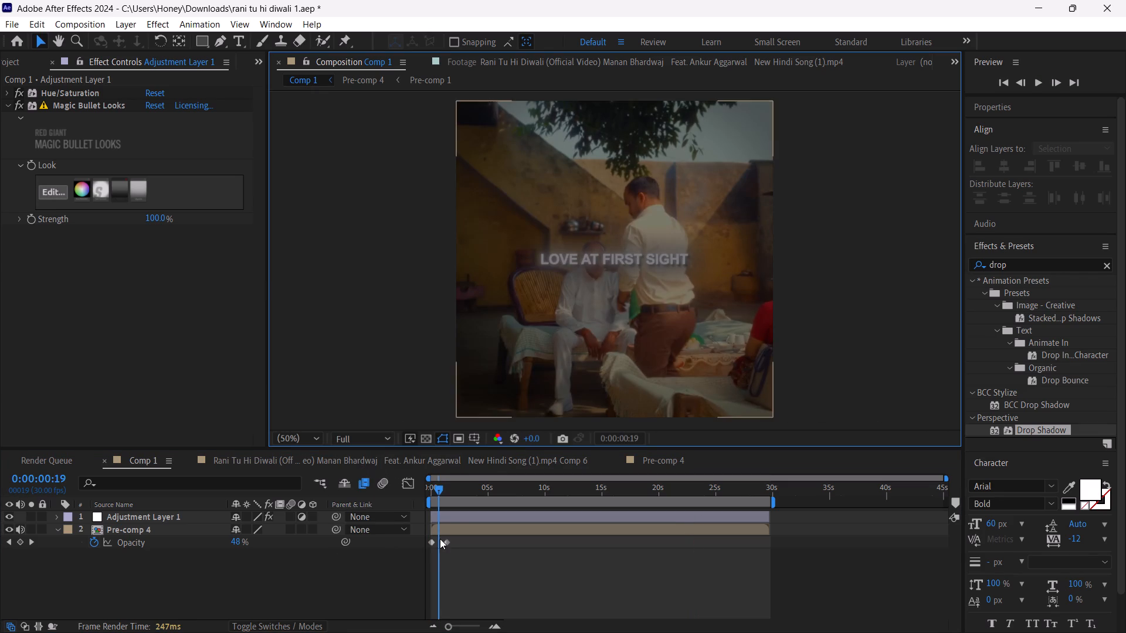
left_click_drag(464, 489, 510, 510)
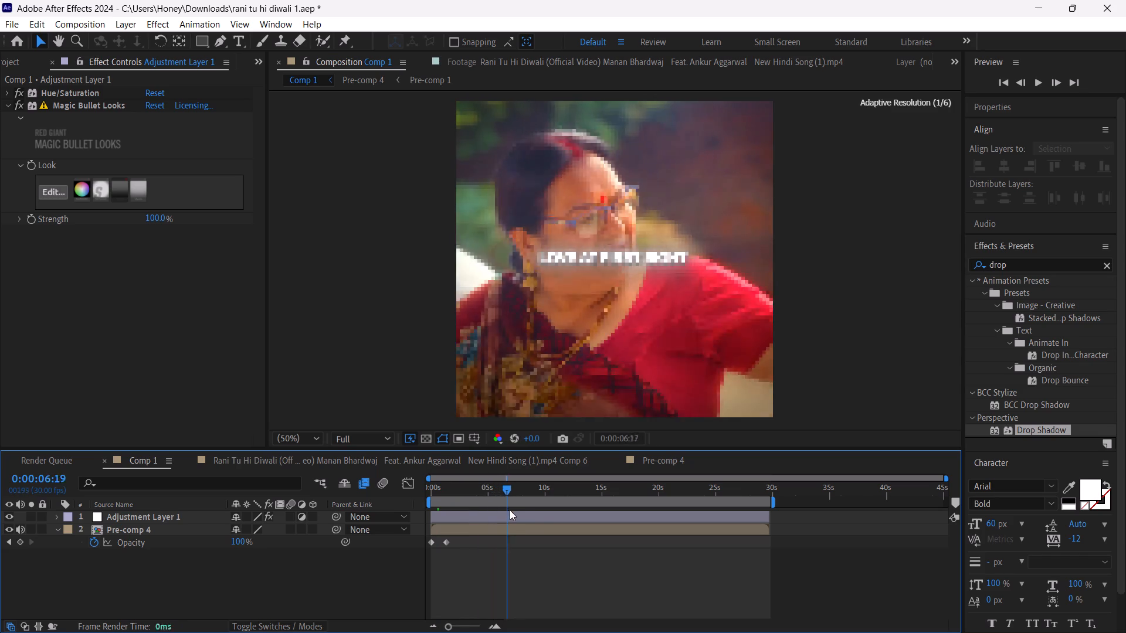
left_click_drag(510, 510, 548, 502)
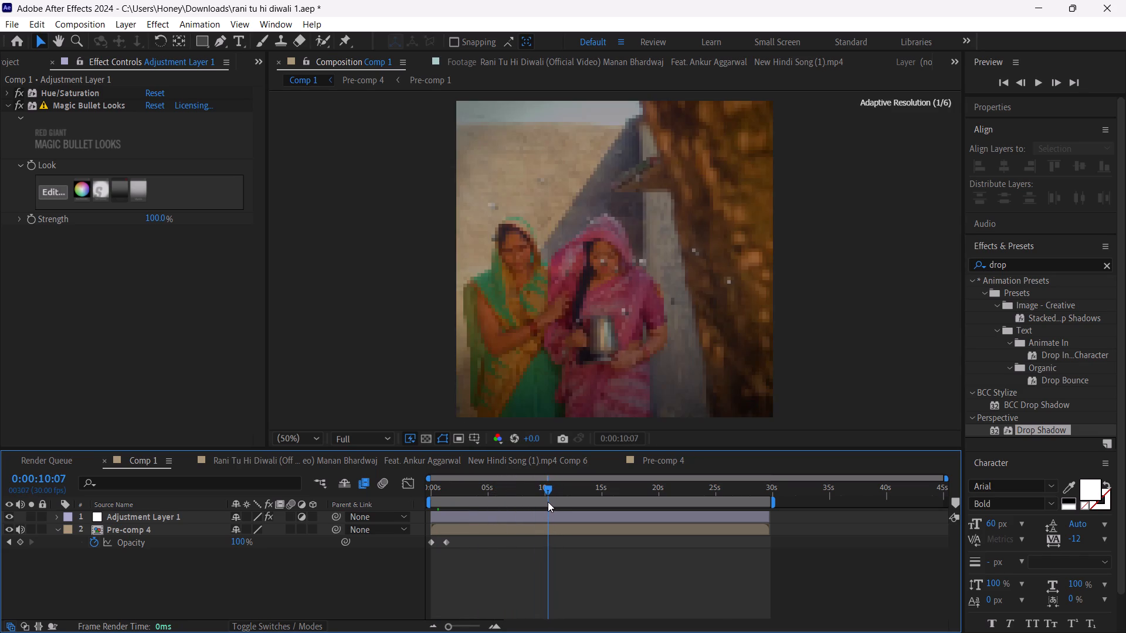
left_click_drag(548, 502, 541, 502)
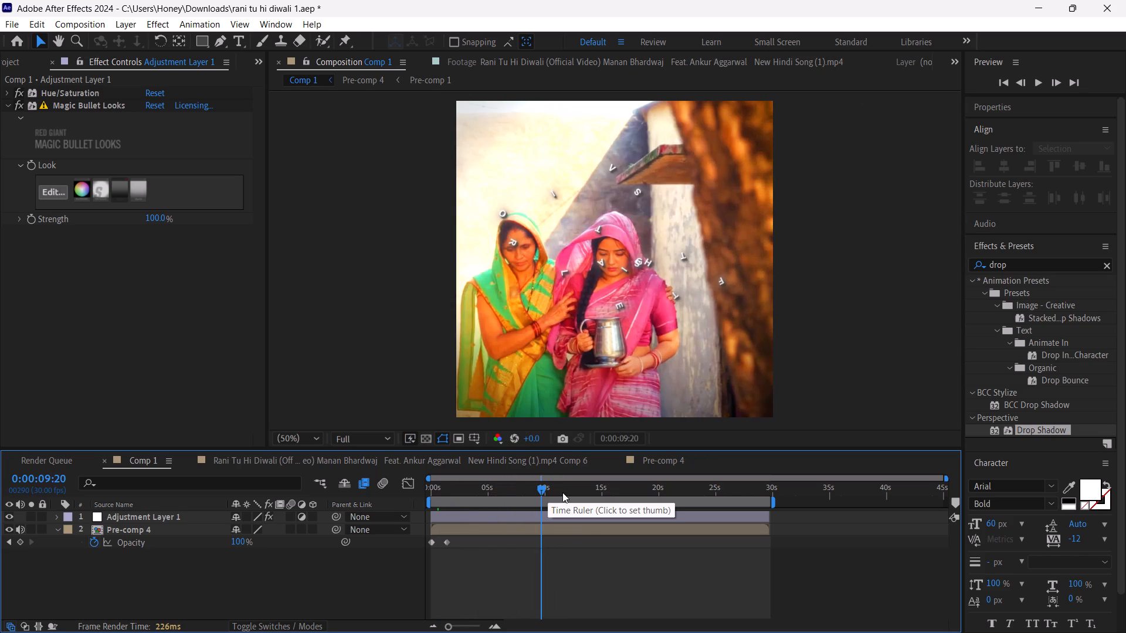
Inspect the graded Comp 1 frames at full resolution from about 0:00:11 to 0:00:17:23.
left_click(568, 493)
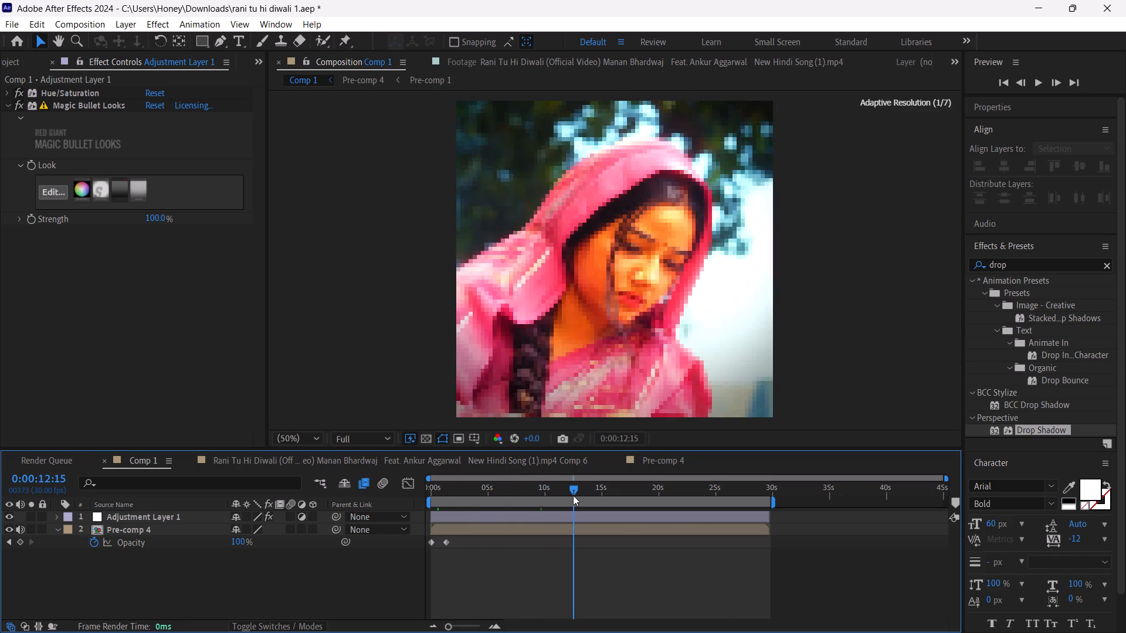
left_click_drag(566, 496, 572, 496)
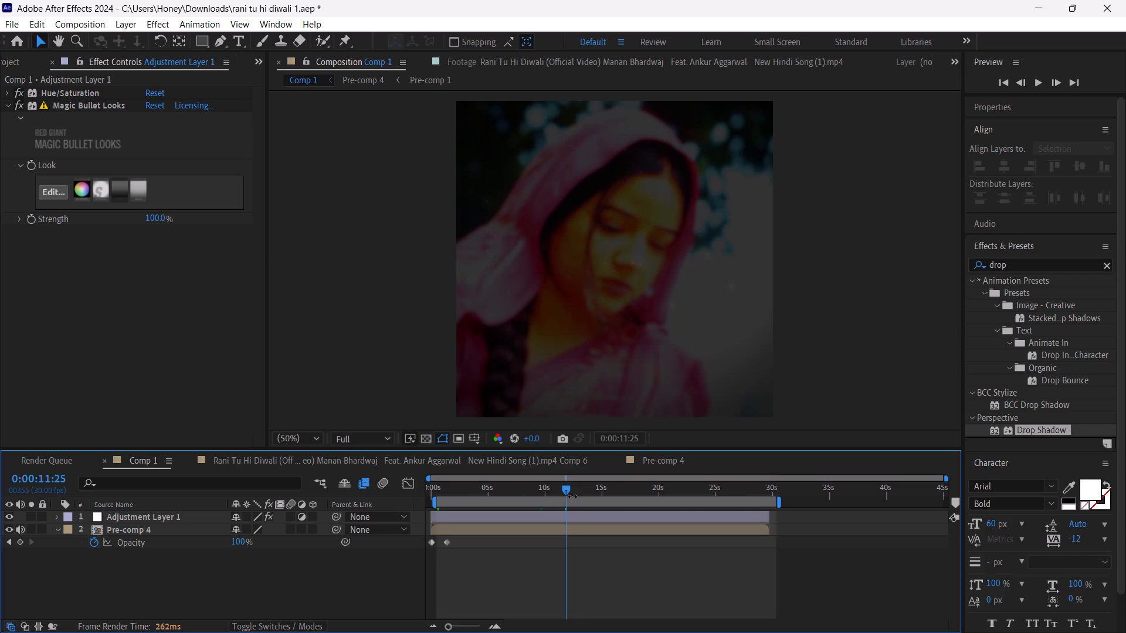
left_click_drag(572, 496, 527, 501)
left_click_drag(561, 487, 567, 488)
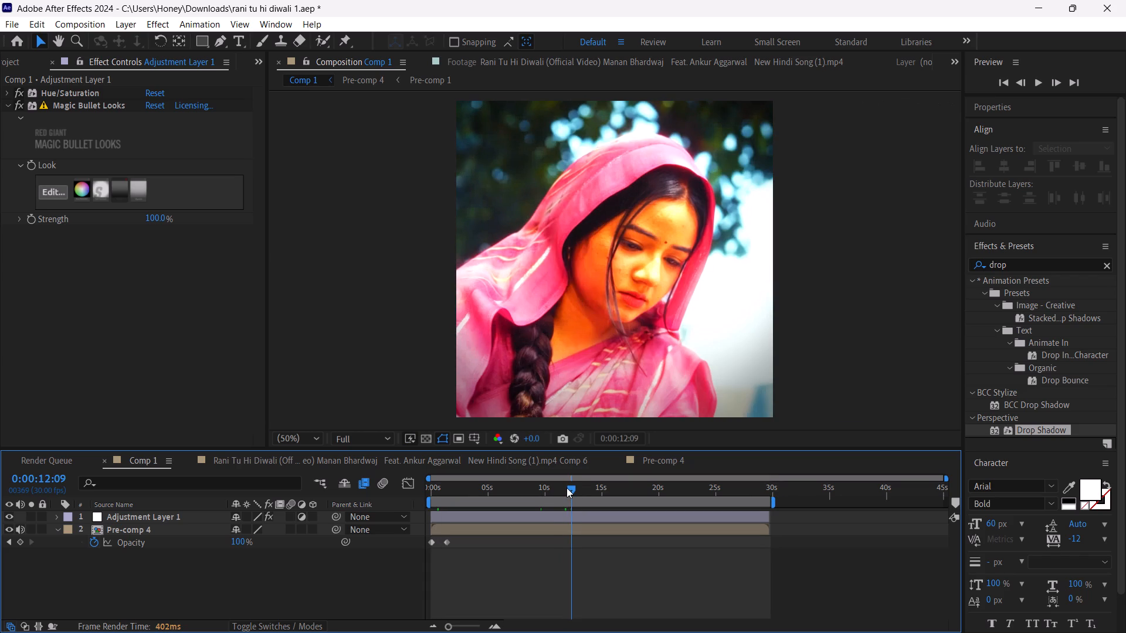
left_click_drag(567, 488, 574, 488)
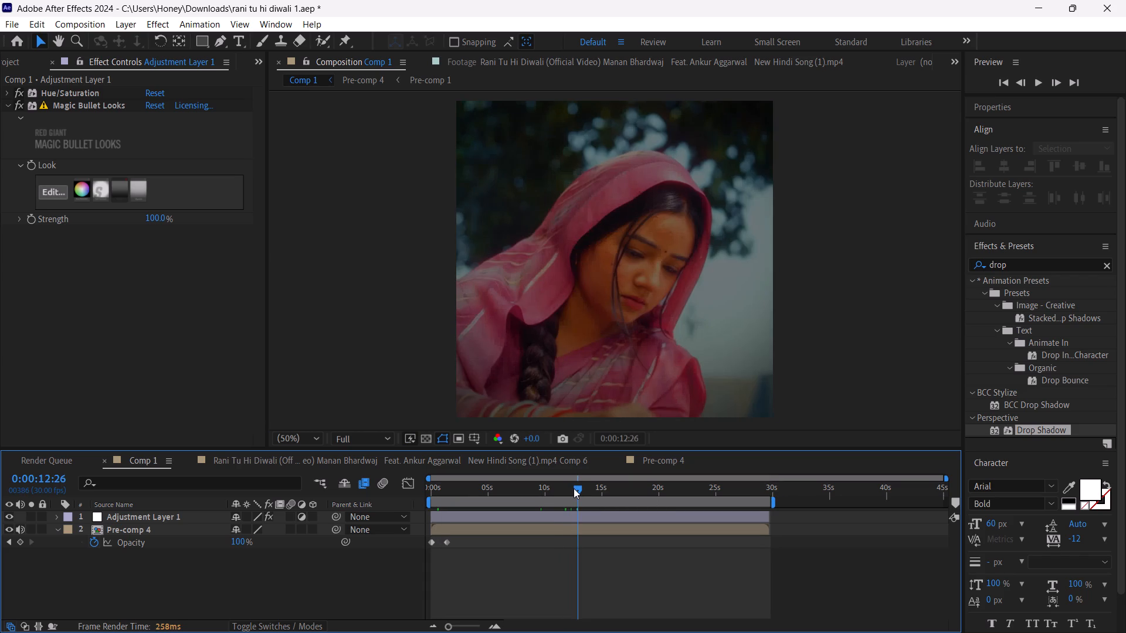
left_click_drag(574, 488, 584, 492)
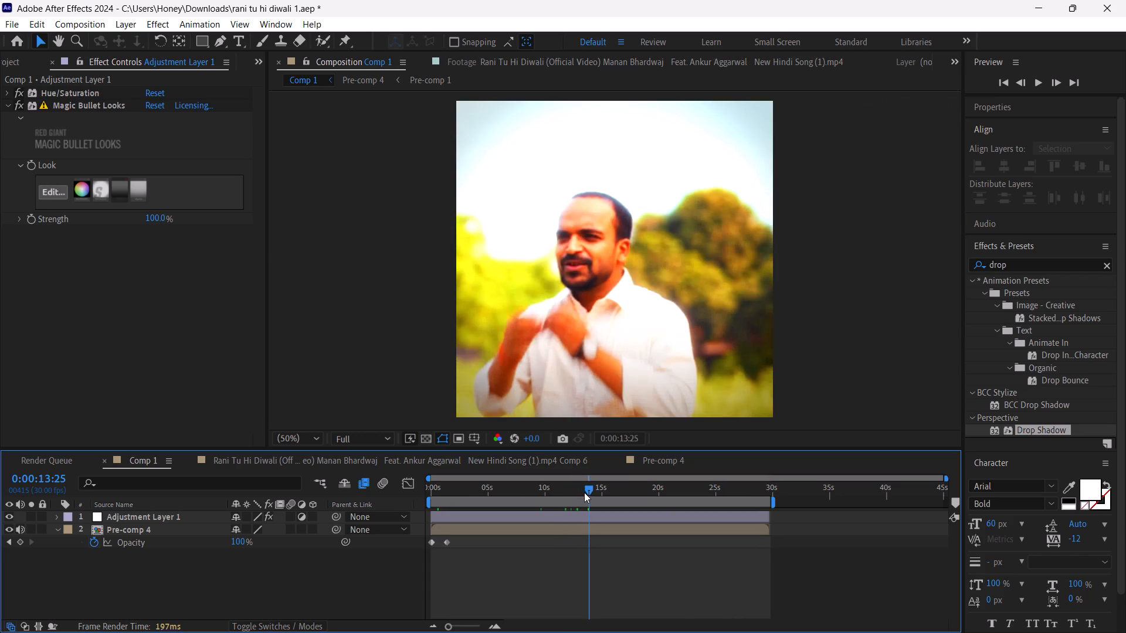
left_click_drag(584, 492, 592, 495)
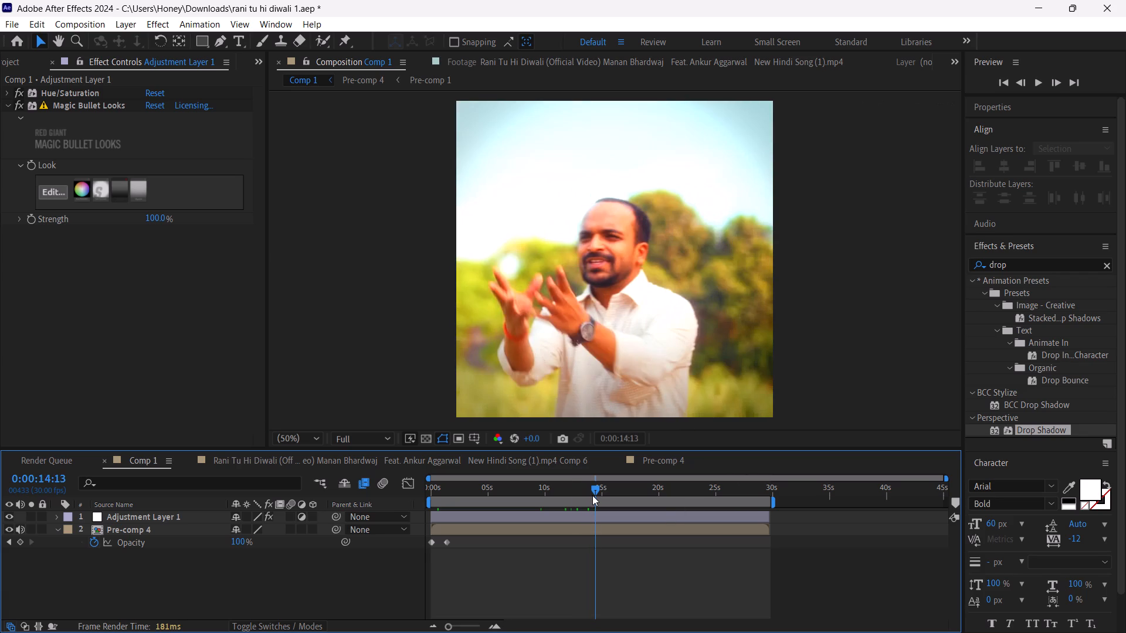
left_click_drag(592, 495, 601, 499)
left_click_drag(601, 499, 571, 502)
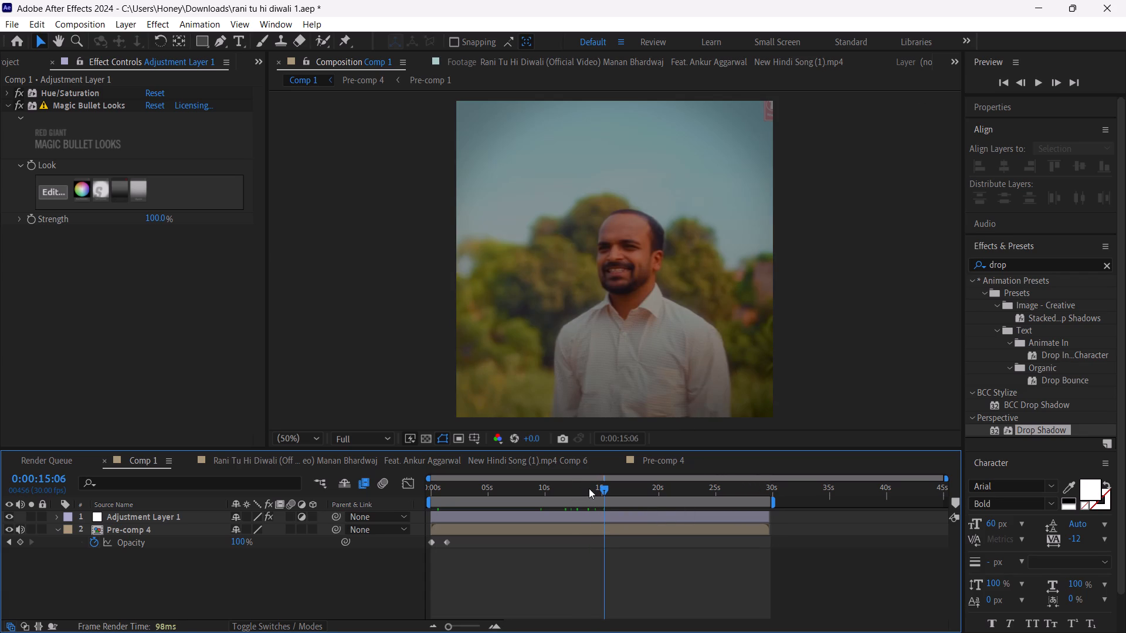
left_click_drag(600, 487, 612, 487)
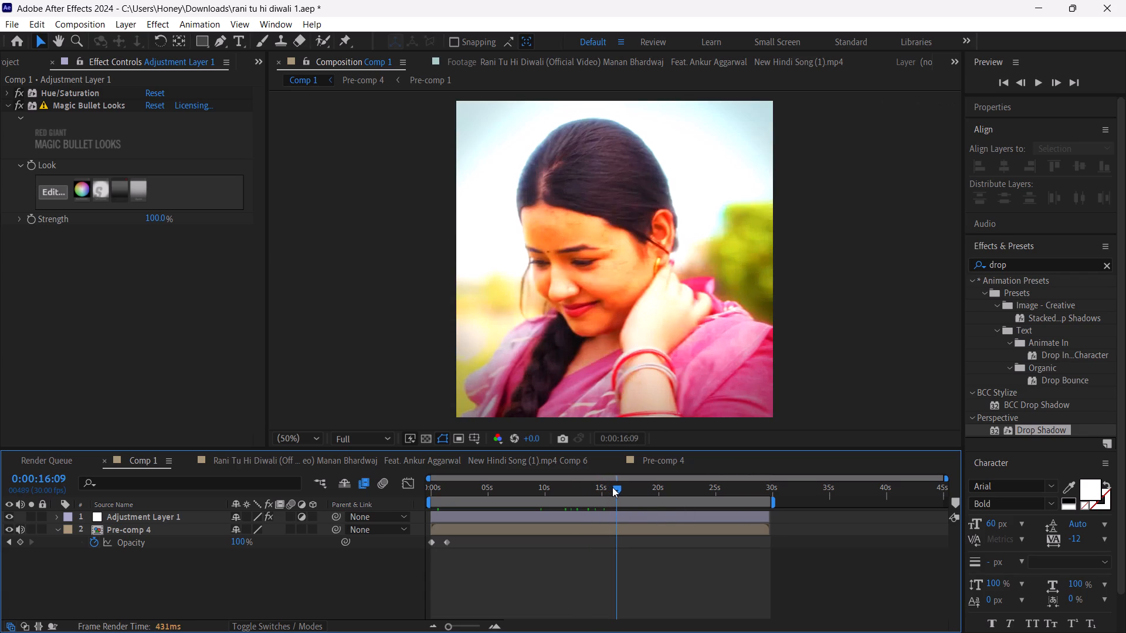
left_click_drag(612, 487, 632, 491)
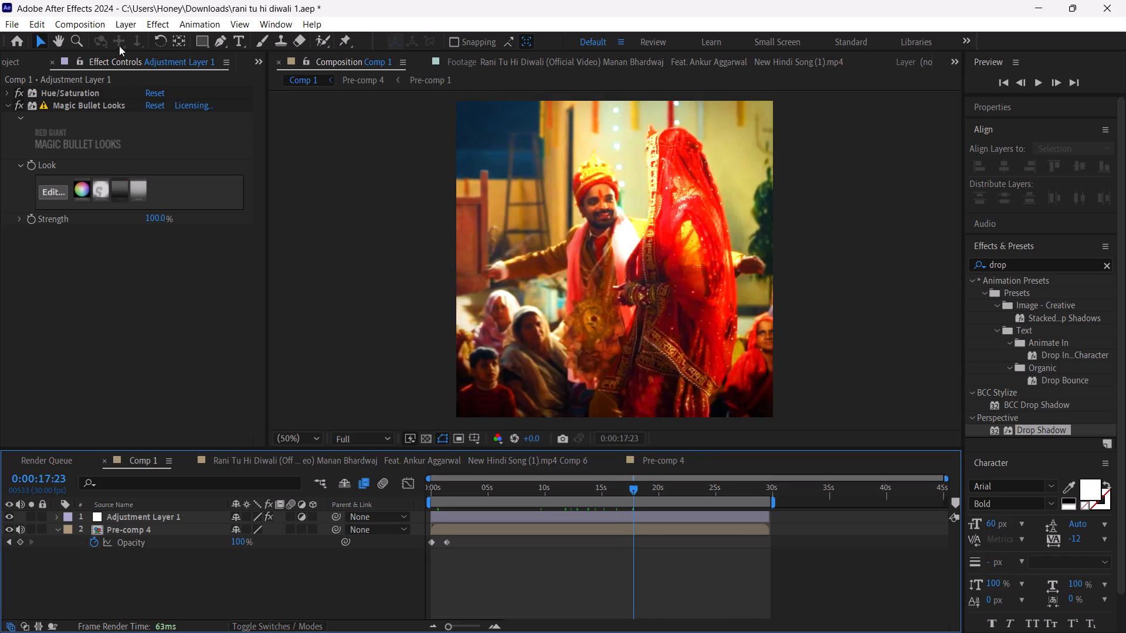
Add Comp 1 to the render queue with its H.264 output file named 1 in the Downloads folder.
left_click(16, 28)
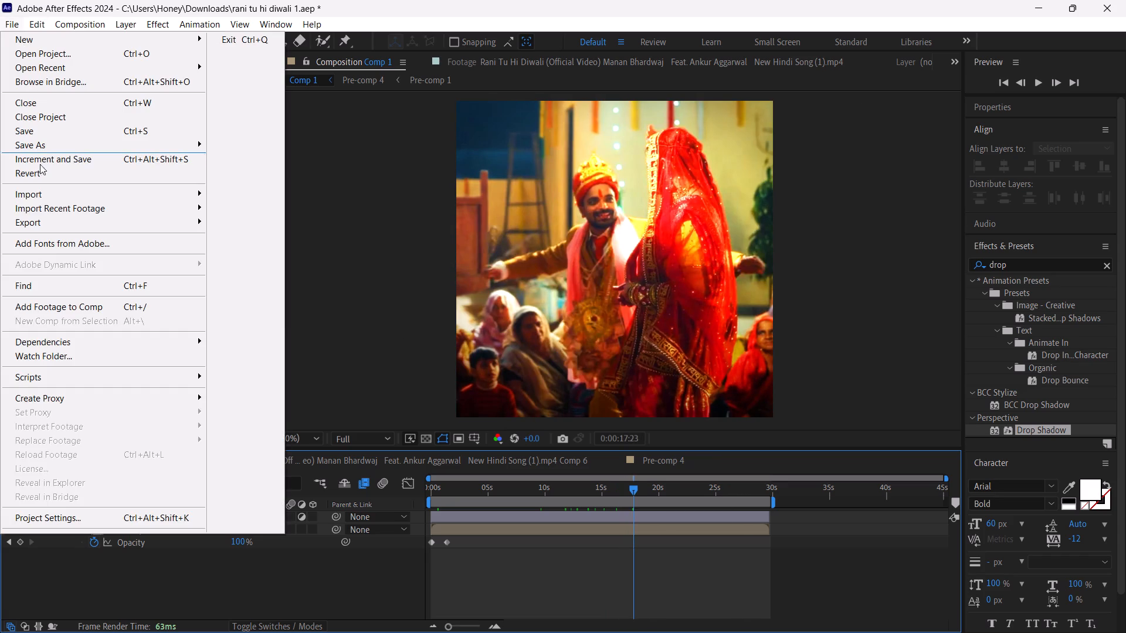
left_click(68, 224)
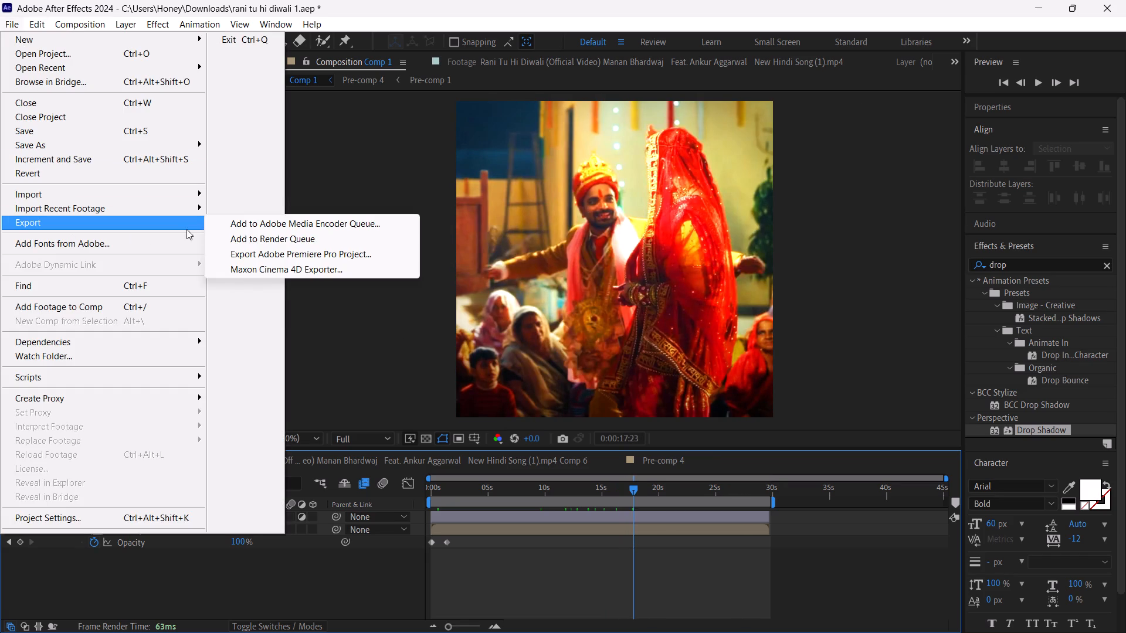
left_click(259, 239)
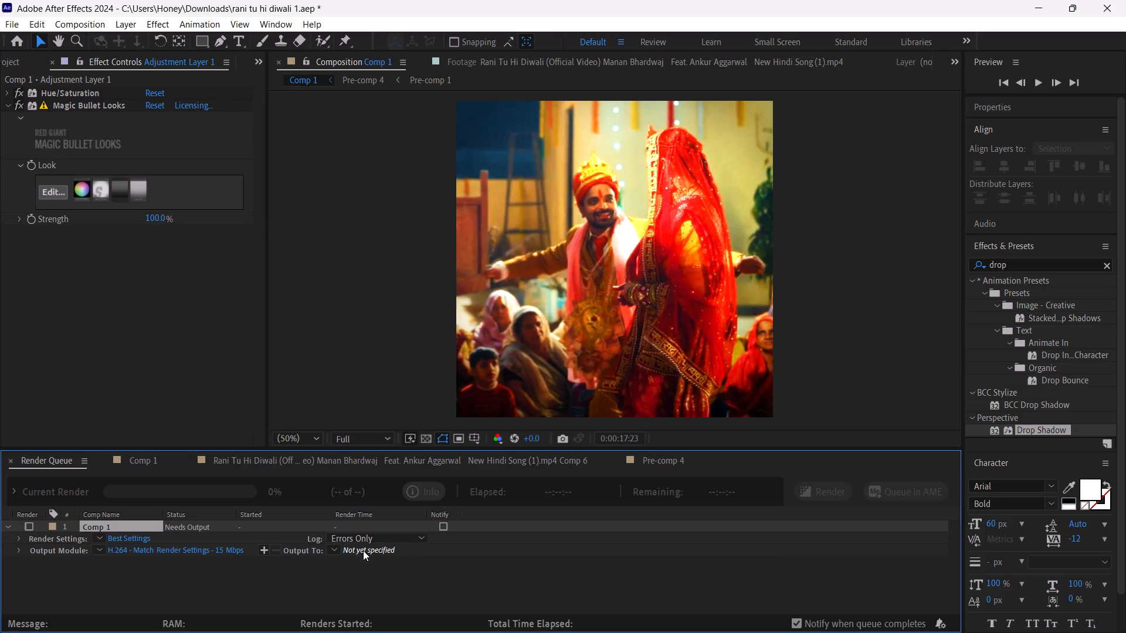
left_click(363, 550)
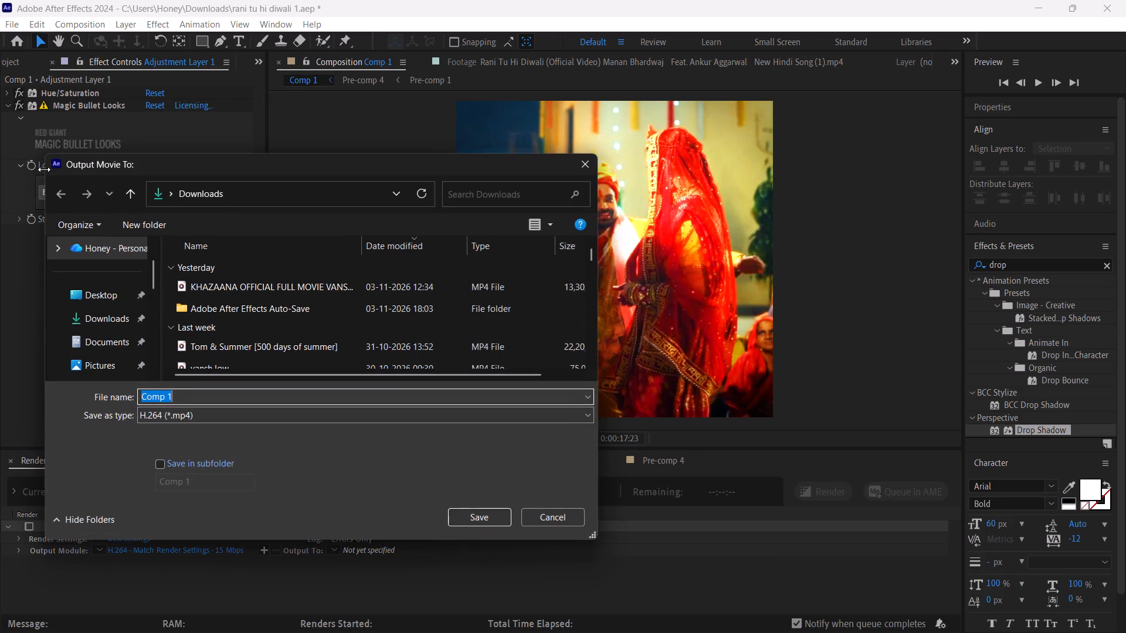
left_click(116, 320)
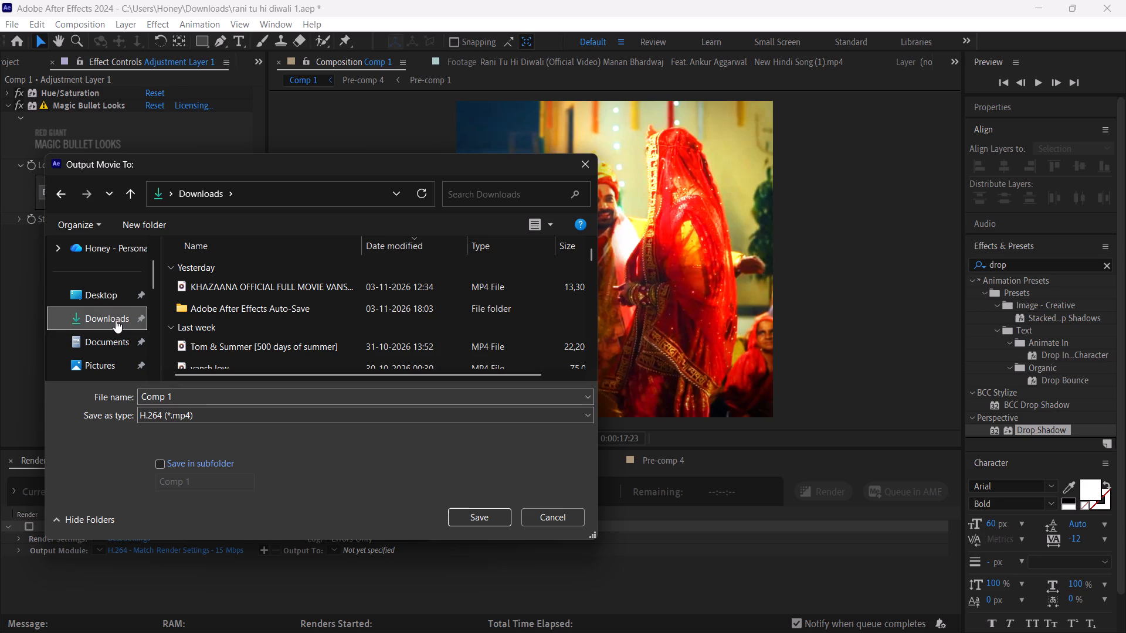
left_click_drag(192, 399, 143, 387)
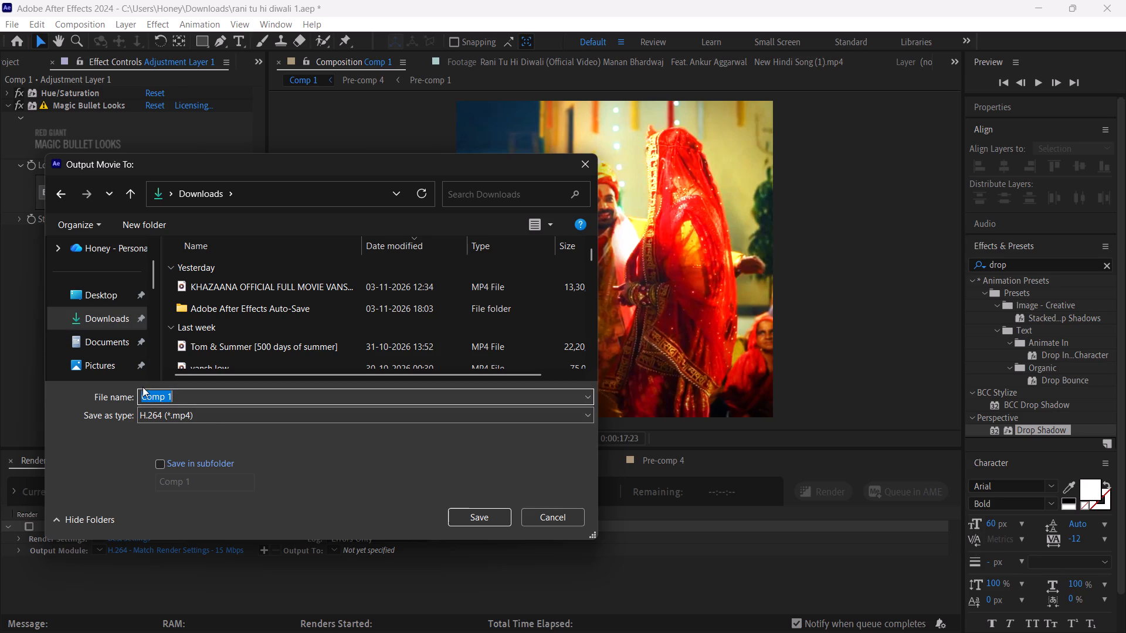
left_click_drag(143, 387, 111, 375)
key("1")
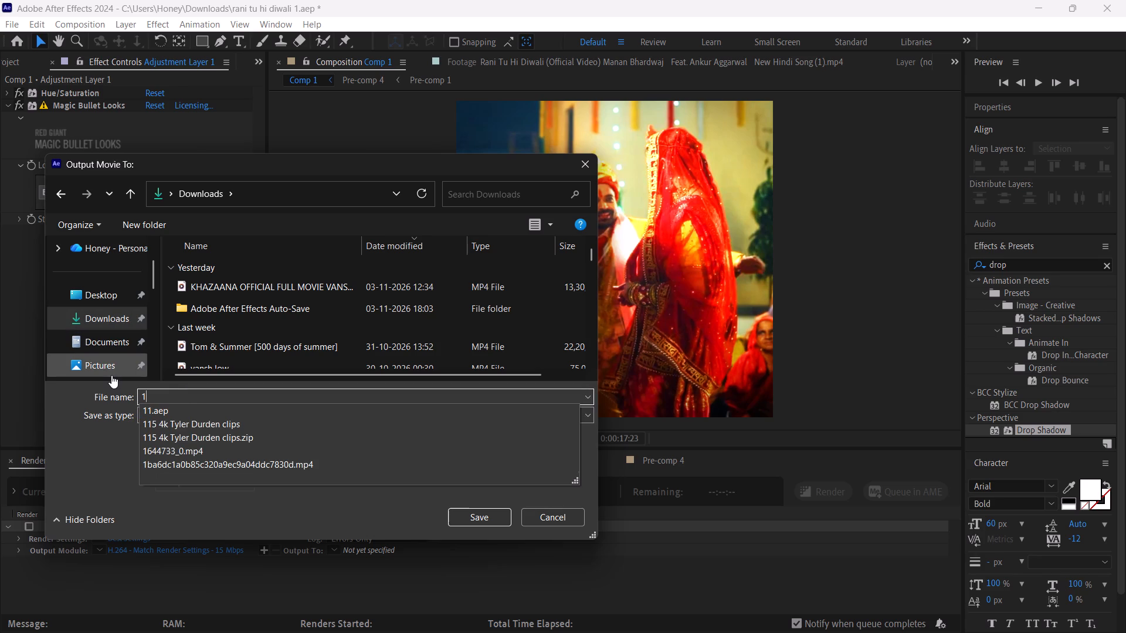
key("Return")
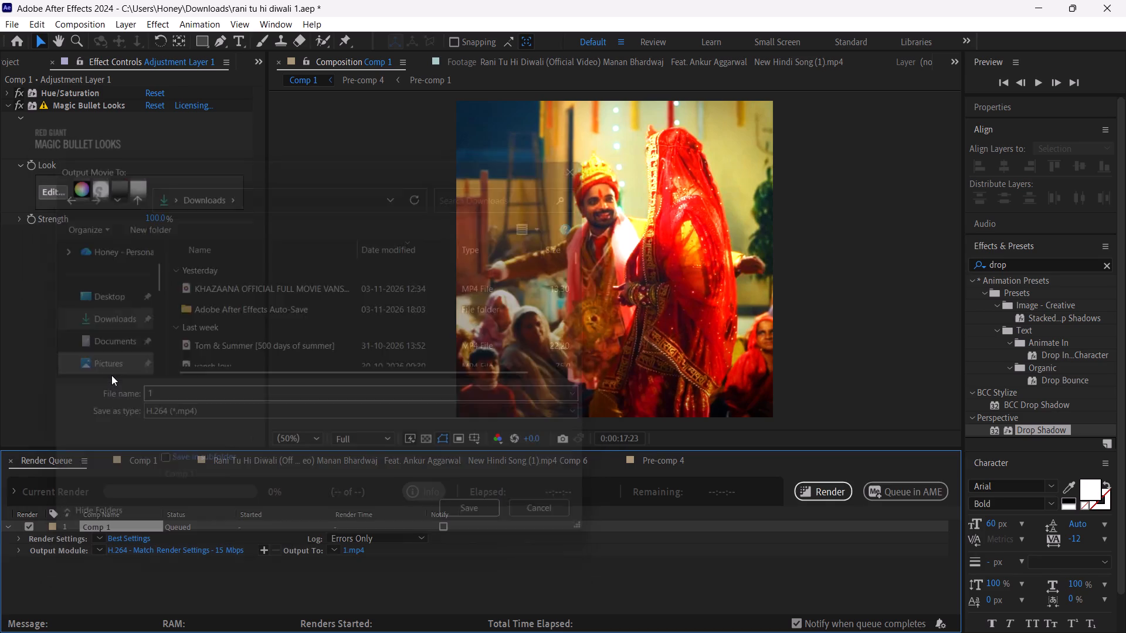
Start rendering the queued Comp 1.
key("Return")
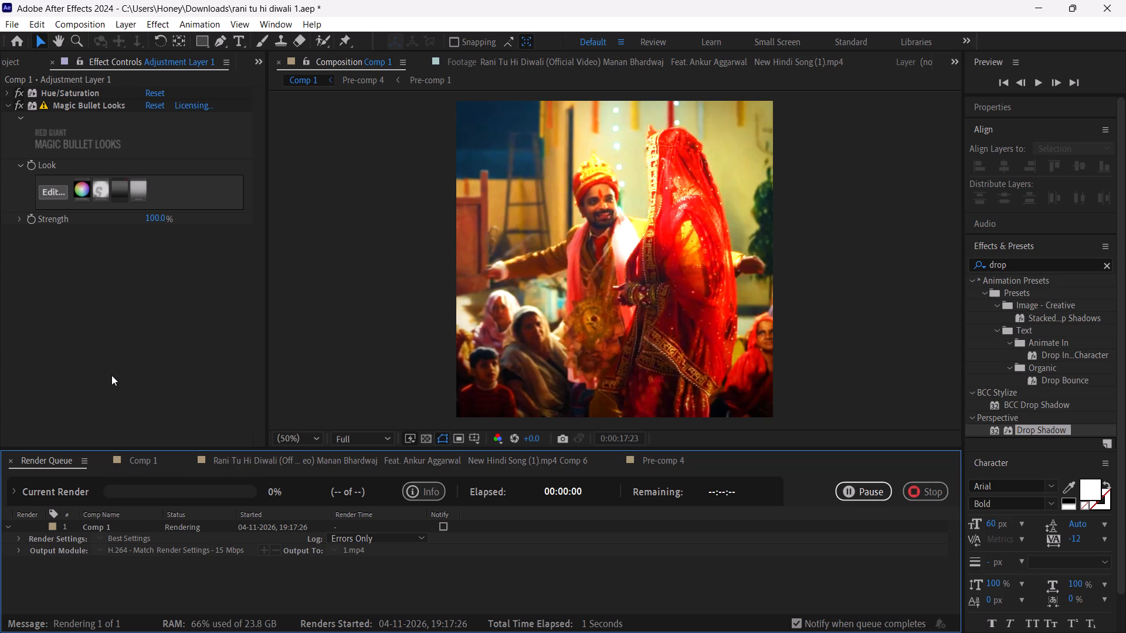
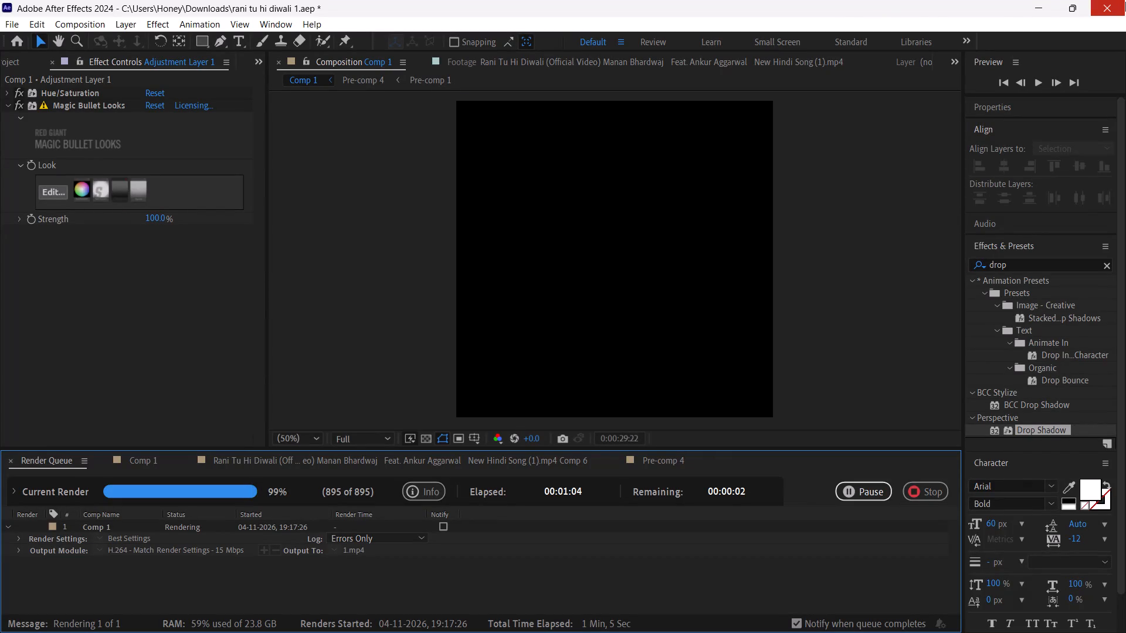
Close After Effects, saving the changes to the project rani tu hi diwali 1.aep.
left_click(1125, 2)
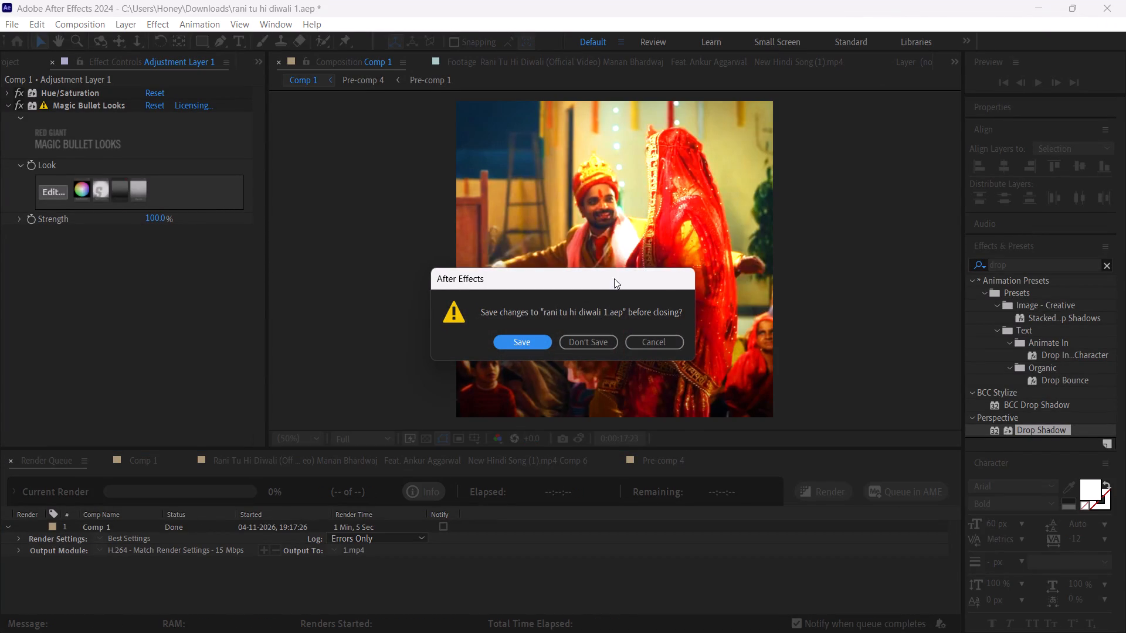
left_click(546, 341)
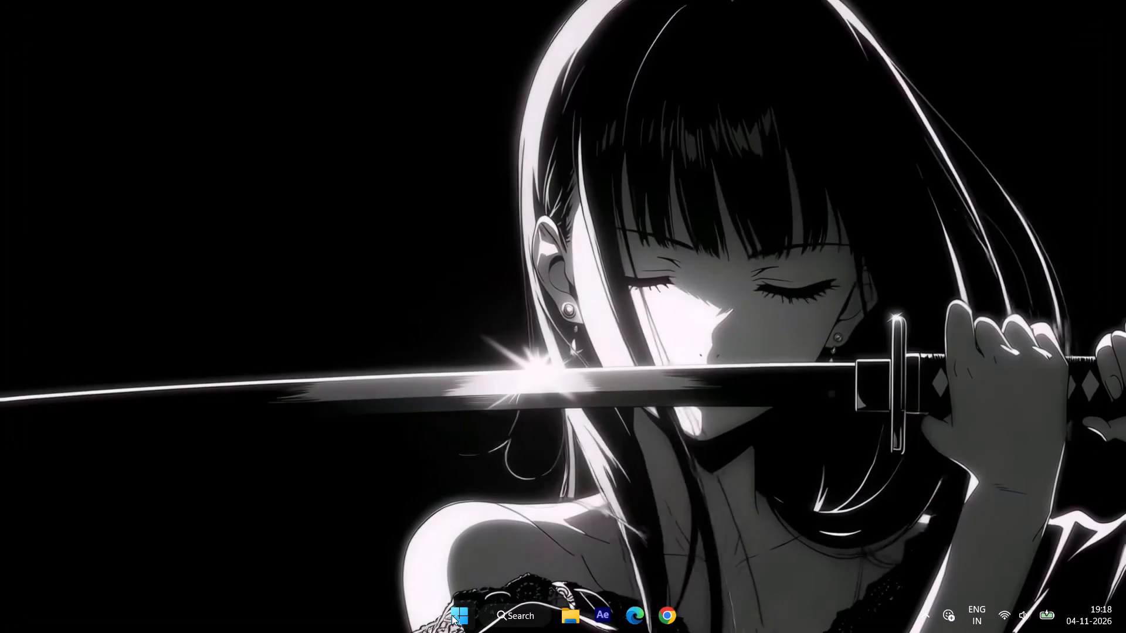